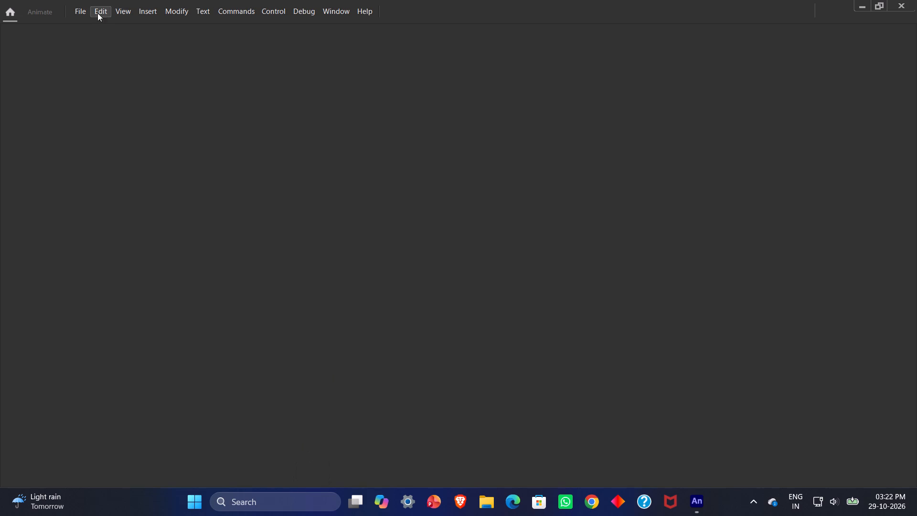
Start creating a new Animate document.
left_click(84, 11)
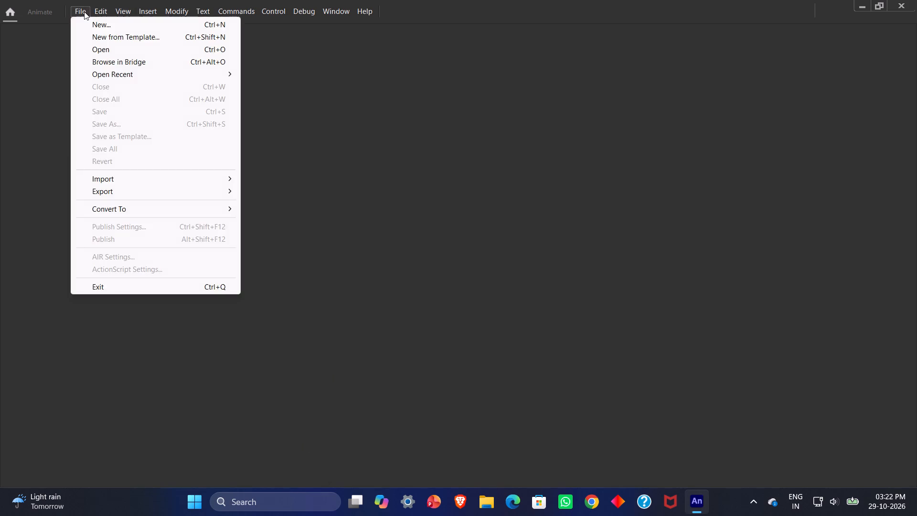
left_click(106, 25)
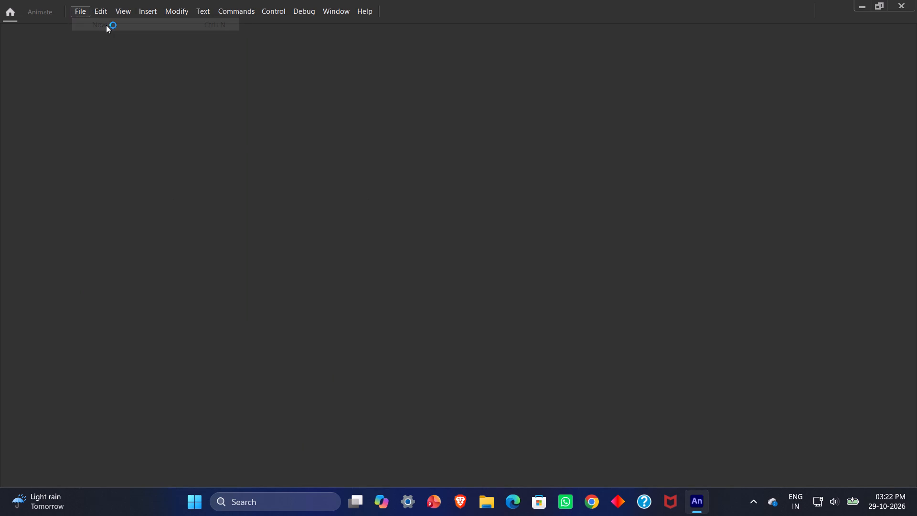
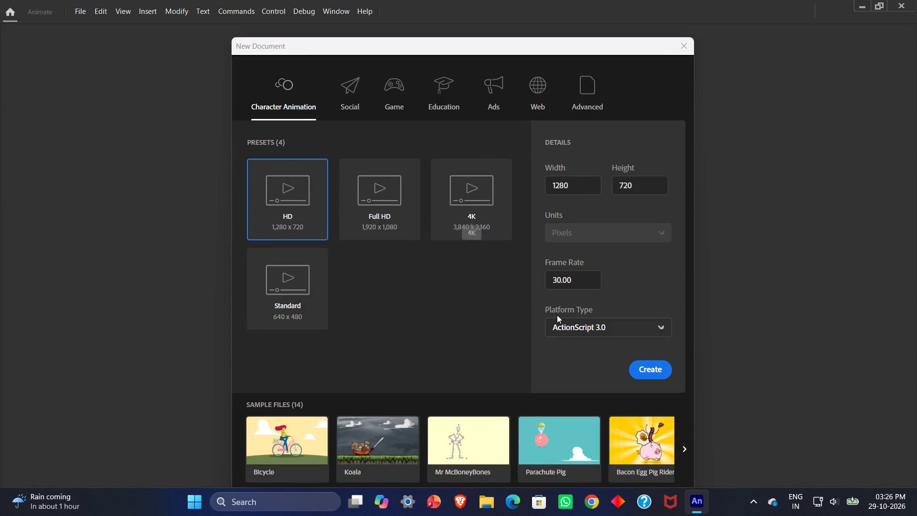
Create the document from the HD character animation preset, 1280 x 720 pixels at 30 fps, for ActionScript 3.0.
left_click(664, 367)
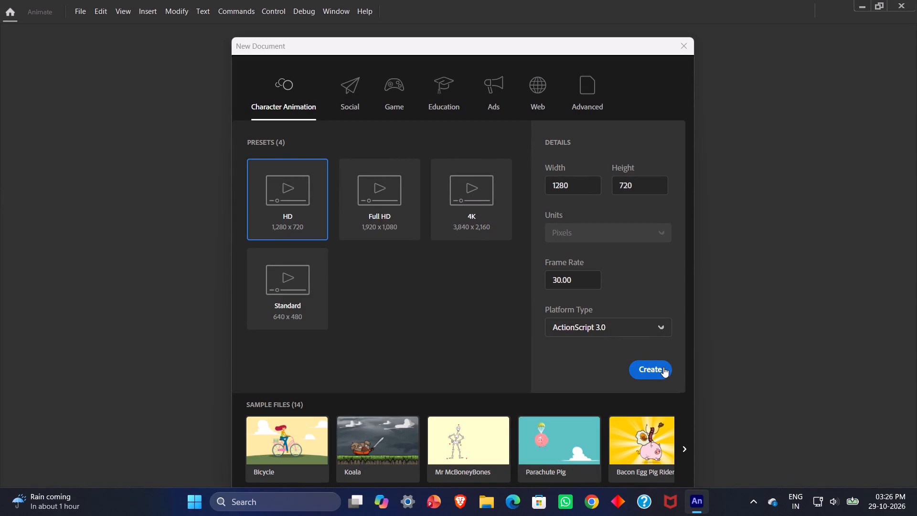
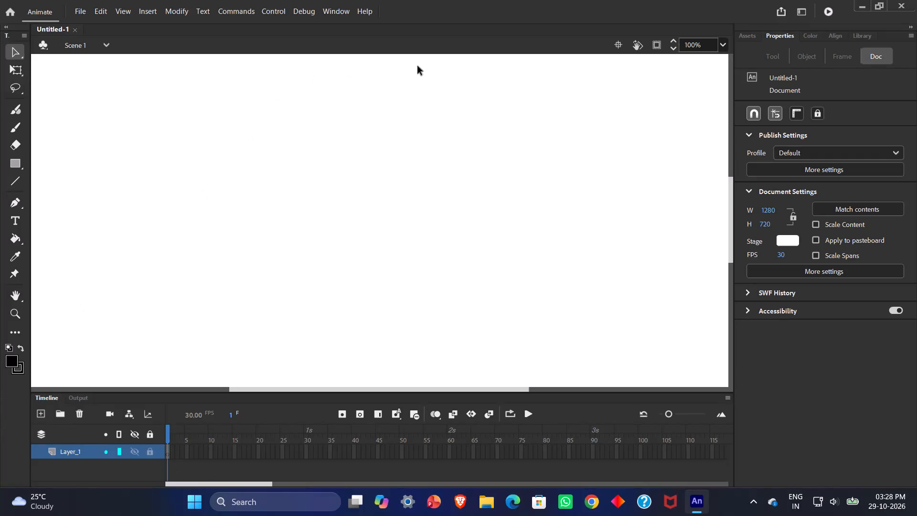
Switch to Google Chrome and open a browser window with the user profile.
left_click(593, 501)
left_click(464, 293)
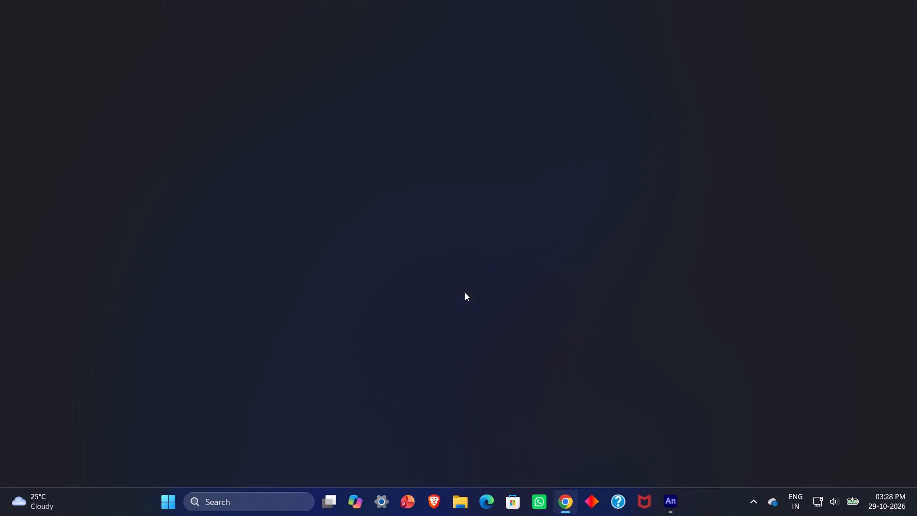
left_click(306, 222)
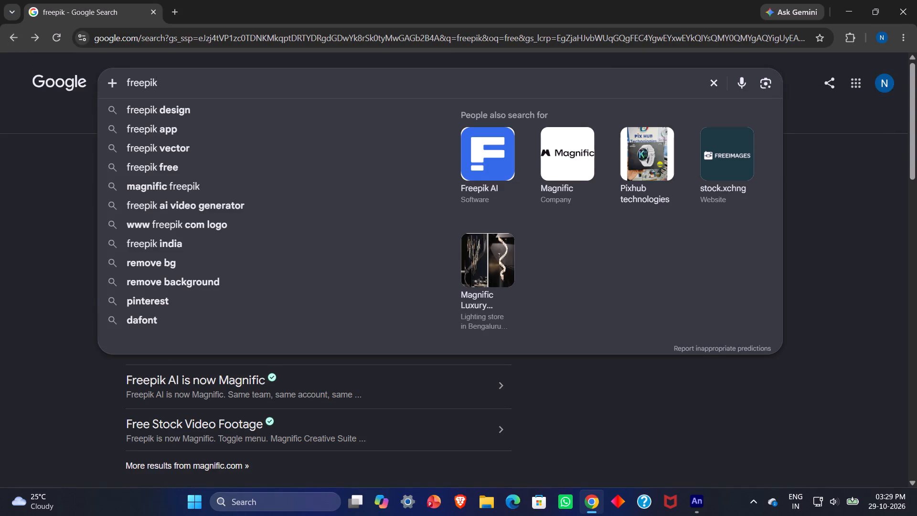
key("BackSpace")
key("BackSpace")
key("BackSpace")
key("BackSpace")
key("BackSpace")
key("BackSpace")
key("BackSpace")
key("BackSpace")
key("BackSpace")
key("BackSpace")
key("BackSpace")
key("BackSpace")
key("BackSpace")
key("BackSpace")
key("BackSpace")
key("BackSpace")
key("BackSpace")
key("BackSpace")
key("BackSpace")
key("BackSpace")
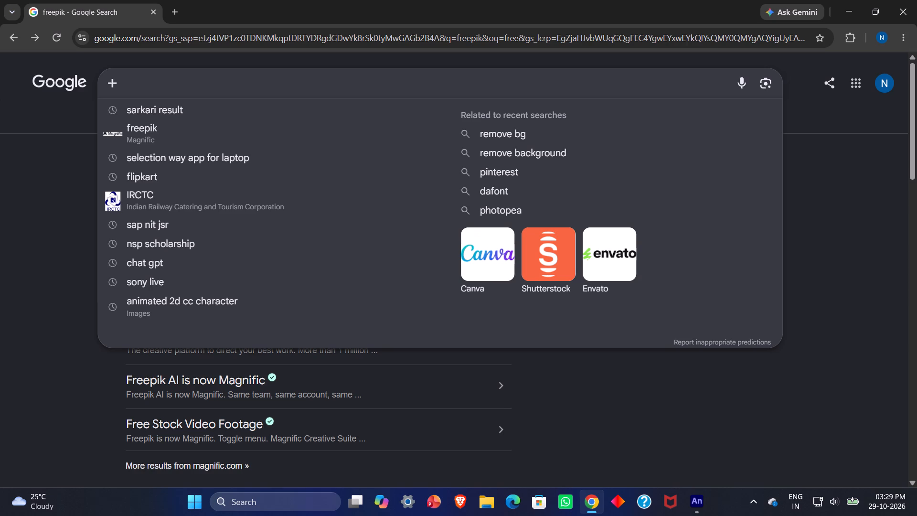
type("animate")
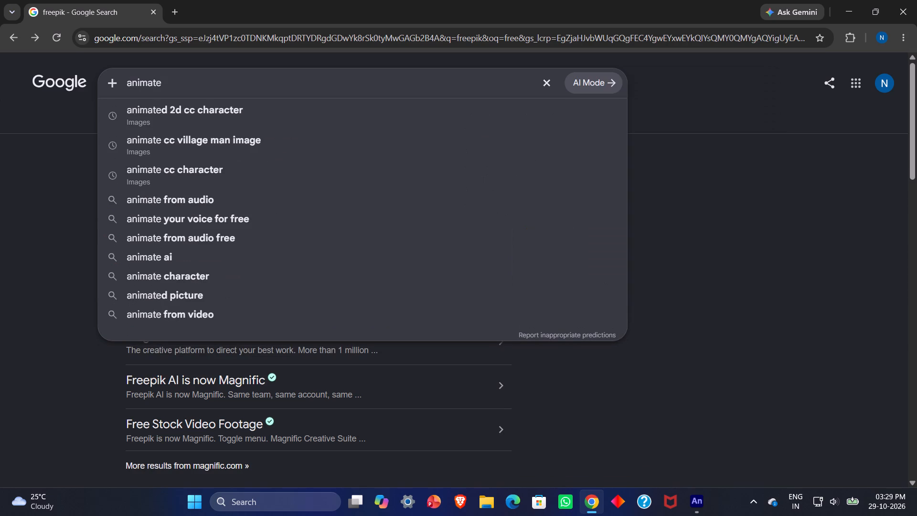
left_click(210, 144)
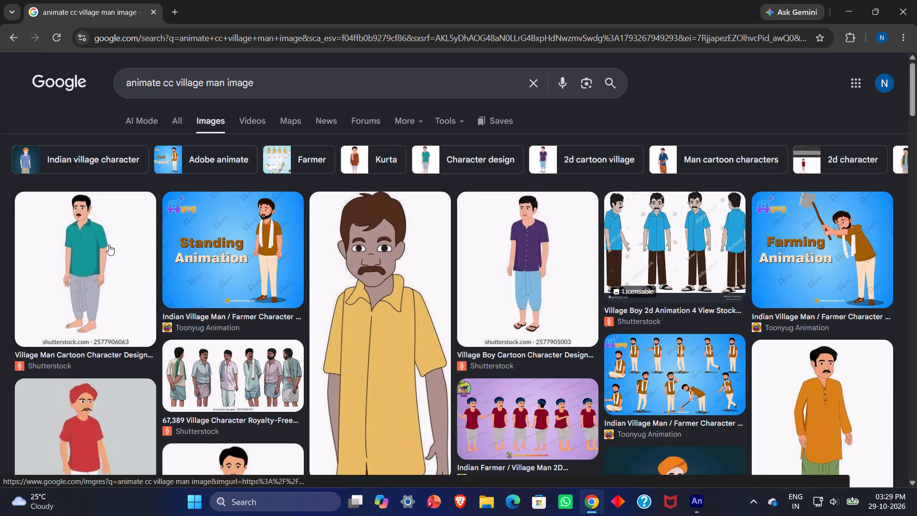
Browse the image results and copy the Shutterstock village boy character in the purple shirt and blue dhoti.
scroll(109, 245, "down", 3)
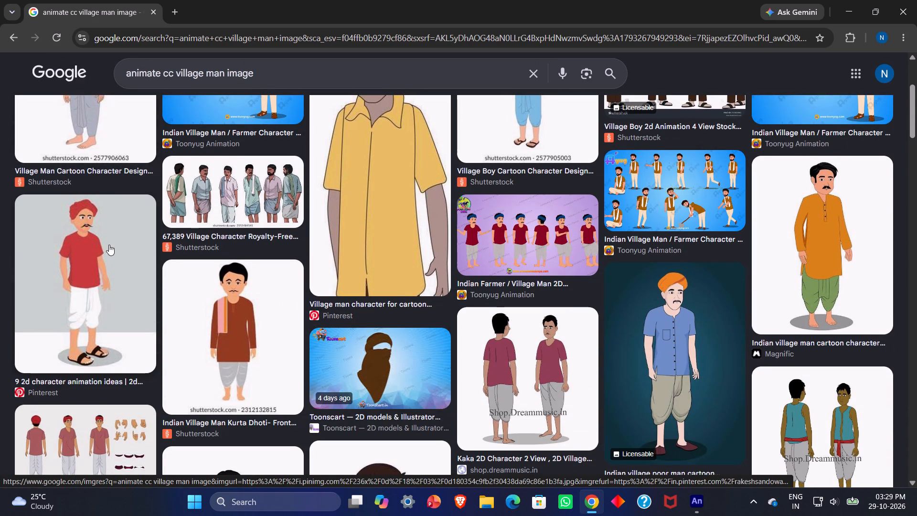
scroll(109, 245, "down", 7)
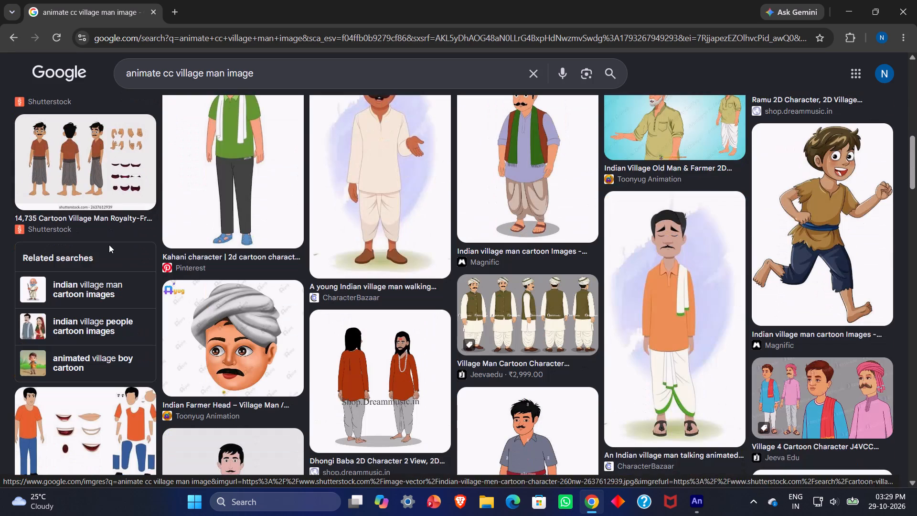
scroll(109, 245, "up", 13)
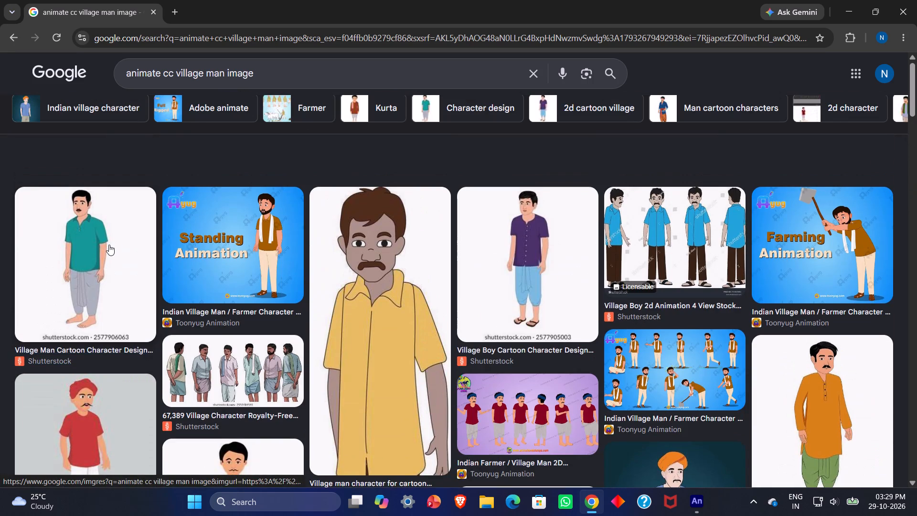
left_click(529, 248)
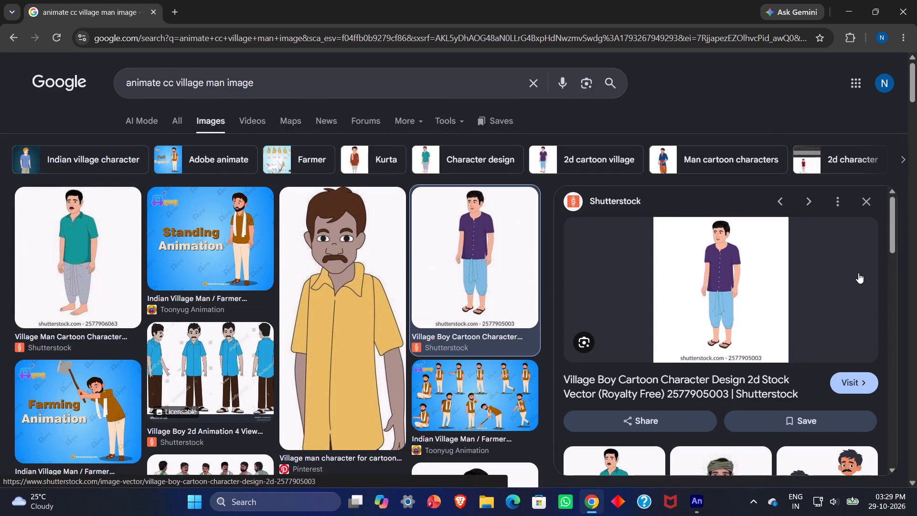
scroll(853, 275, "down", 4)
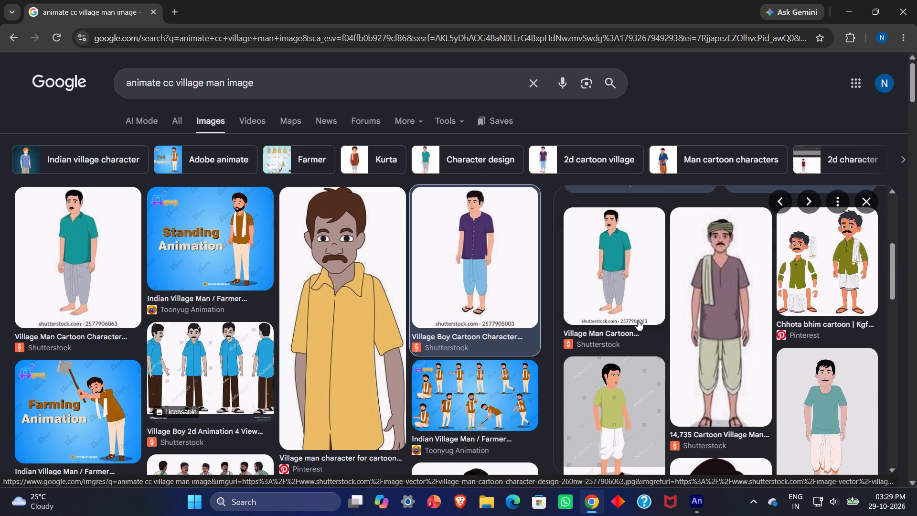
scroll(643, 313, "down", 1)
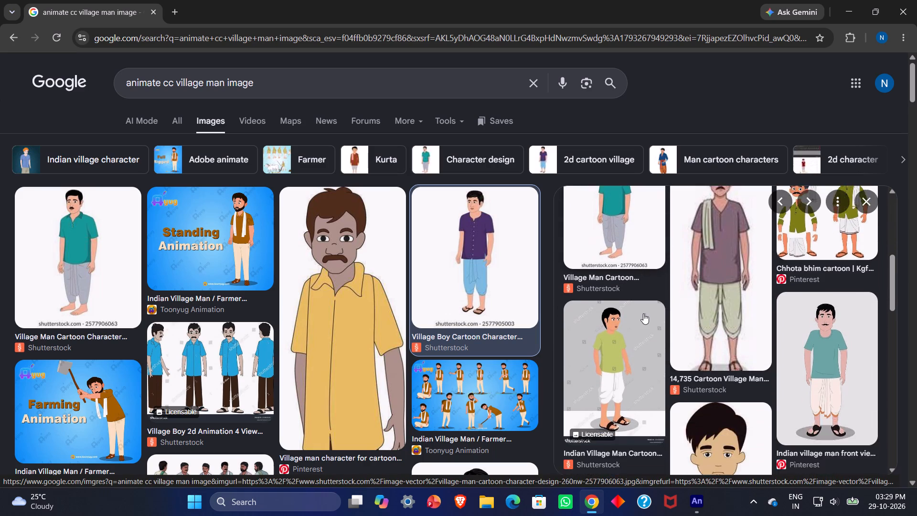
scroll(643, 313, "down", 3)
scroll(643, 313, "up", 9)
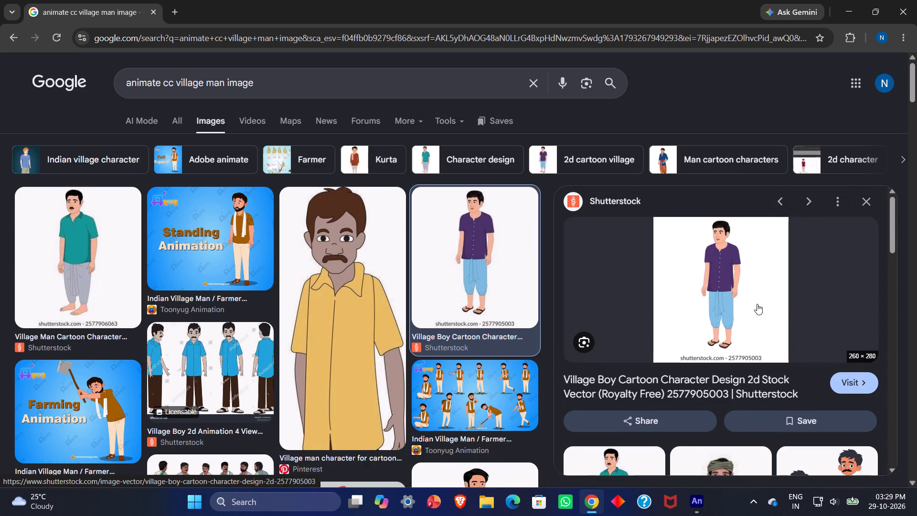
right_click_drag(746, 301, 742, 300)
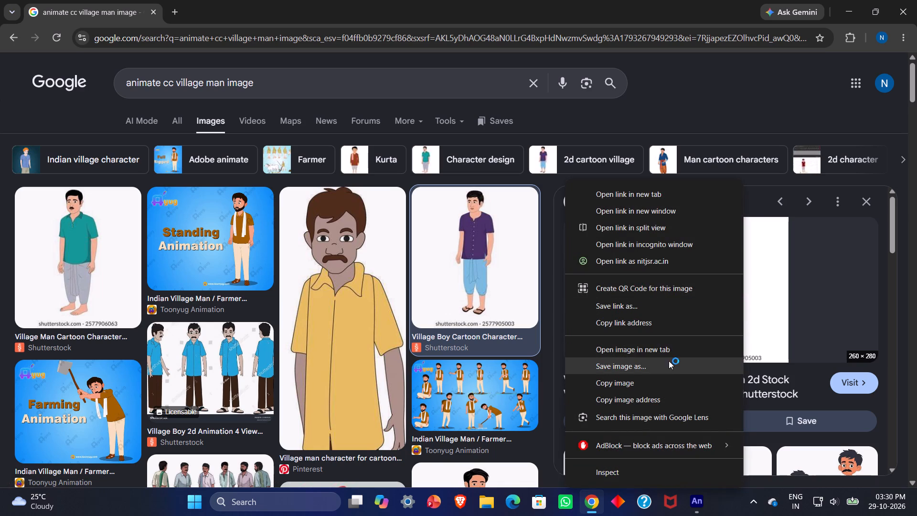
left_click(629, 381)
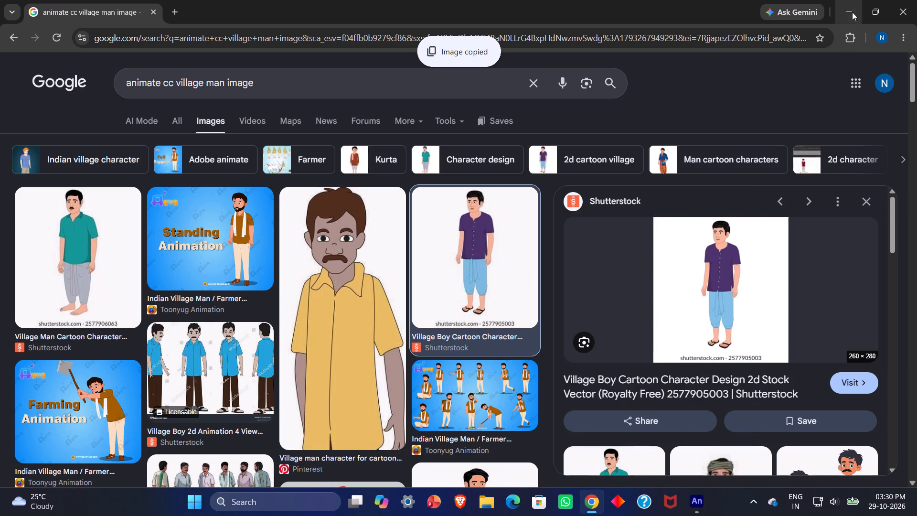
Return to Adobe Animate and paste the copied character image in the center of the stage.
left_click(853, 1)
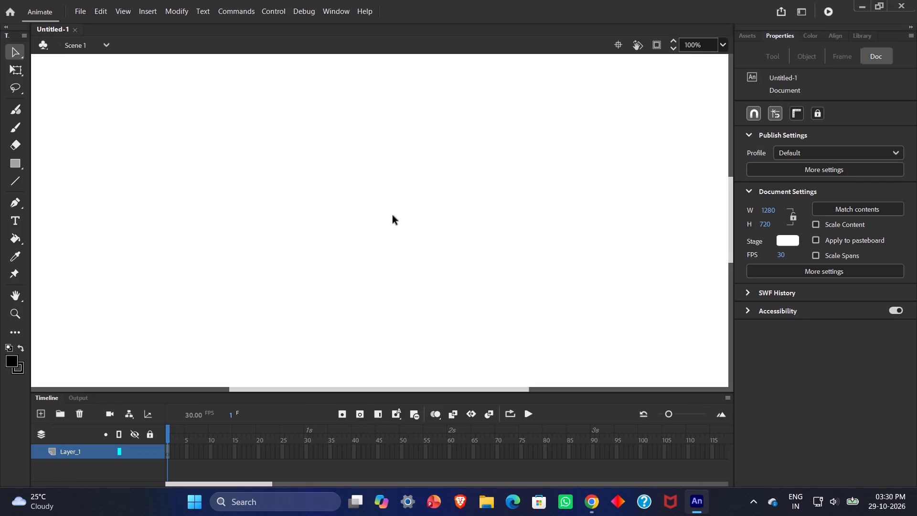
right_click(393, 216)
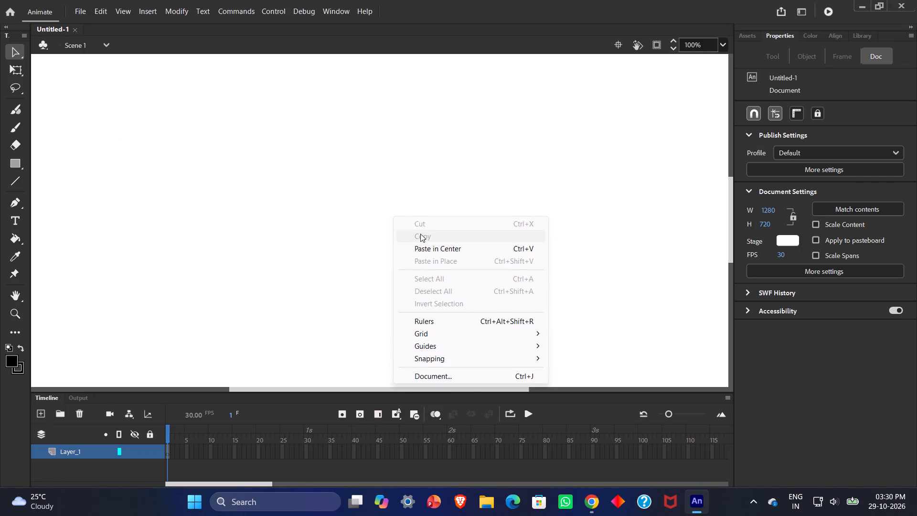
left_click(437, 249)
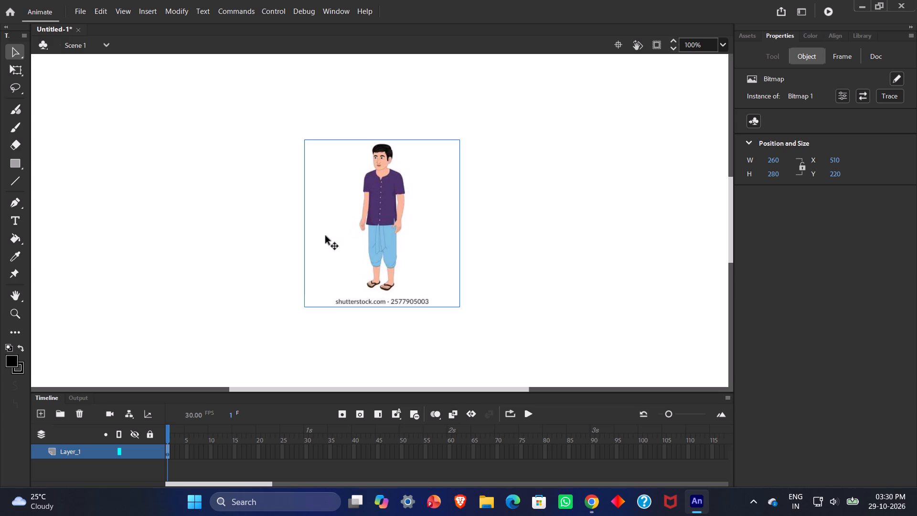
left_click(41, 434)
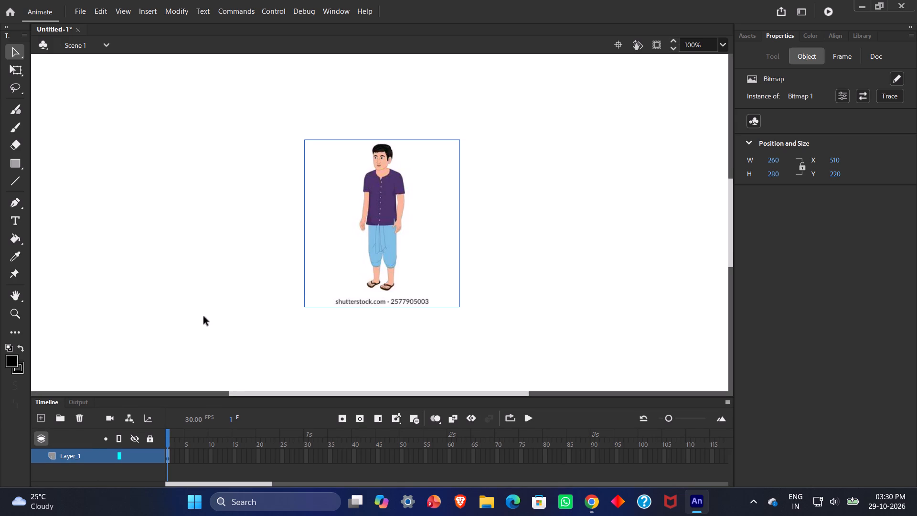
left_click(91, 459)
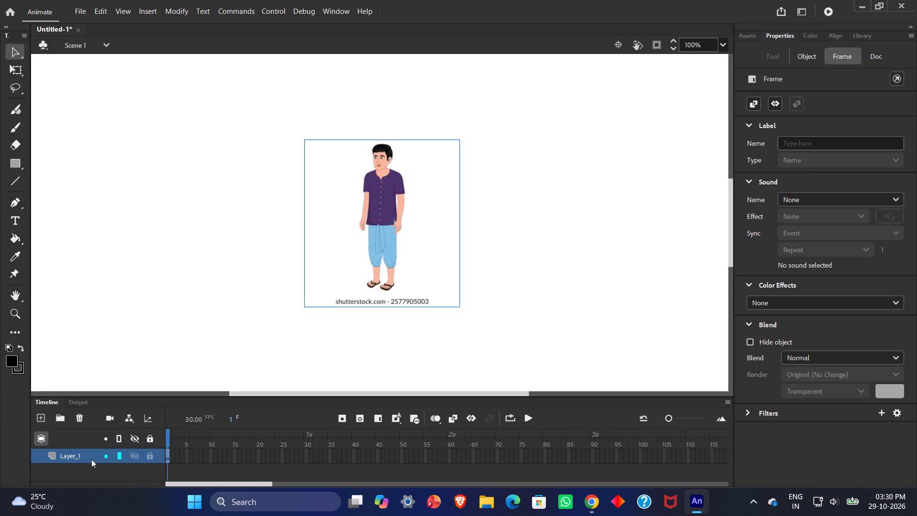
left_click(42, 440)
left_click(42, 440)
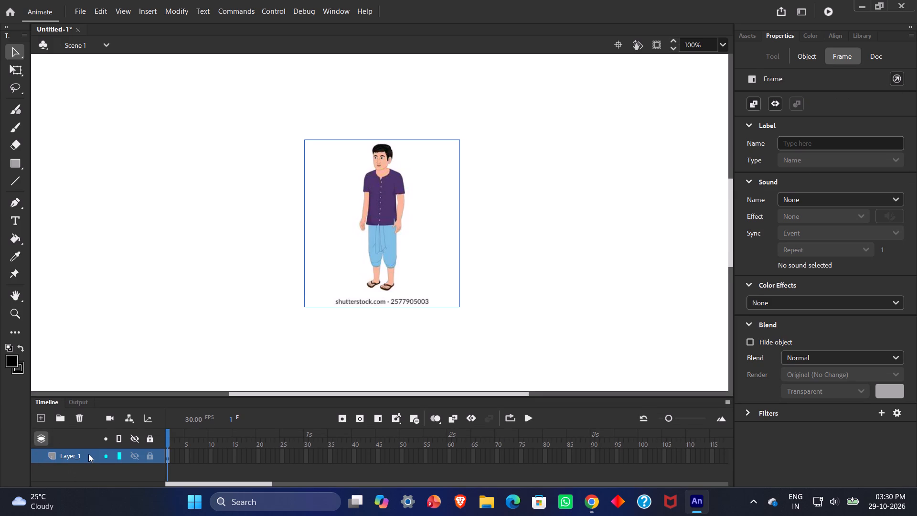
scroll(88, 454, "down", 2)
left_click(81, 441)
Add a new layer above Layer_1 in the timeline.
left_click(38, 417)
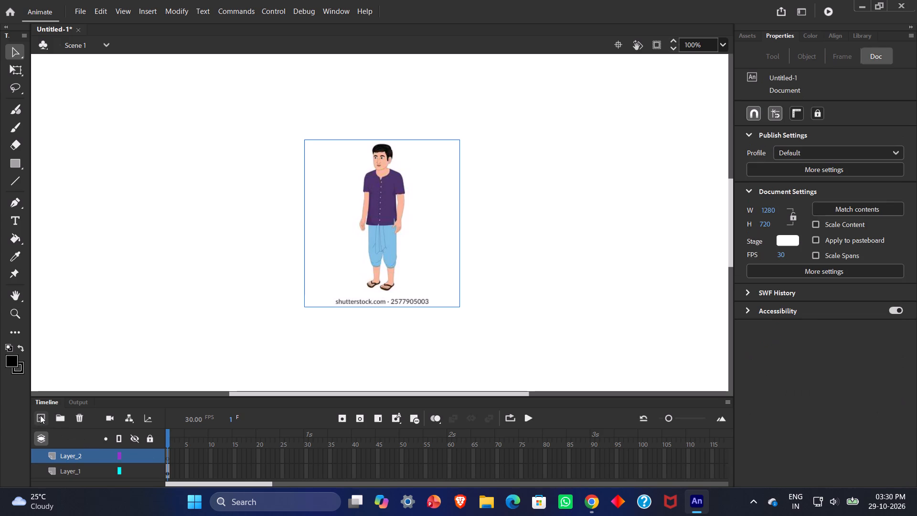
Lock Layer_1, which holds the character image, and make the new empty layer active.
left_click(85, 471)
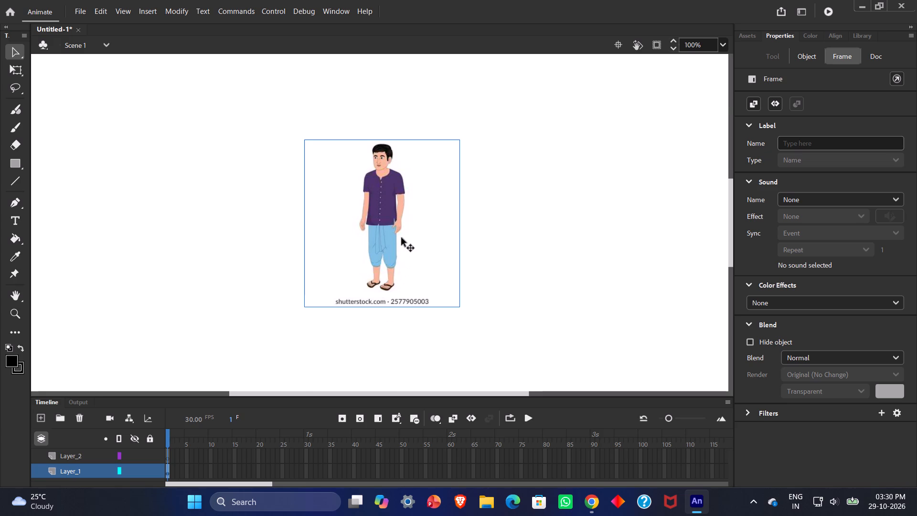
scroll(402, 238, "up", 3)
scroll(402, 238, "down", 3)
left_click(151, 473)
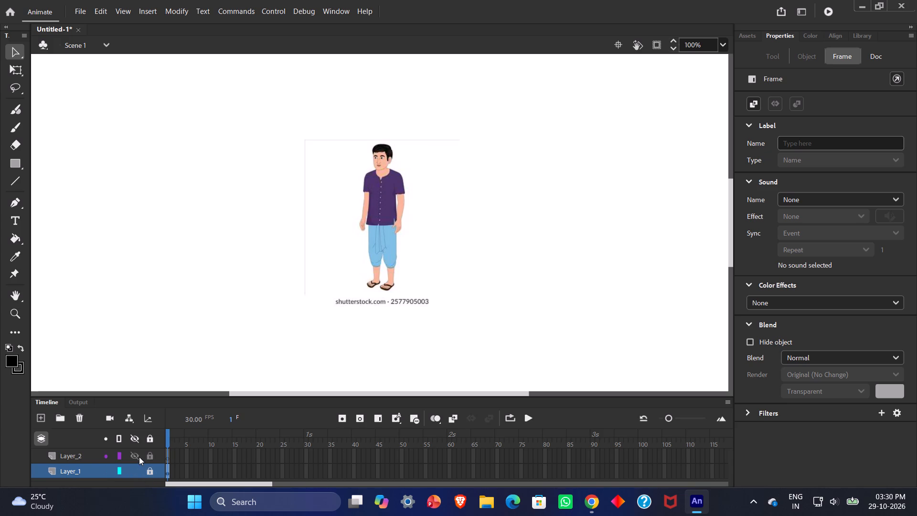
left_click(92, 455)
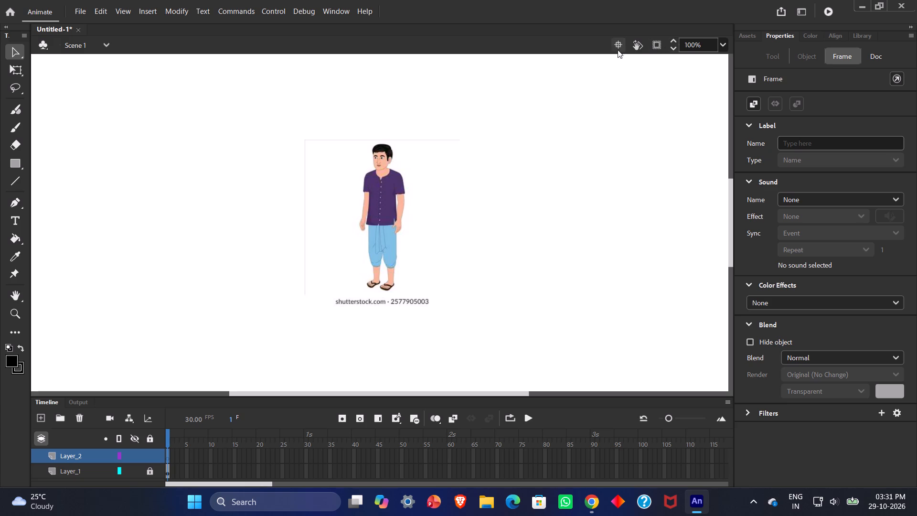
Zoom in on the pasted character and examine the image's quality from the head down to the feet.
left_click(672, 37)
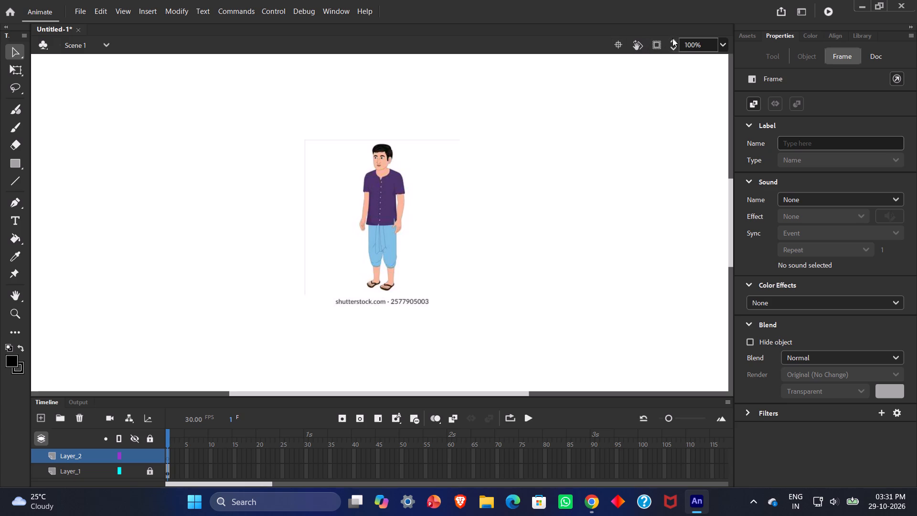
left_click(673, 39)
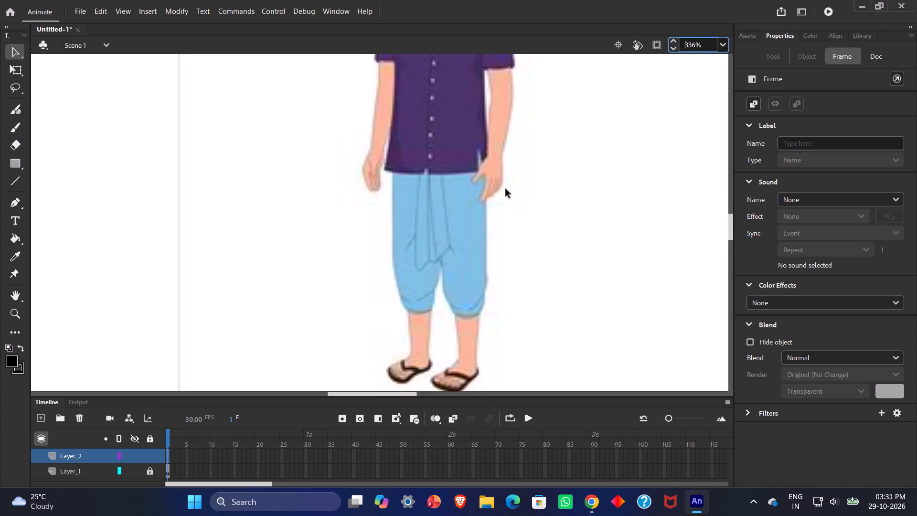
left_click(357, 157)
middle_click_drag(357, 157, 321, 390)
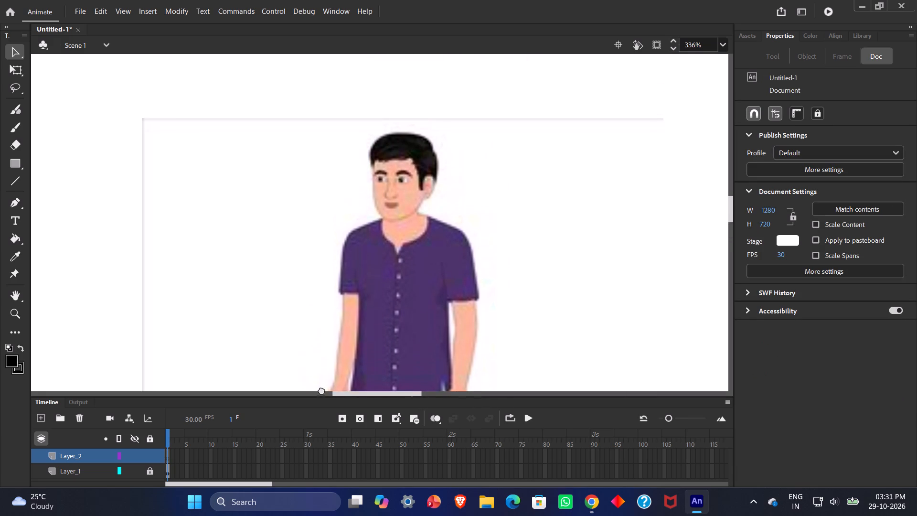
middle_click_drag(321, 390, 317, 433)
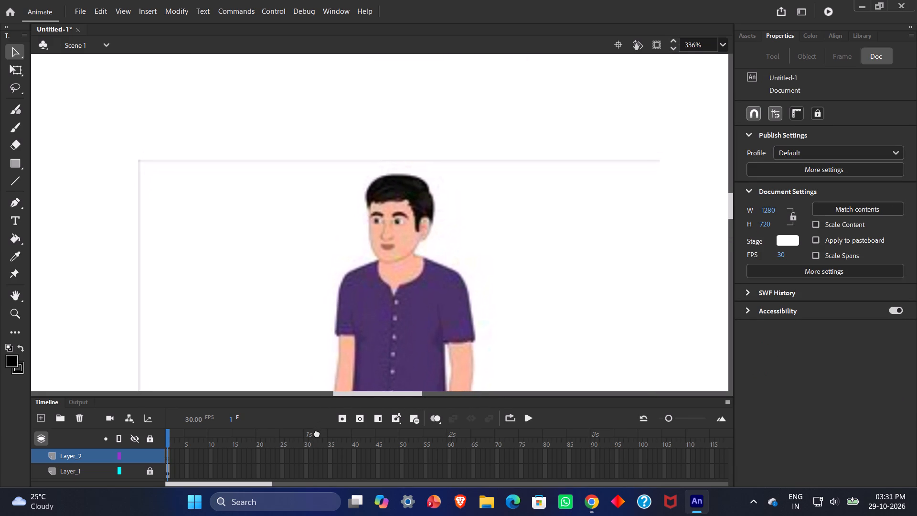
middle_click_drag(317, 433, 315, 443)
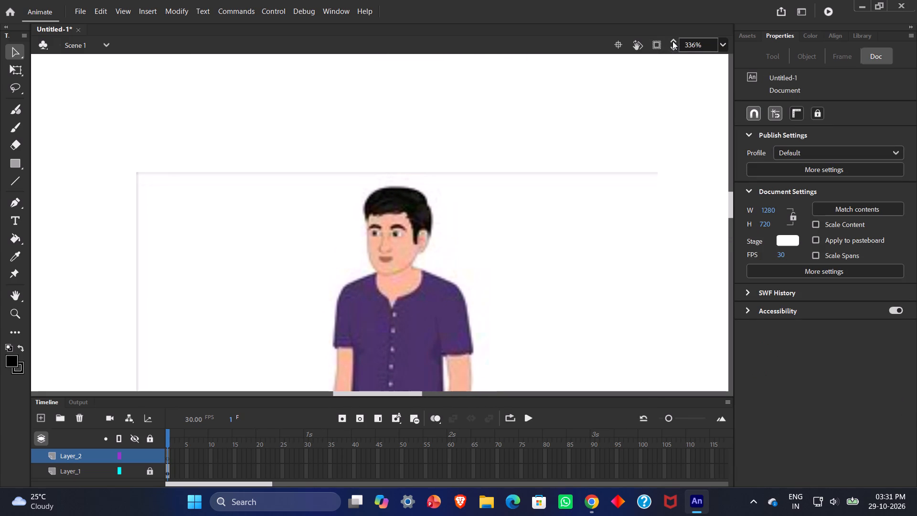
left_click(672, 39)
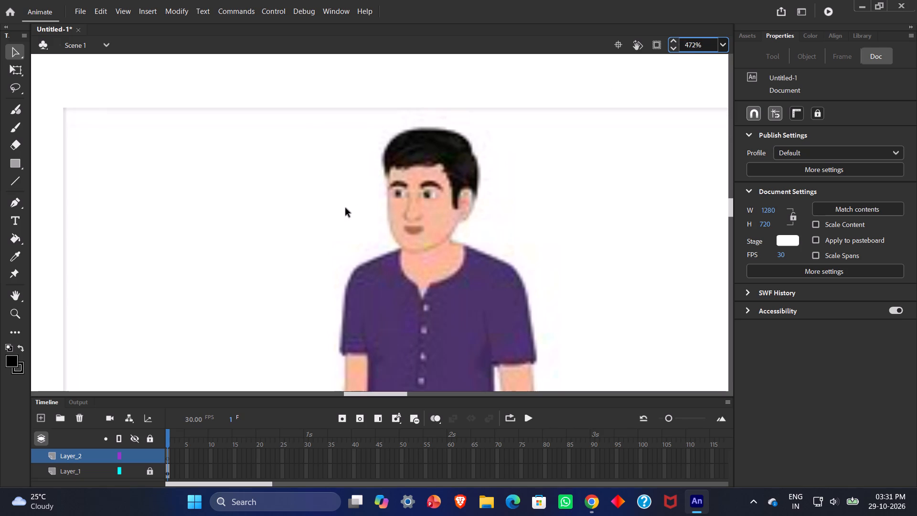
scroll(258, 211, "down", 3)
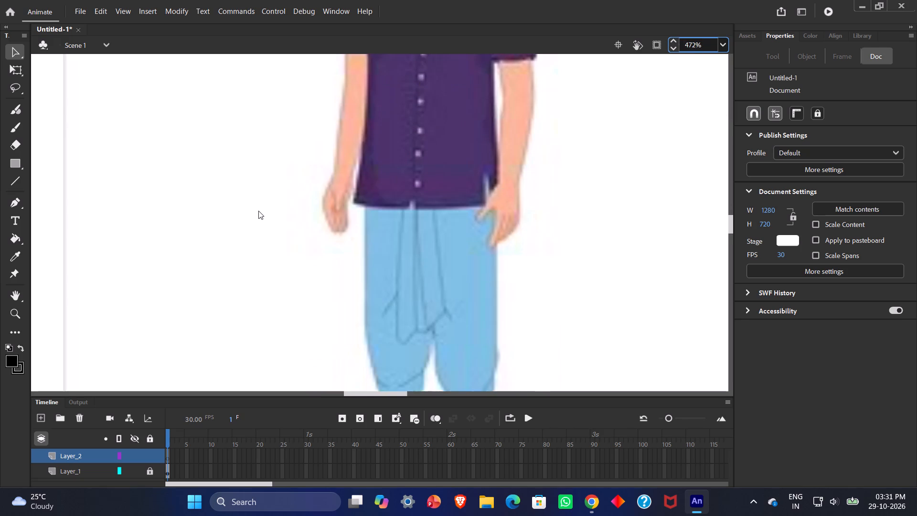
scroll(258, 211, "up", 3)
scroll(258, 211, "down", 1)
scroll(258, 211, "up", 1)
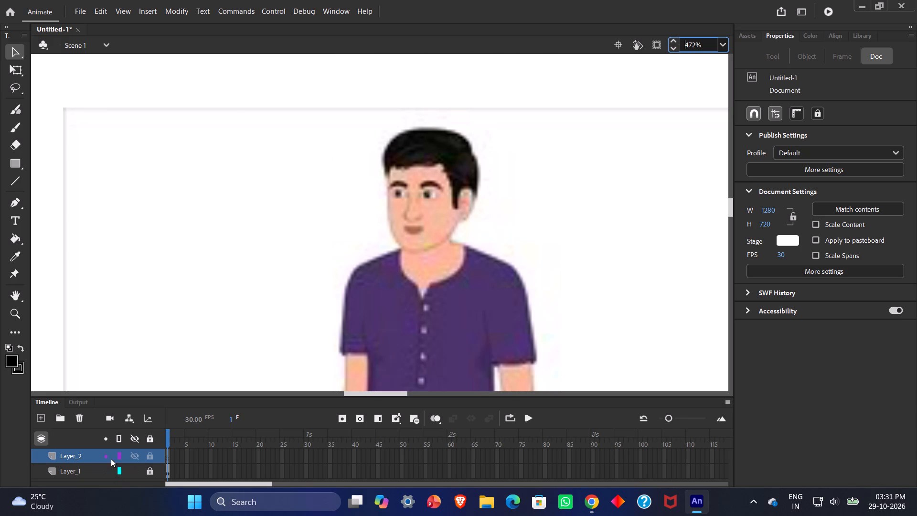
Delete Layer_1, which holds the purple-shirt village boy reference image.
left_click(94, 472)
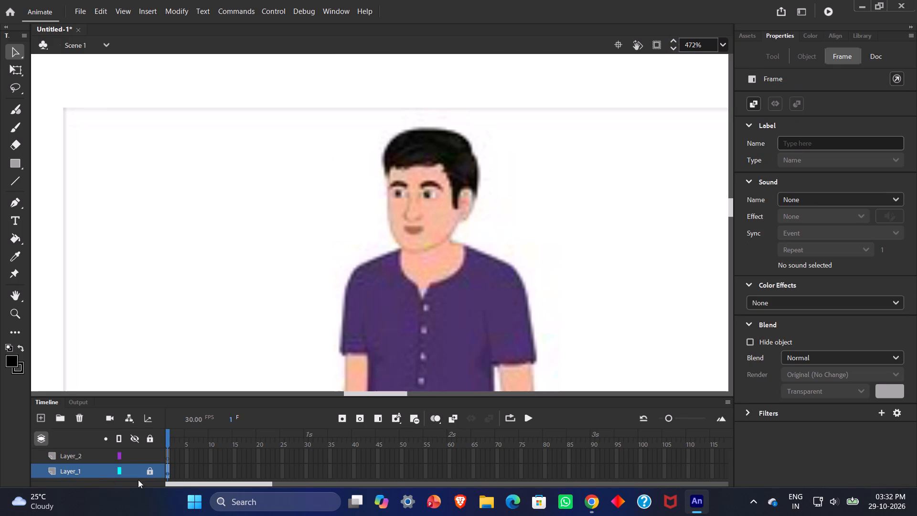
right_click(89, 472)
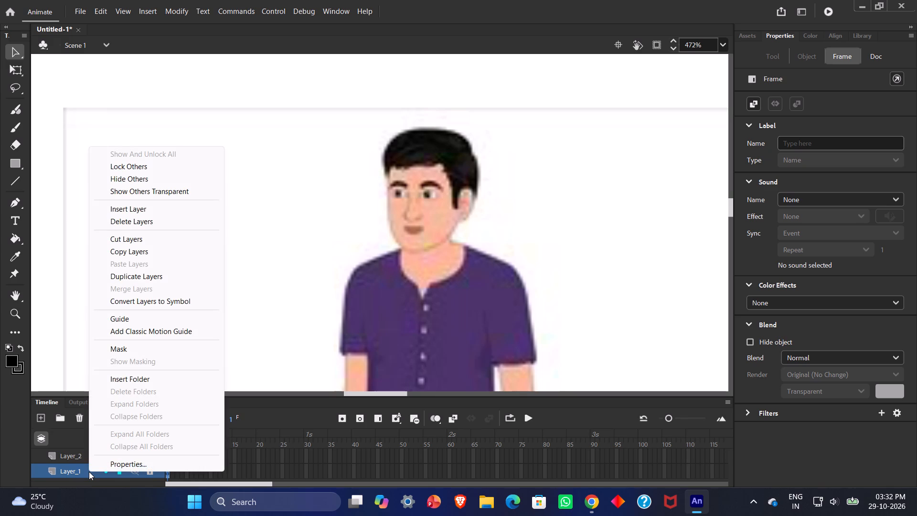
left_click(154, 221)
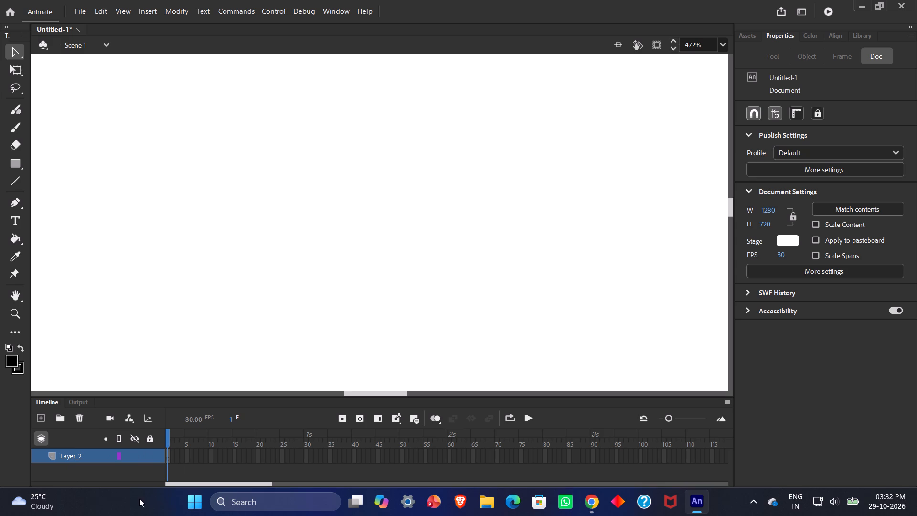
Switch to Google Chrome, replace the image search with "freepik image" and look through the results.
left_click(596, 506)
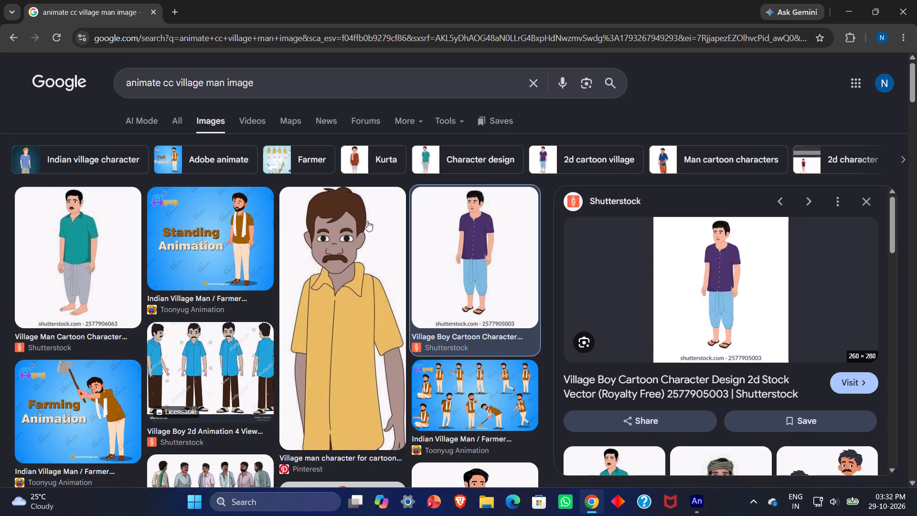
left_click(534, 81)
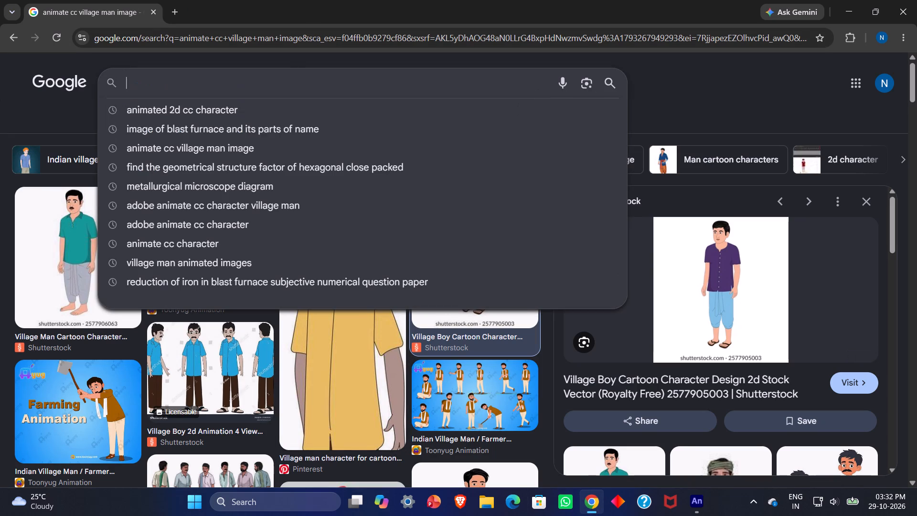
type("free pic")
key("space")
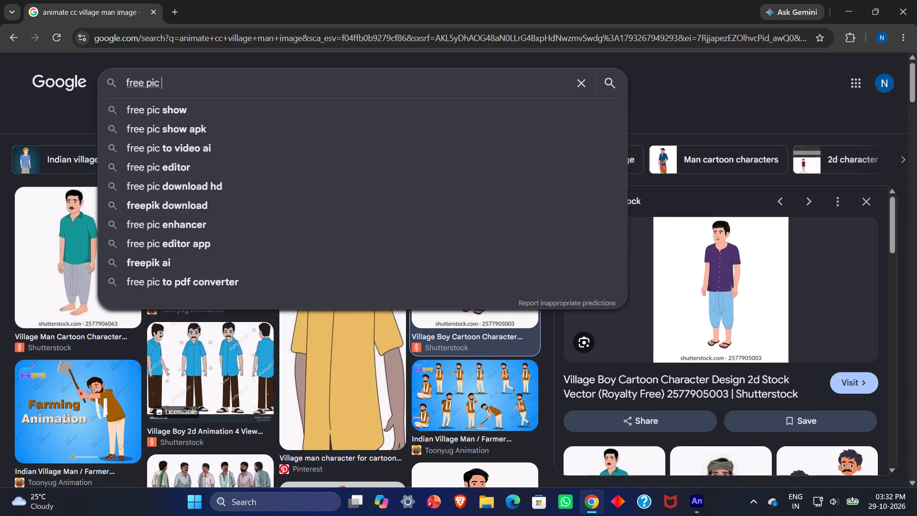
key("BackSpace")
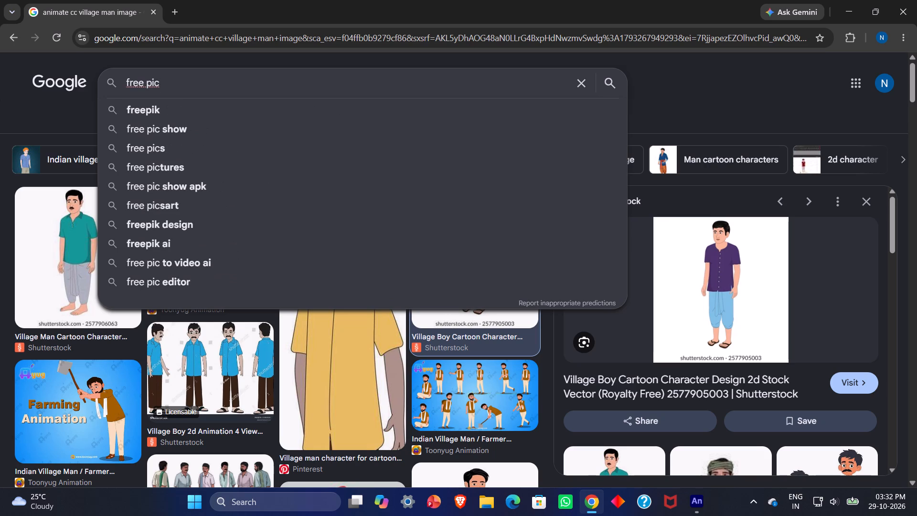
type("k image")
key("space")
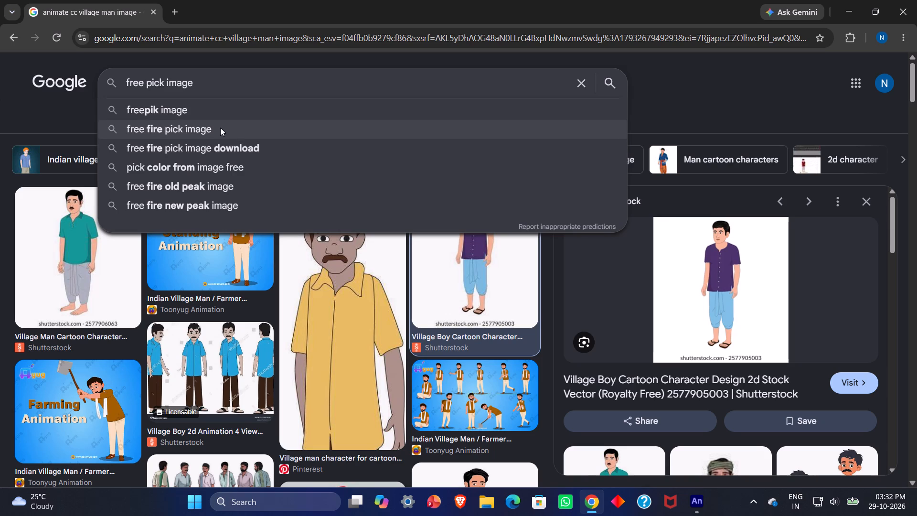
left_click(233, 108)
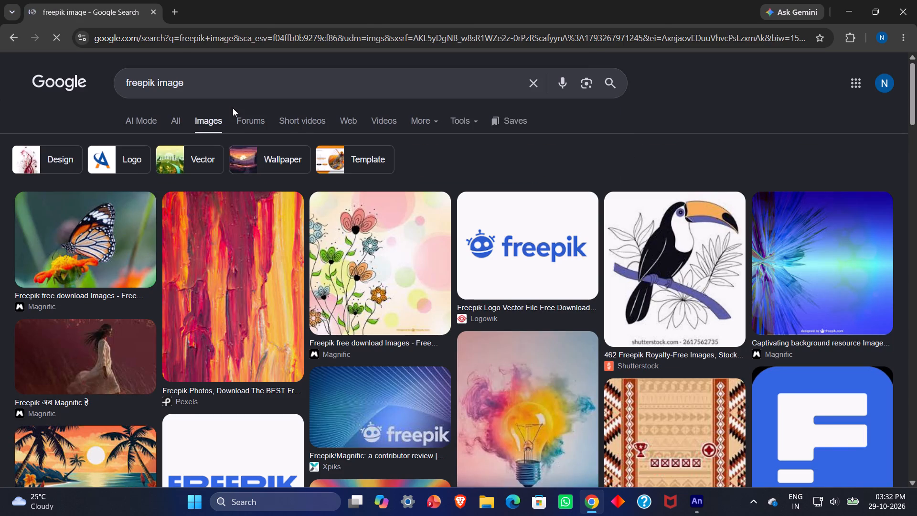
scroll(233, 108, "down", 6)
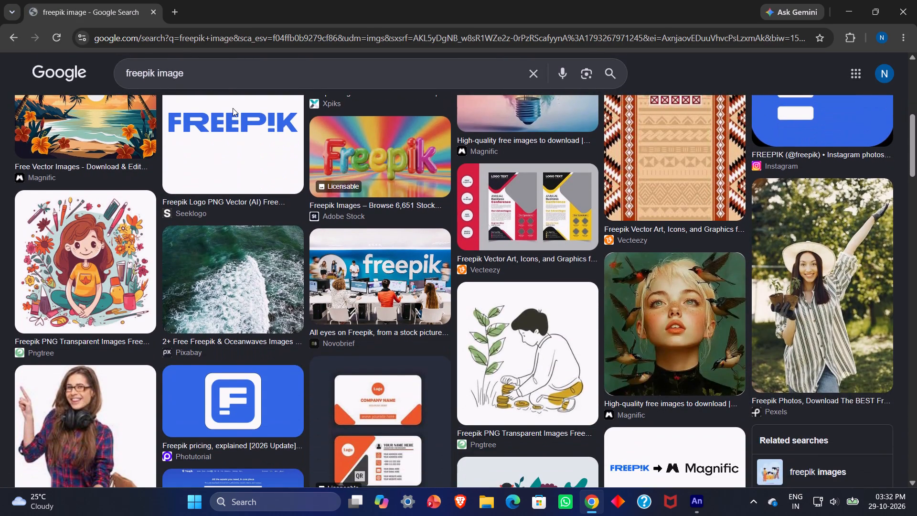
scroll(233, 108, "down", 9)
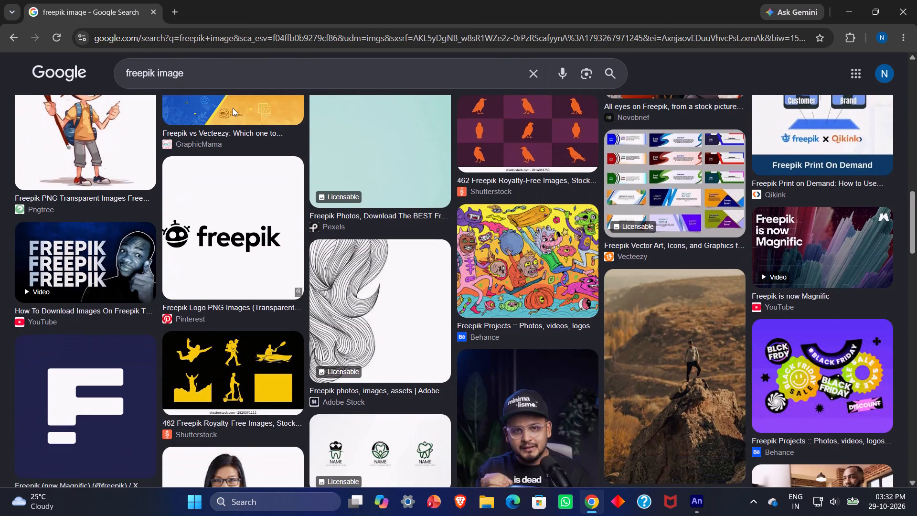
scroll(233, 108, "up", 8)
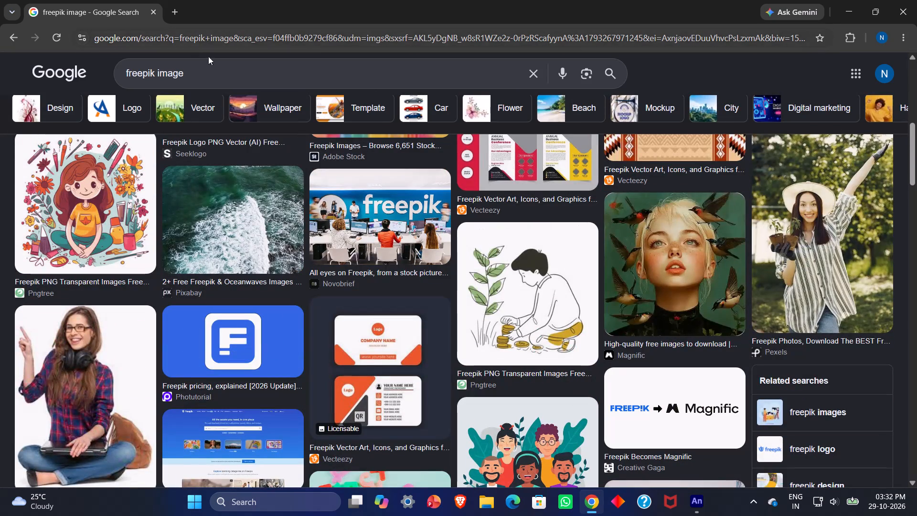
Extend the image search to "freepik image village man" and look through the results for a suitable character.
left_click(206, 72)
key("space")
type("village man")
key("Return")
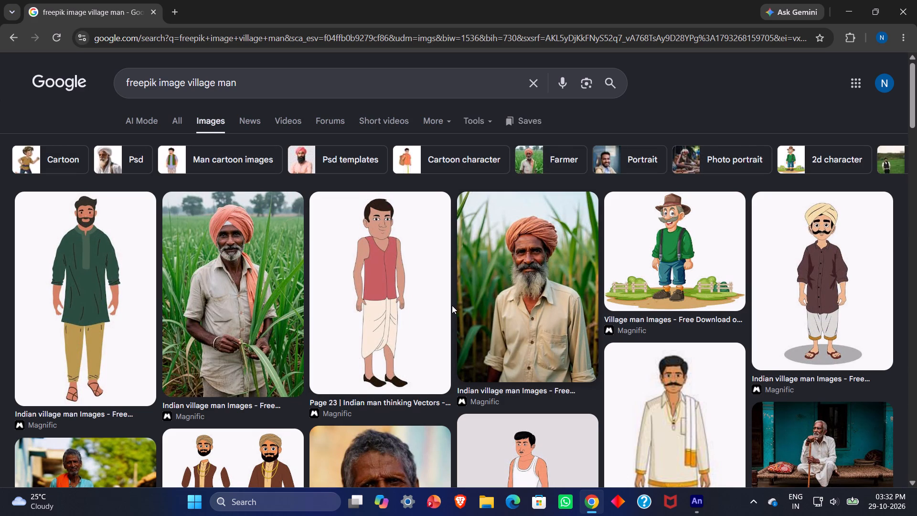
scroll(452, 305, "down", 3)
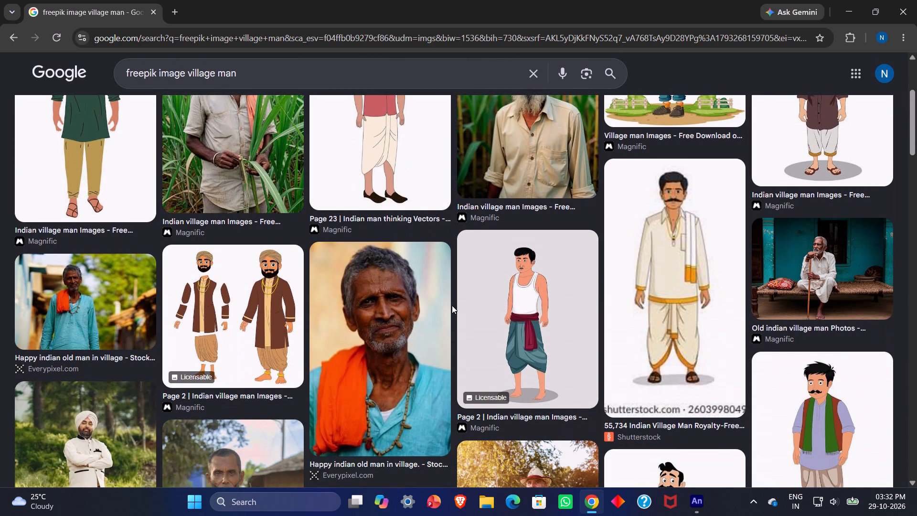
scroll(452, 305, "down", 5)
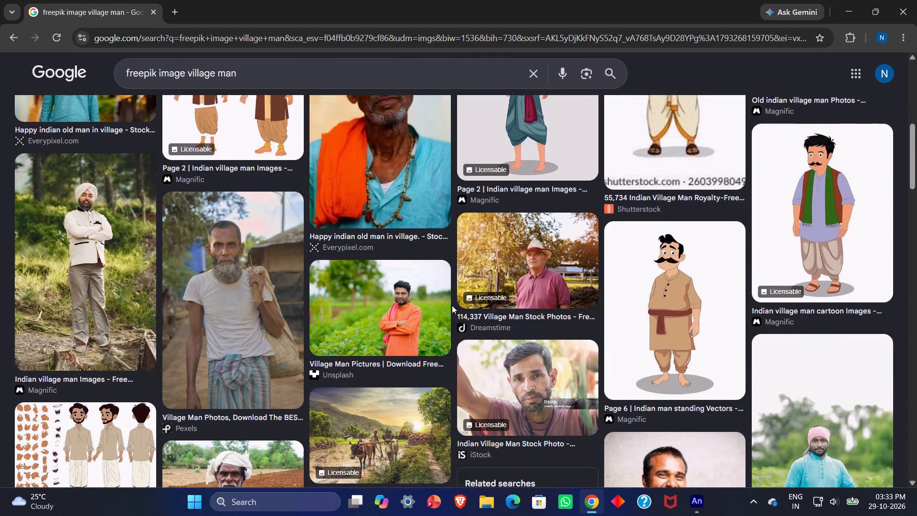
scroll(452, 305, "down", 3)
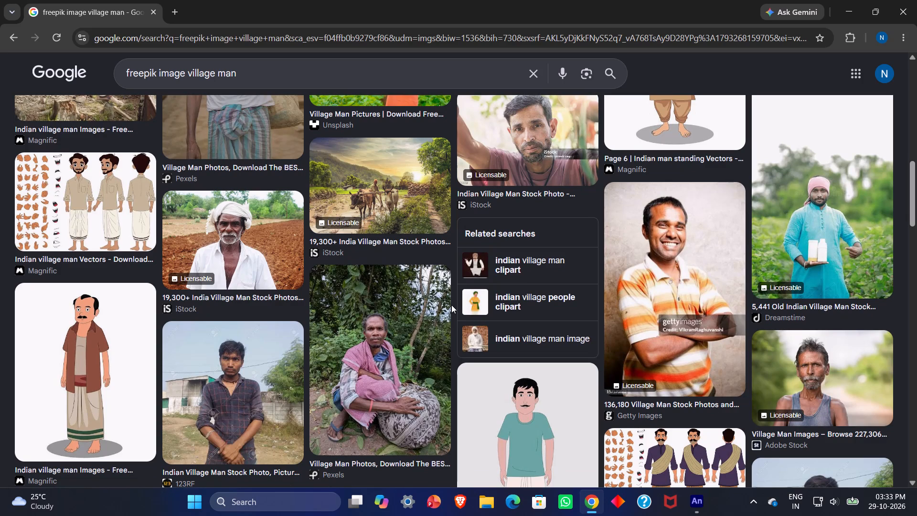
scroll(447, 303, "up", 10)
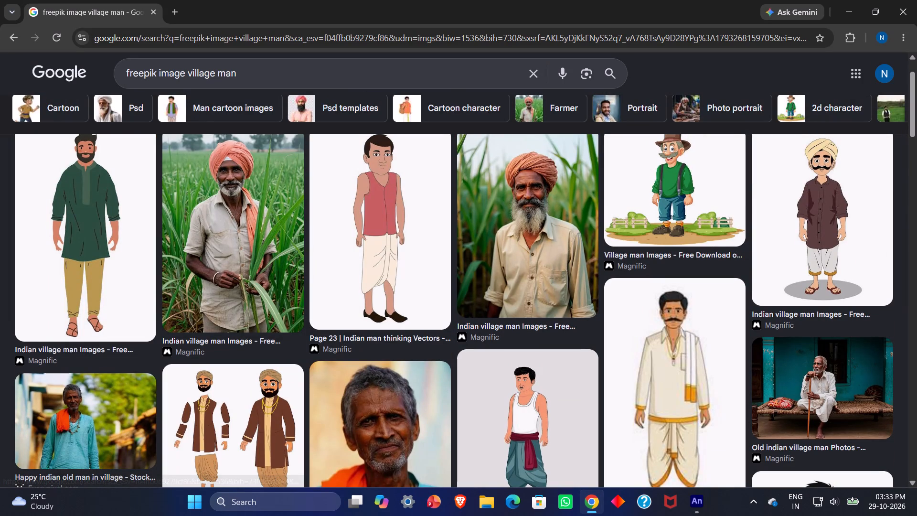
Refine the image search to "freepik image cartoon village man".
left_click(186, 72)
key("space")
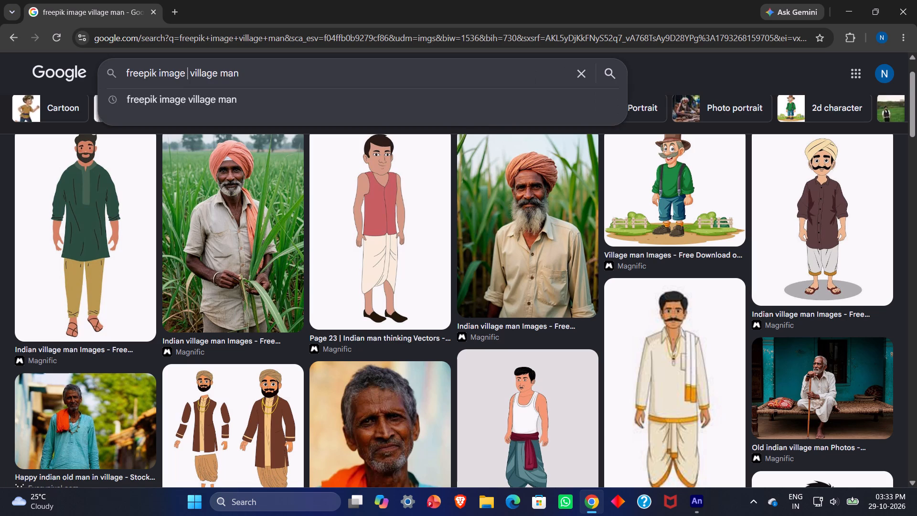
type("cartoon")
key("space")
key("Return")
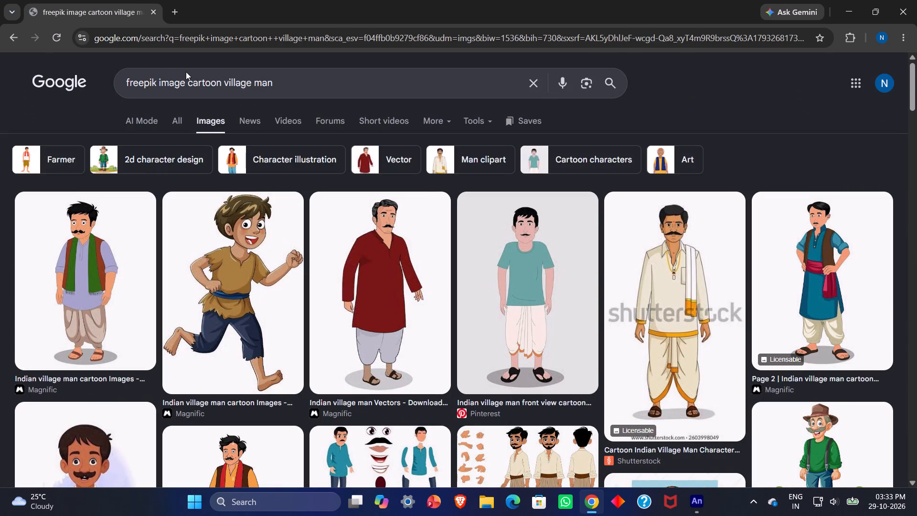
scroll(448, 254, "down", 3)
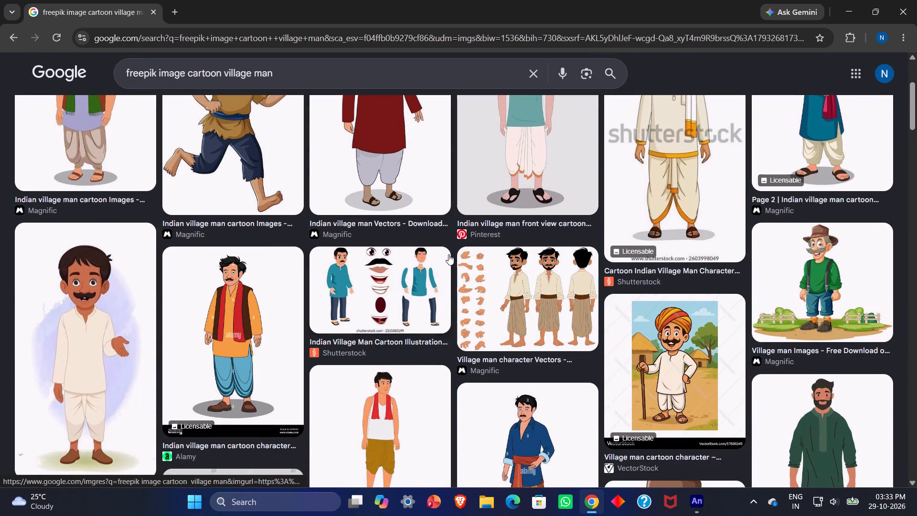
scroll(448, 254, "down", 3)
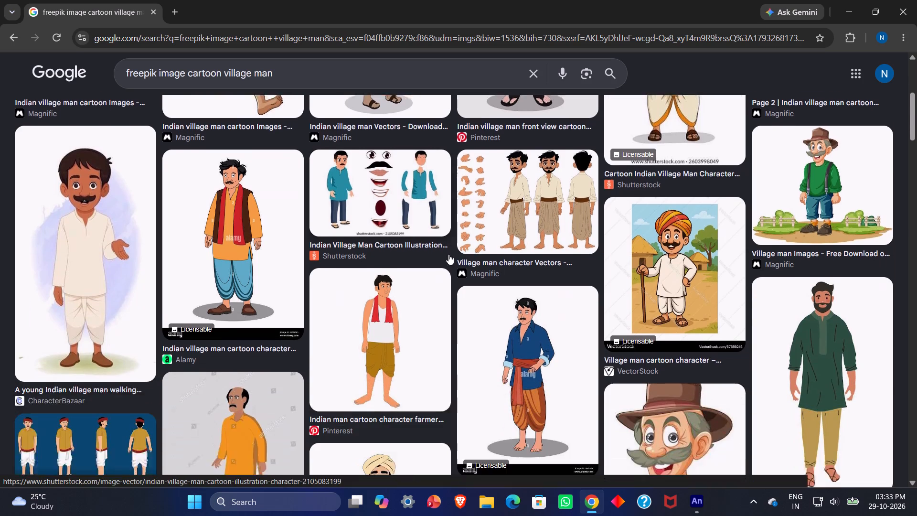
scroll(448, 254, "down", 4)
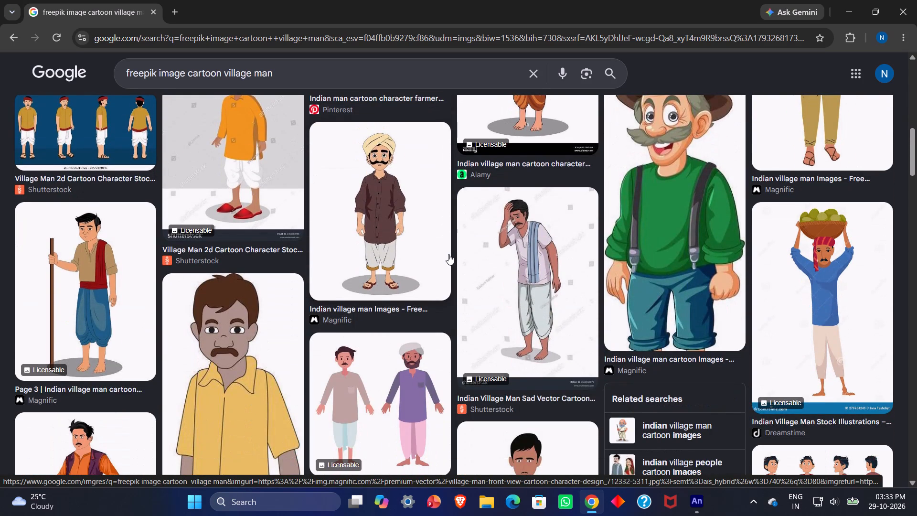
scroll(324, 270, "down", 2)
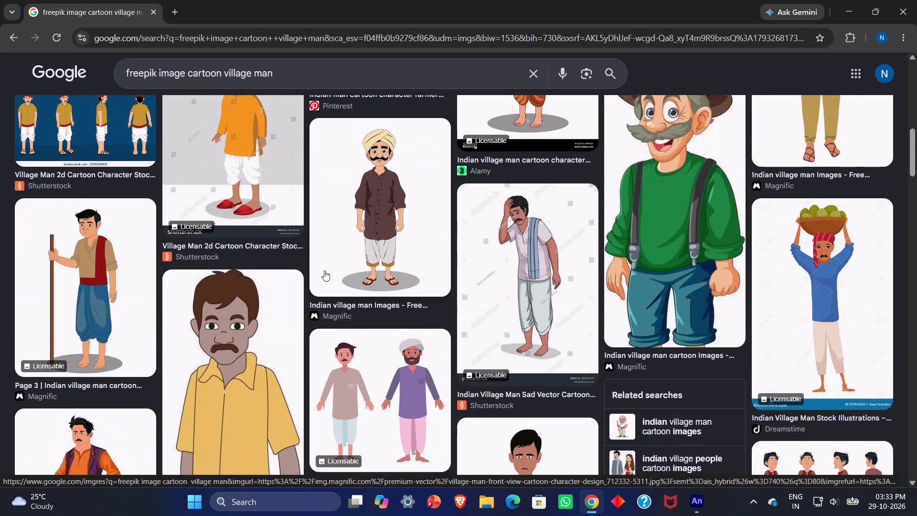
scroll(324, 270, "down", 2)
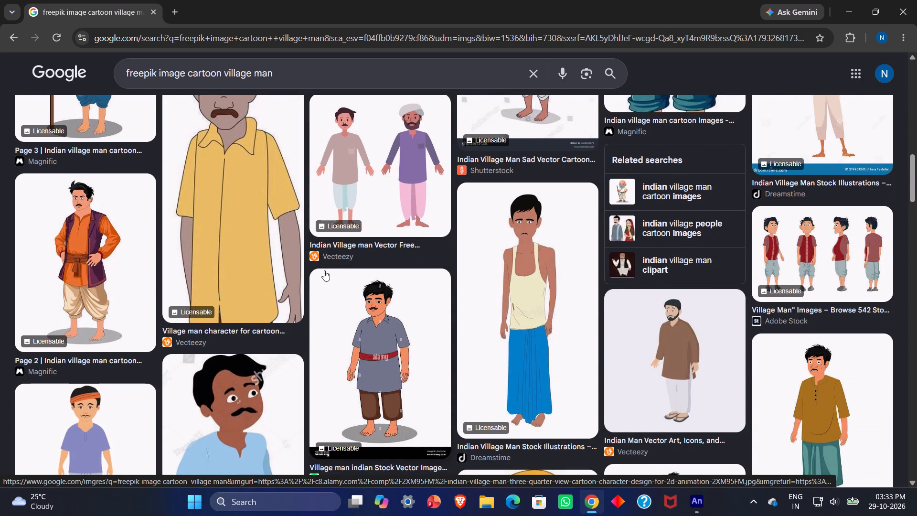
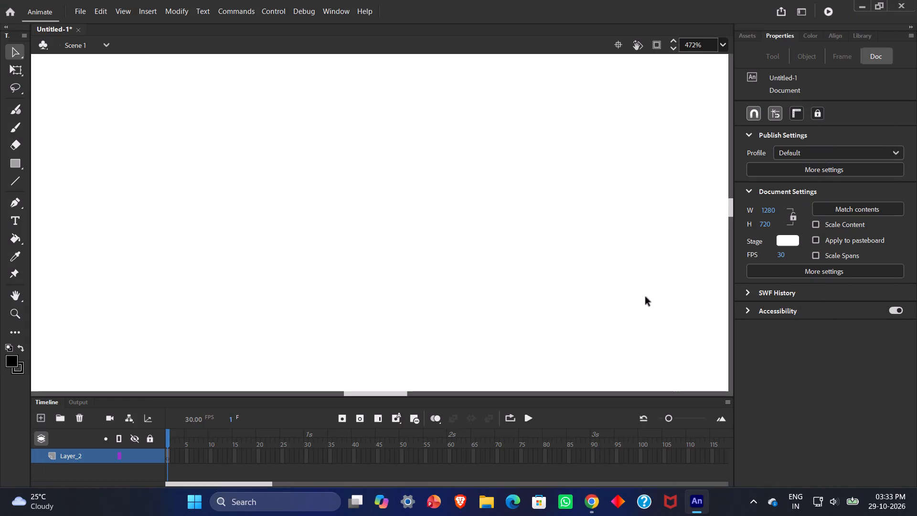
right_click(324, 189)
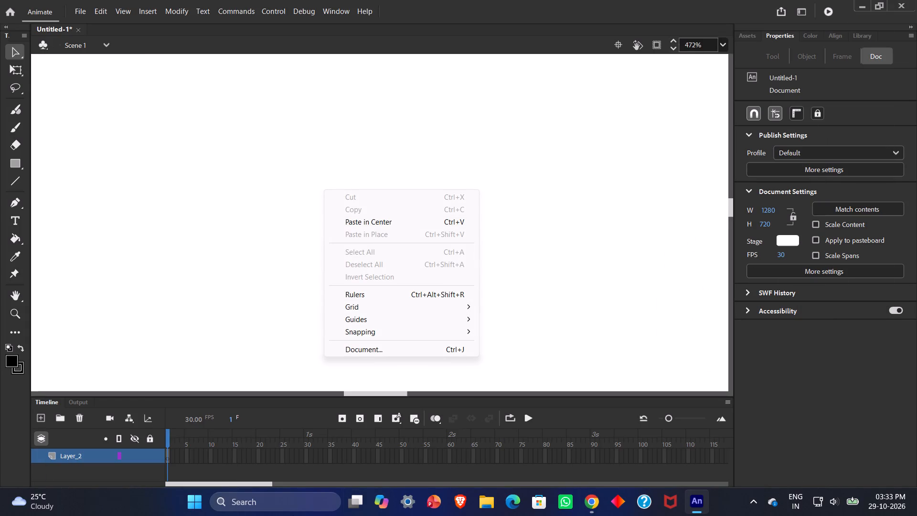
key("ctrl+v")
left_click(536, 243)
left_click(537, 243)
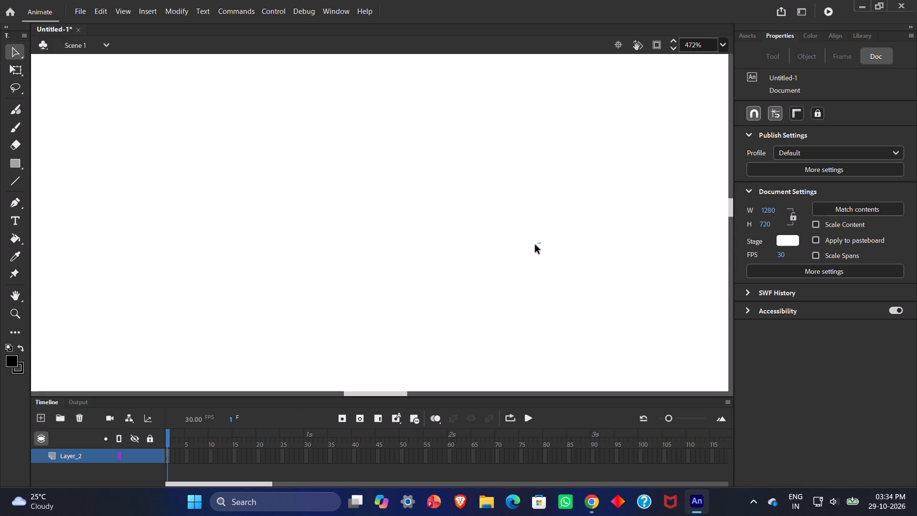
key("ctrl+v")
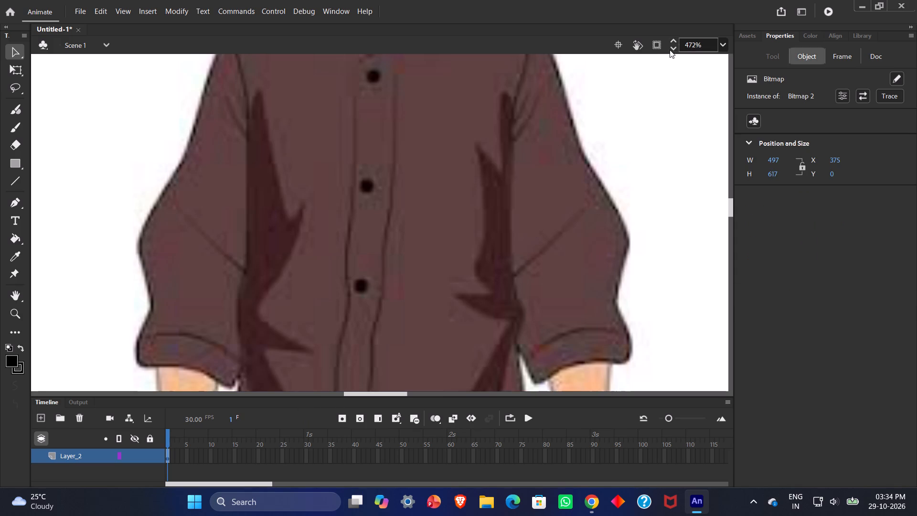
Choose the Line tool with the turbaned head in view and set its stroke colour to green #33FF33.
left_click(671, 49)
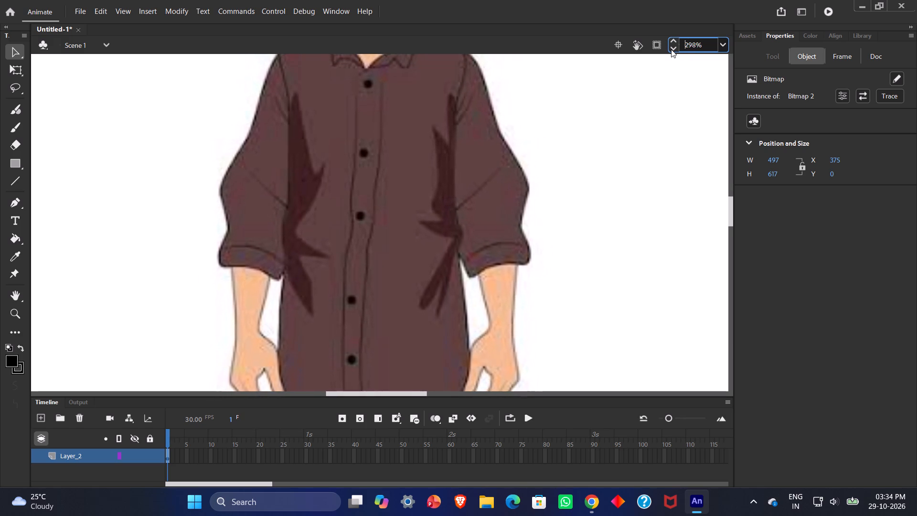
scroll(504, 265, "up", 5)
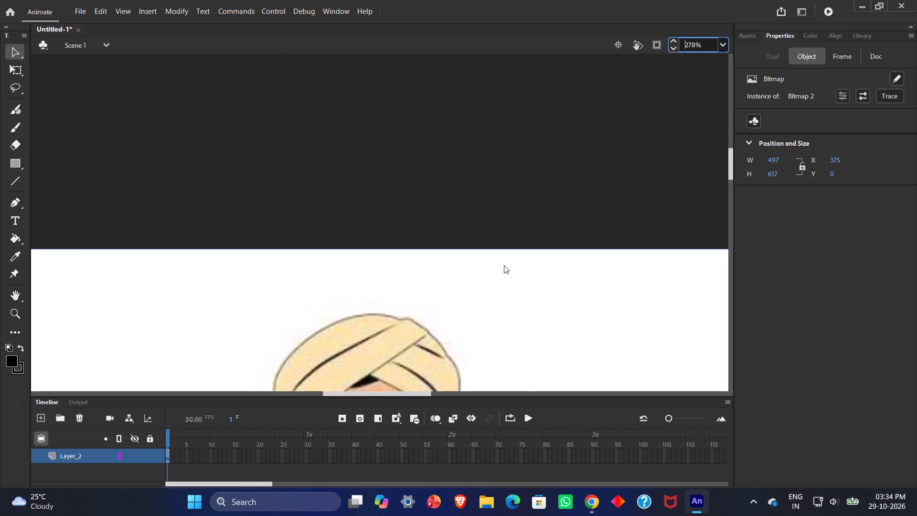
scroll(504, 265, "down", 2)
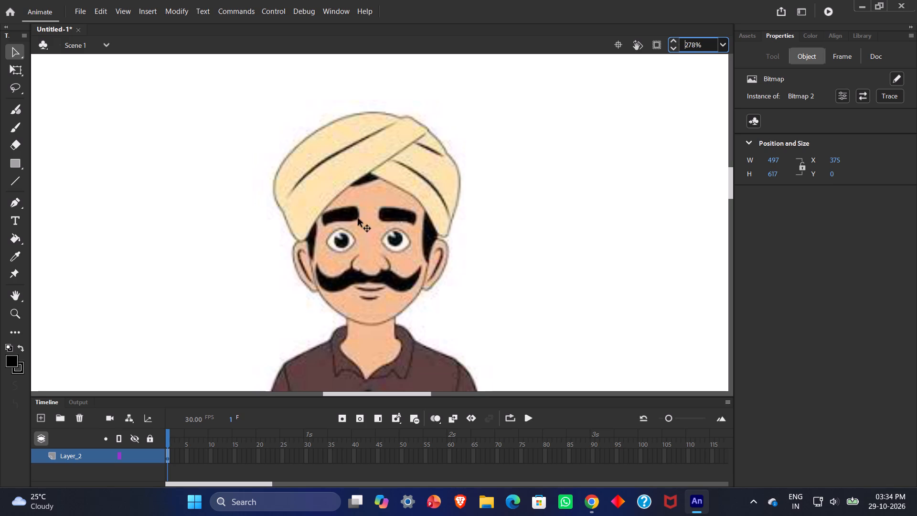
left_click(14, 179)
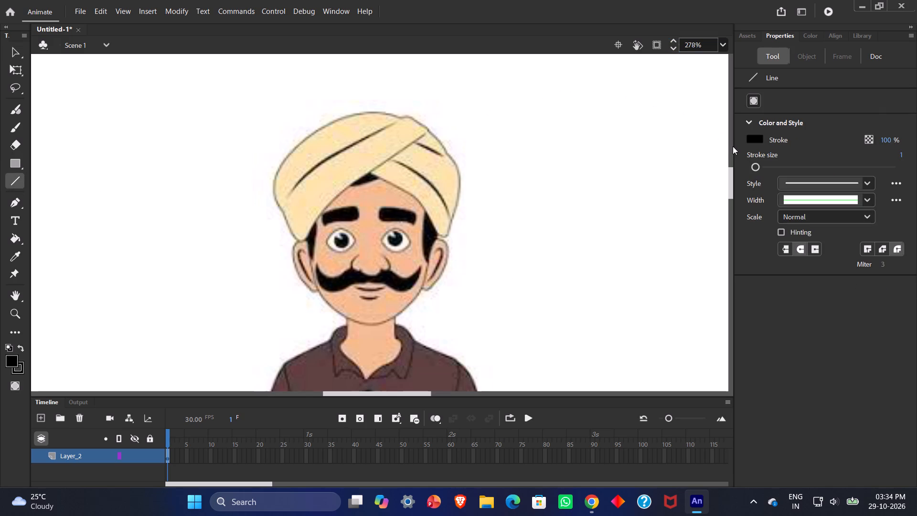
left_click(760, 139)
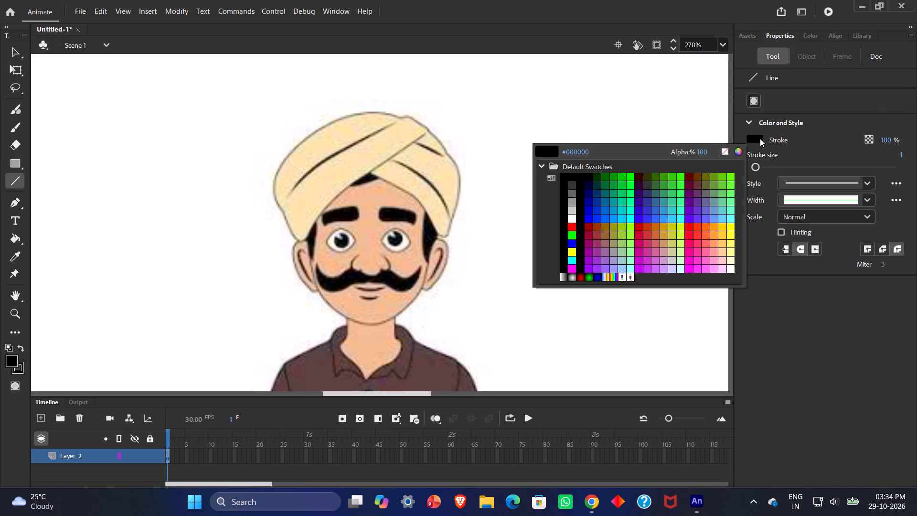
left_click(680, 187)
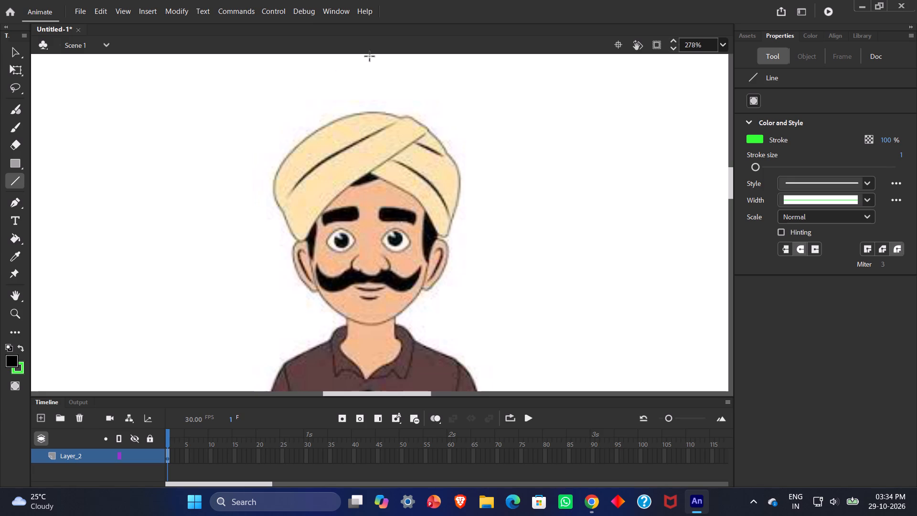
middle_click(395, 176)
Add a new layer above the reference image's layer.
left_click(38, 418)
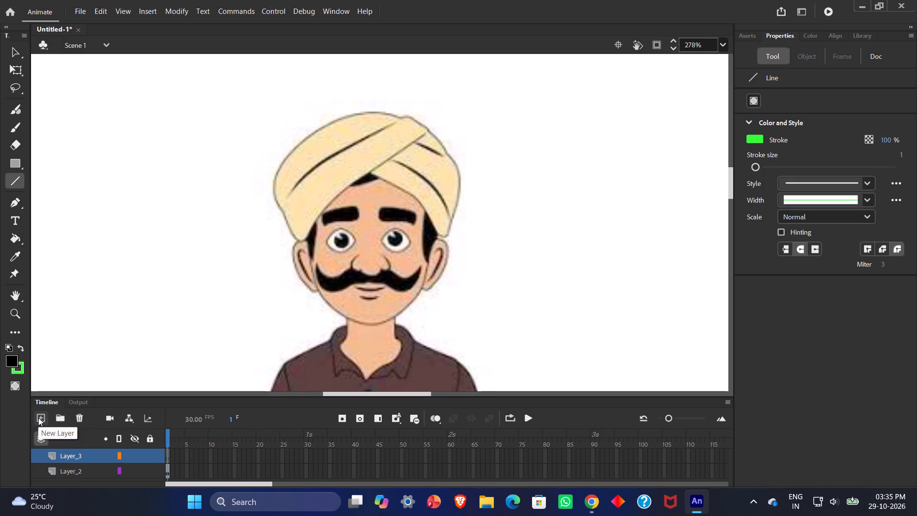
Rename the reference image's layer as Layer_1.
left_click(96, 468)
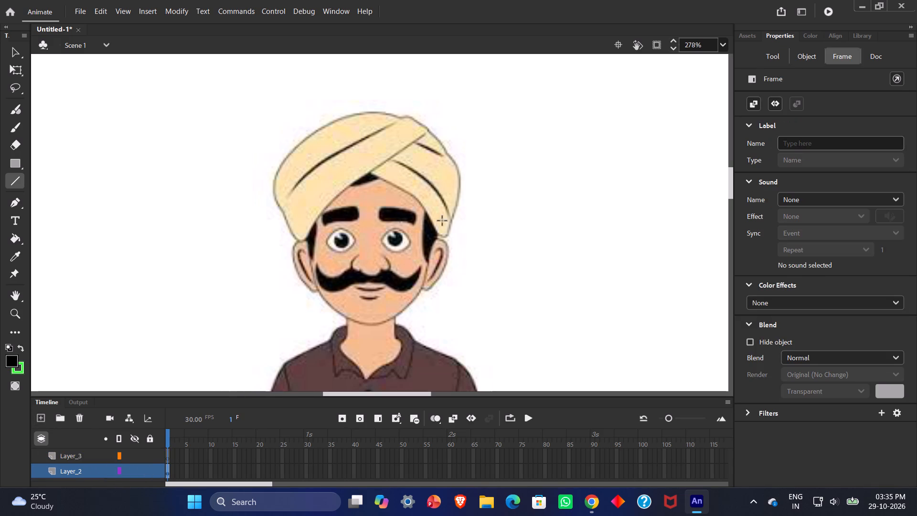
scroll(450, 217, "up", 2)
scroll(450, 217, "down", 3)
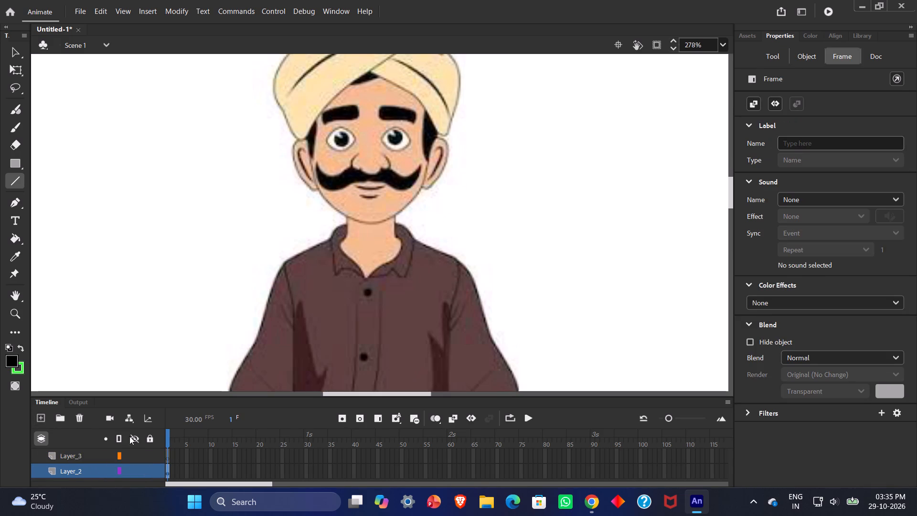
triple_click(92, 470)
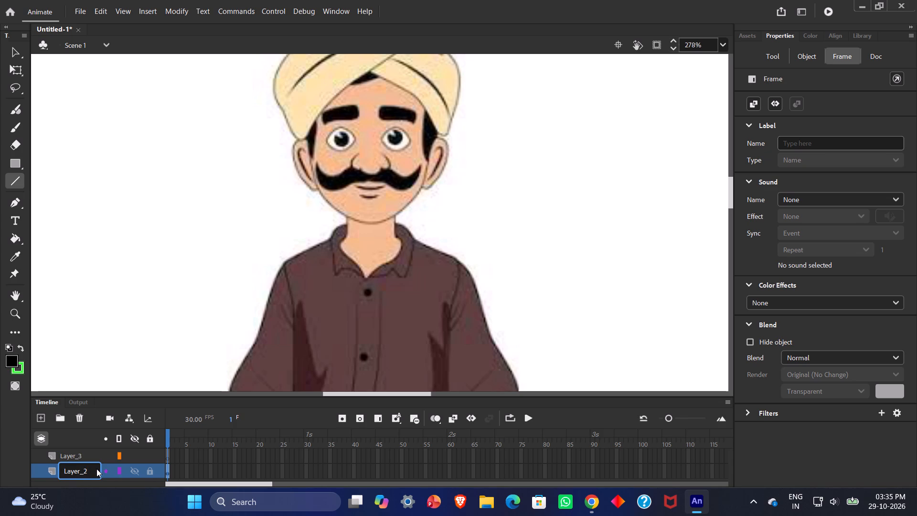
key("BackSpace")
key("1")
Rename the new empty layer above the image as Layer_2.
left_click(89, 454)
double_click(89, 454)
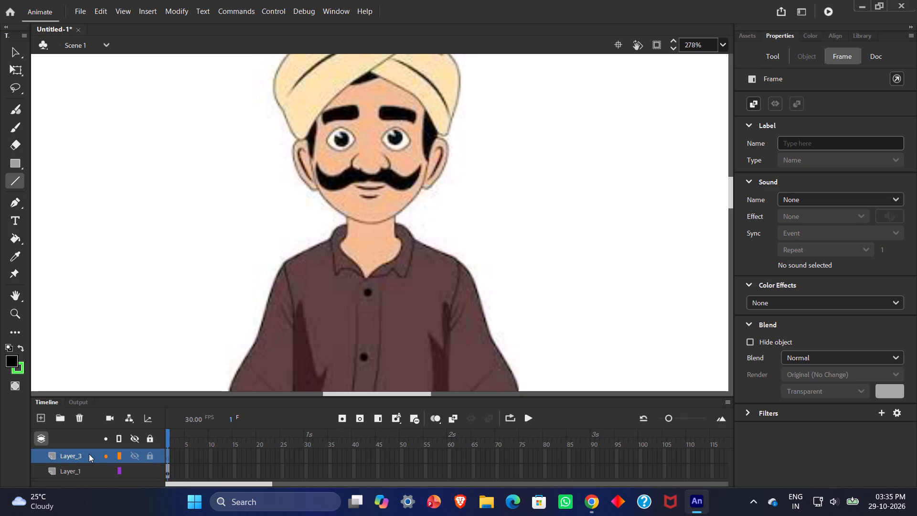
left_click(86, 458)
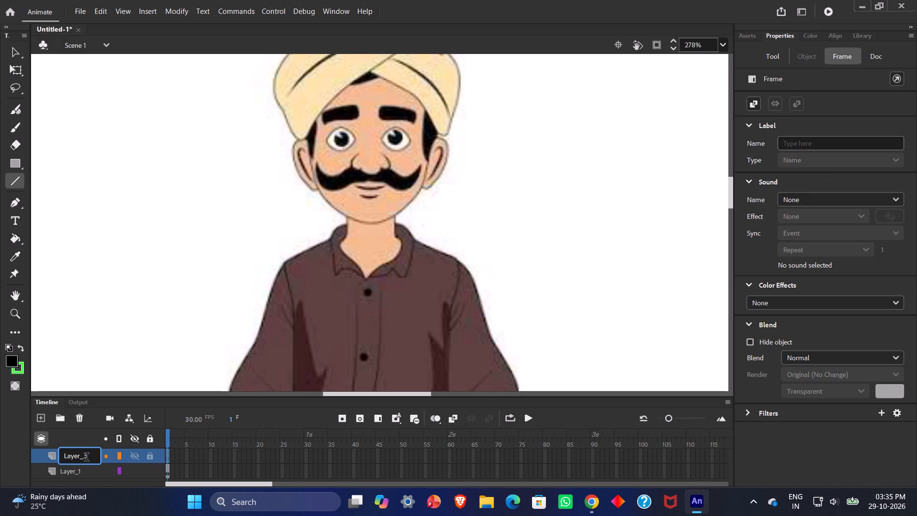
key("BackSpace")
key("2")
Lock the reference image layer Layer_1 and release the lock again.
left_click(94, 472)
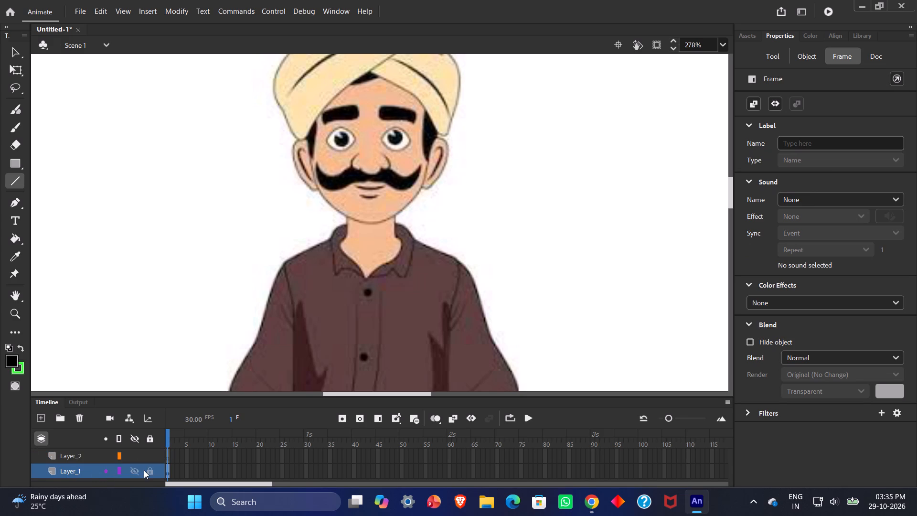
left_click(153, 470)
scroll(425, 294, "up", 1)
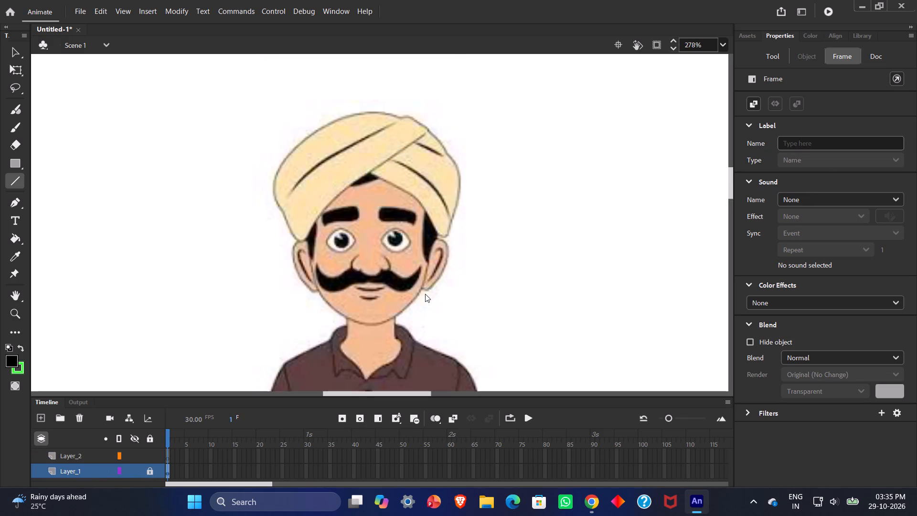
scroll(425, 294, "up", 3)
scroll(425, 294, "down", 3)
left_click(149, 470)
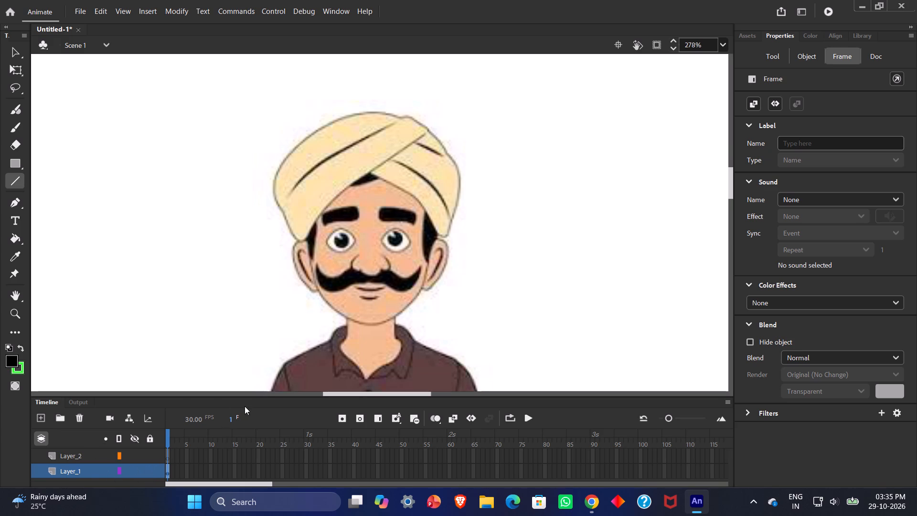
Move the village man bitmap on the stage with the Selection tool to X 378, Y 0.
left_click(374, 269)
left_click(16, 49)
left_click(125, 135)
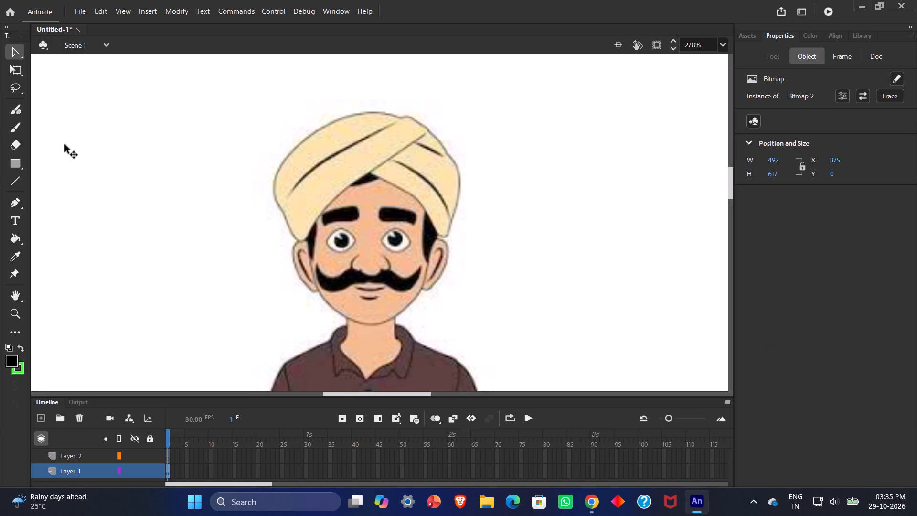
left_click(78, 154)
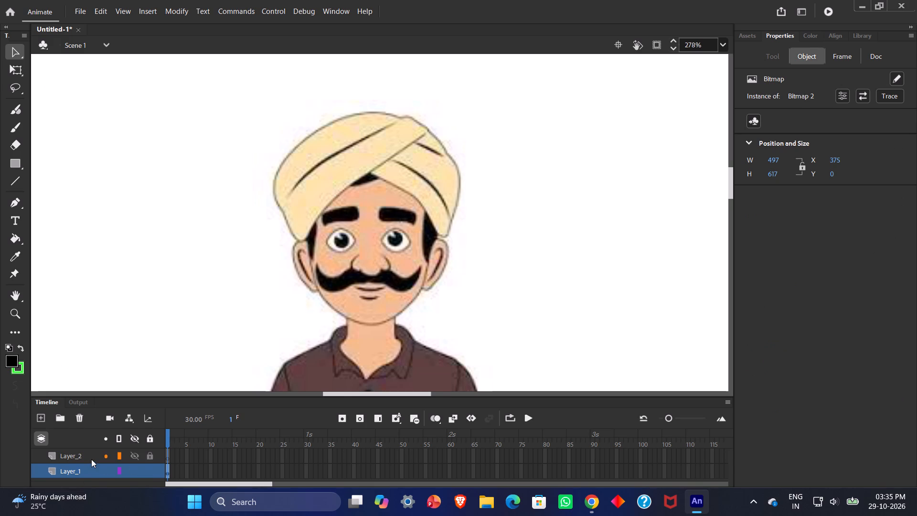
left_click(93, 456)
left_click_drag(160, 257, 160, 257)
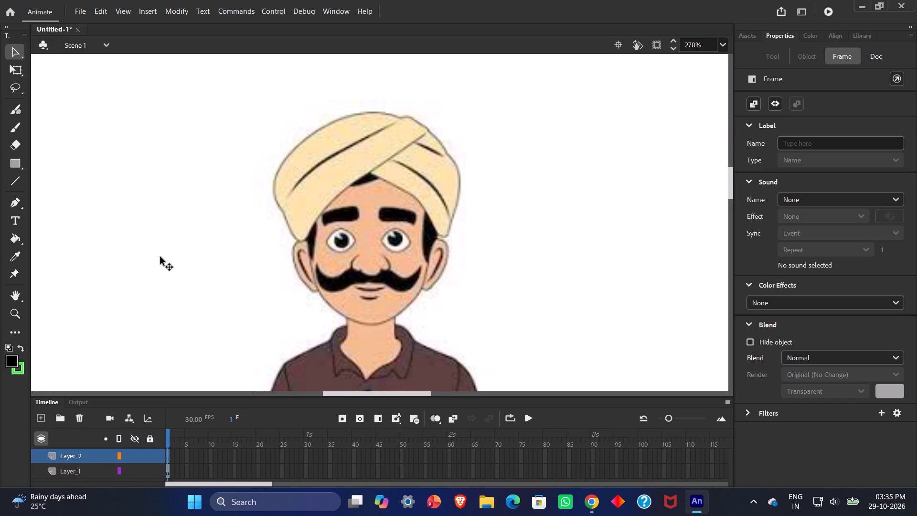
left_click_drag(160, 257, 51, 245)
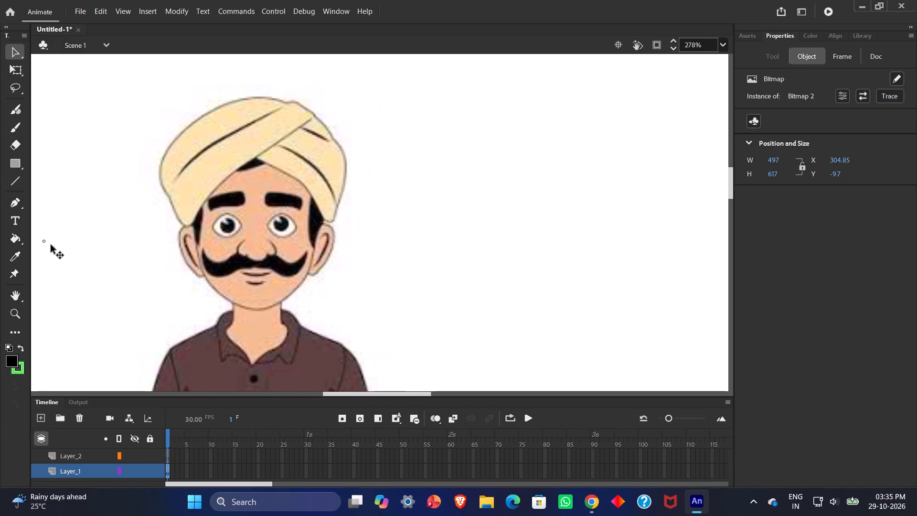
left_click_drag(51, 245, 151, 262)
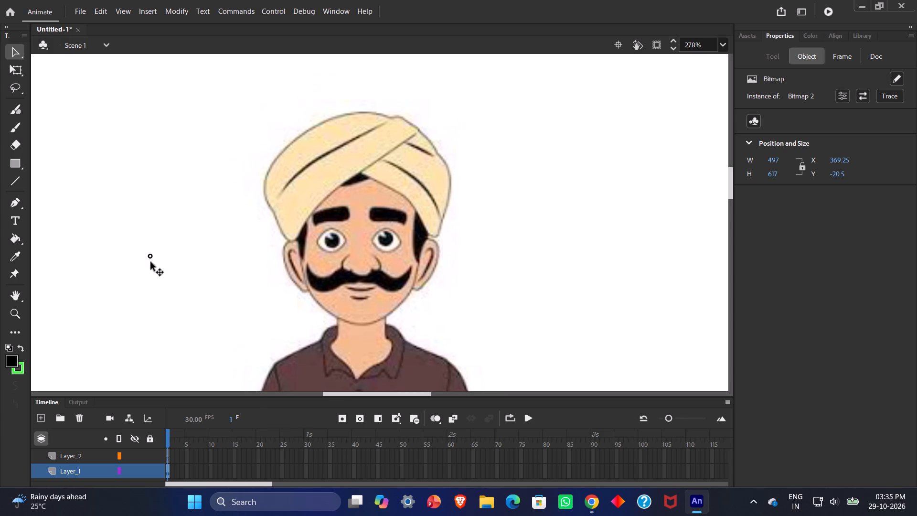
left_click_drag(151, 262, 165, 258)
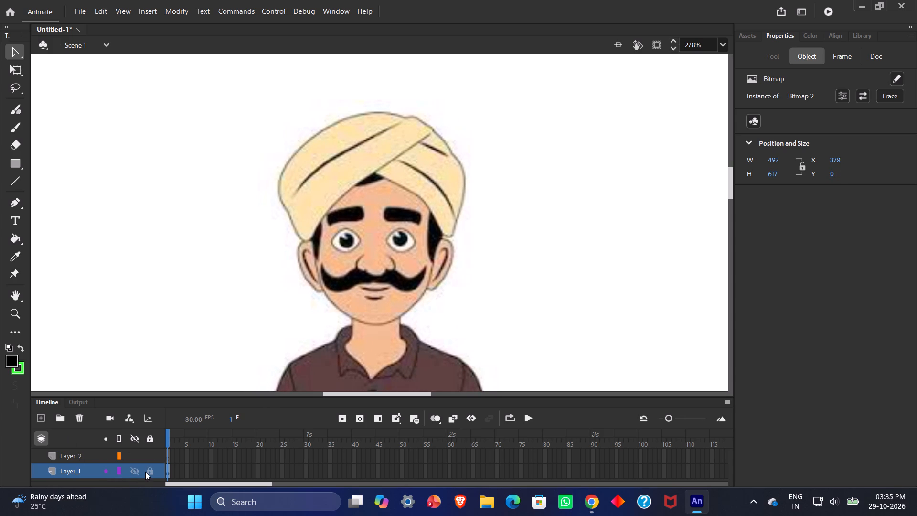
Lock Layer_1 and check that the reference image can no longer be selected or moved.
left_click(149, 472)
left_click_drag(352, 210, 352, 210)
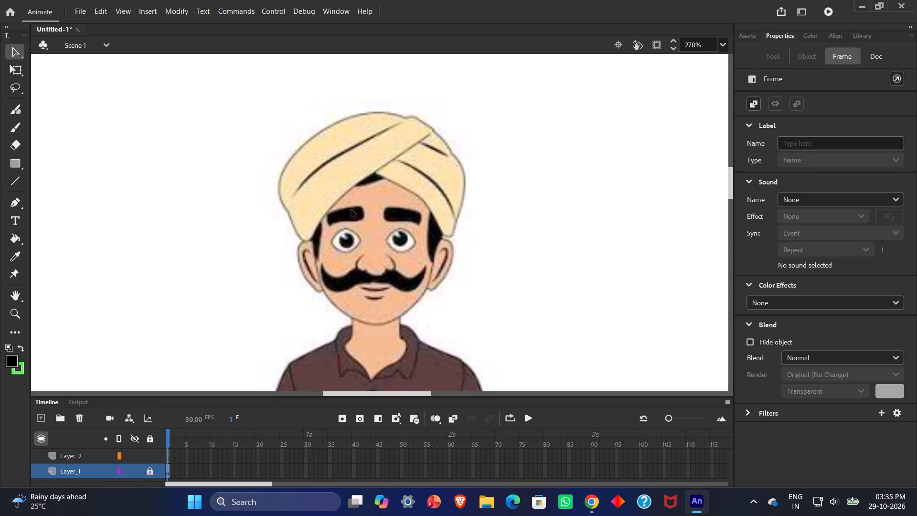
left_click_drag(352, 210, 408, 201)
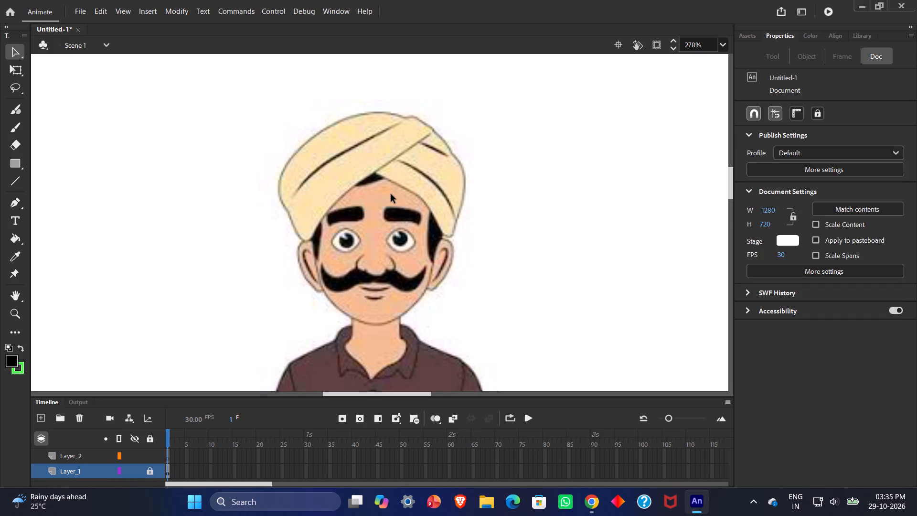
middle_click_drag(391, 193, 368, 192)
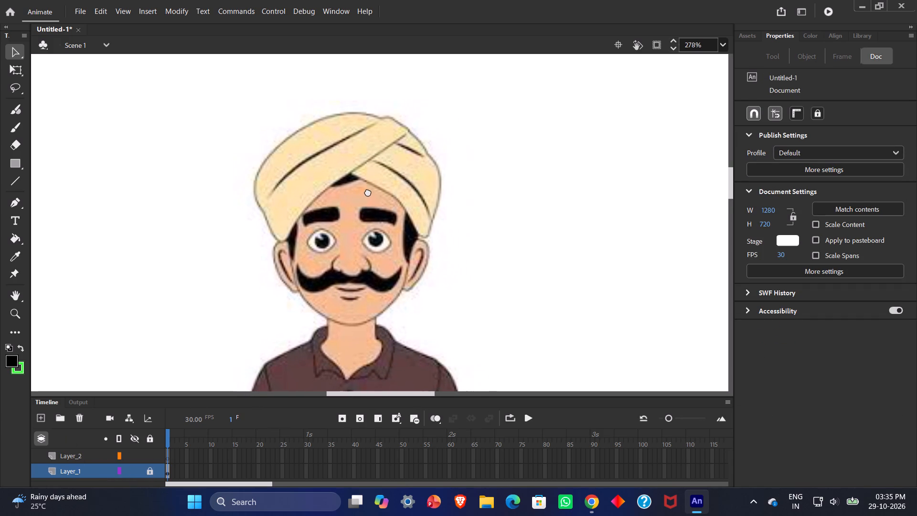
middle_click_drag(368, 192, 380, 208)
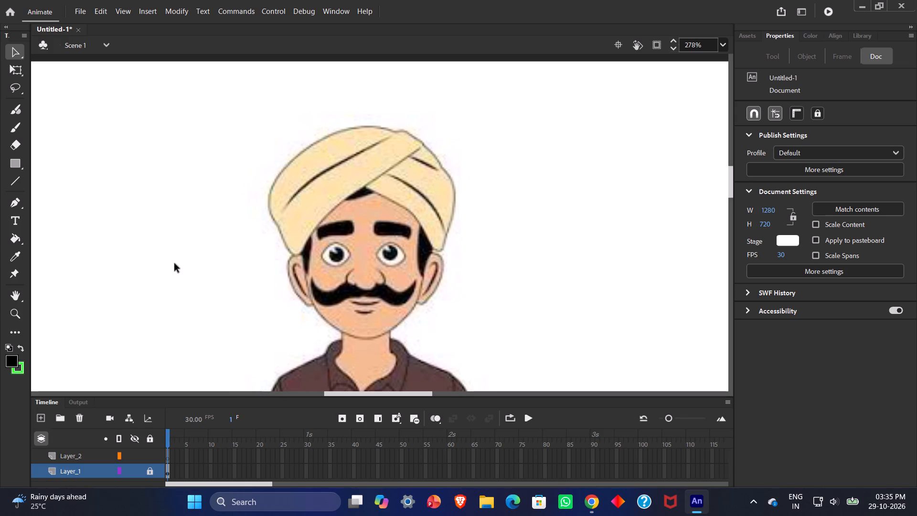
On Layer_2, draw a straight green line from the turban's lower-left corner above the ear to the upper-right end of its front fold.
left_click(92, 454)
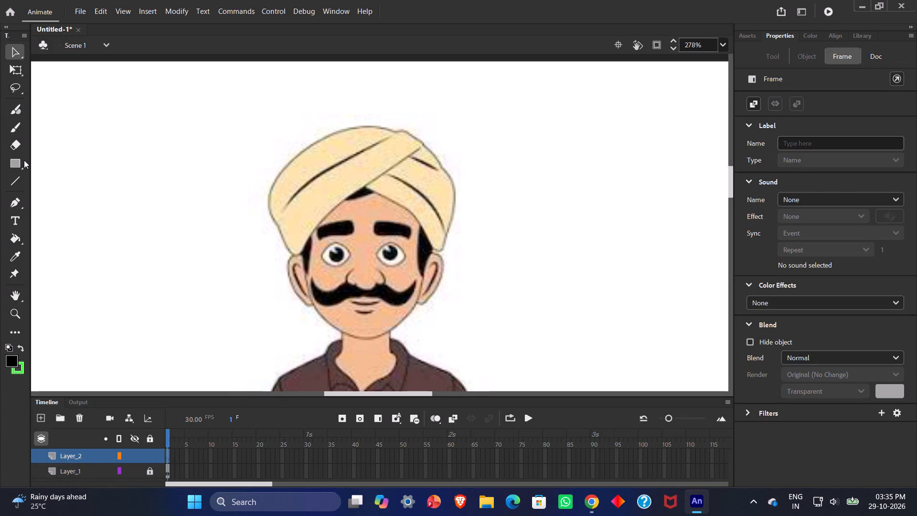
left_click(18, 181)
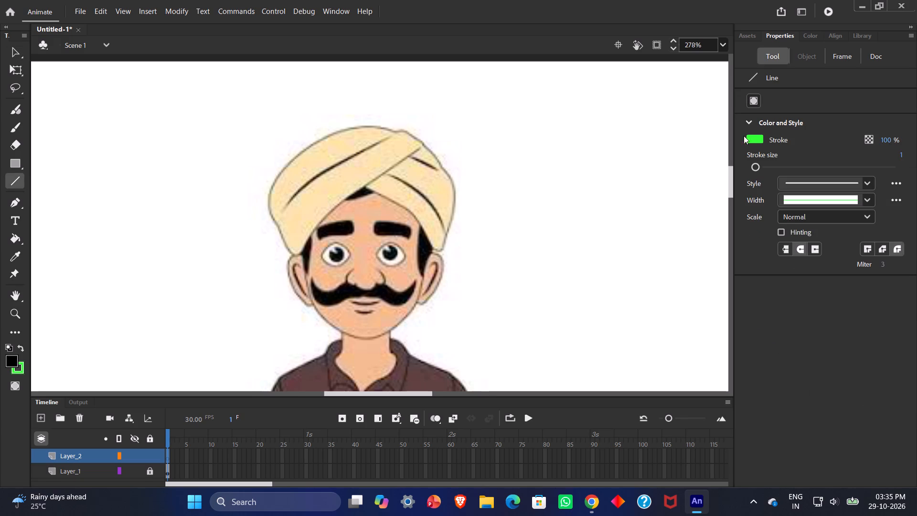
left_click(758, 138)
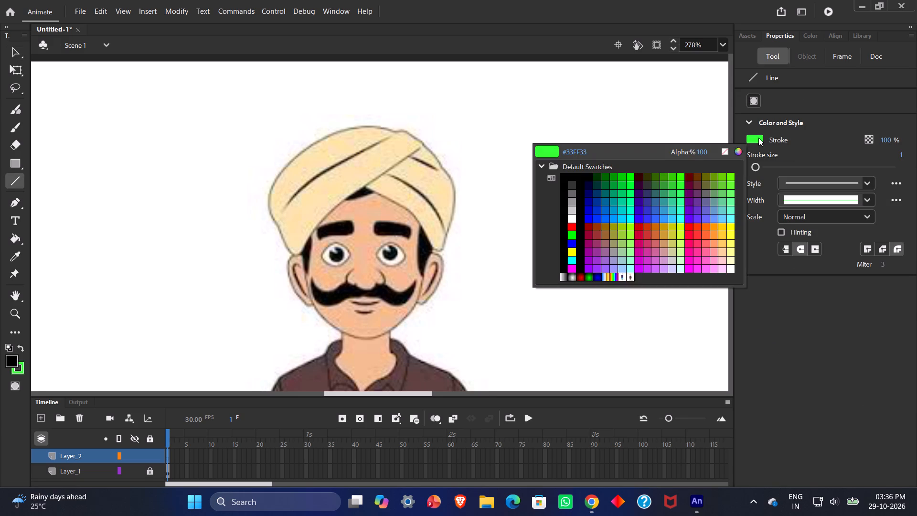
left_click(758, 138)
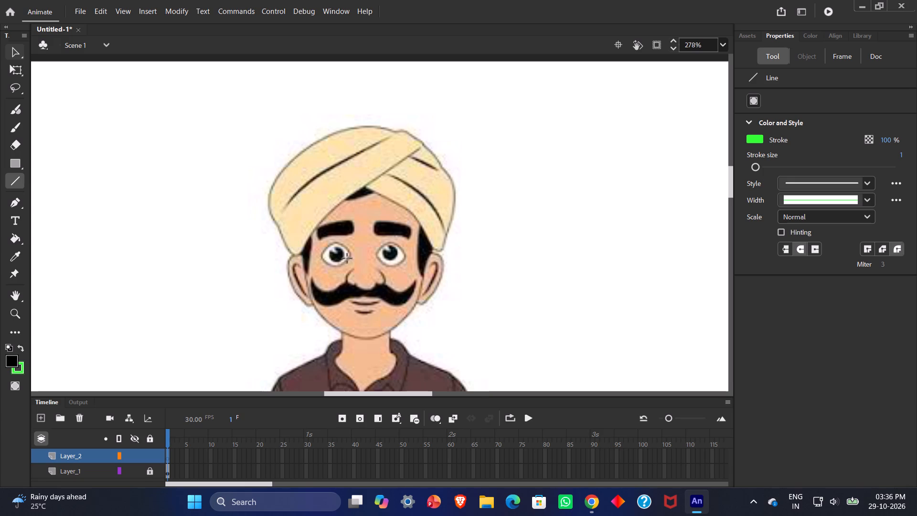
triple_click(674, 38)
triple_click(674, 38)
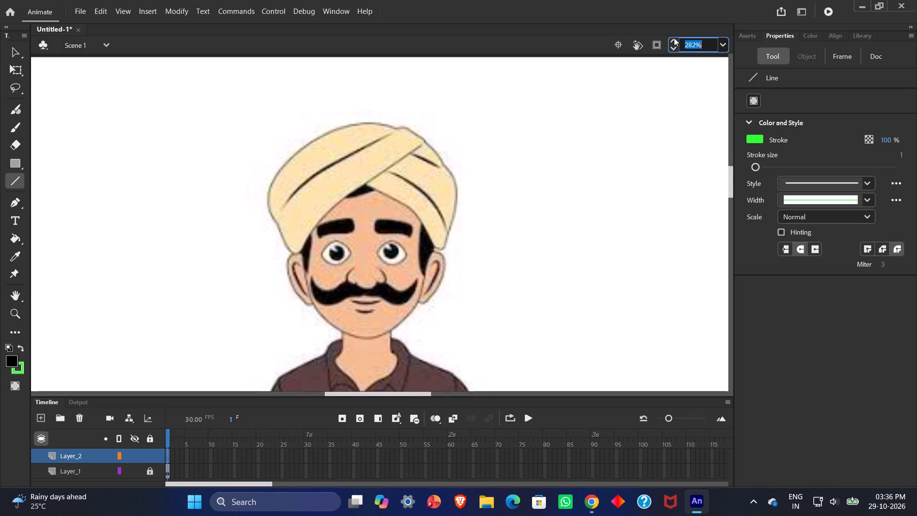
triple_click(674, 38)
triple_click(674, 38)
triple_click(674, 38)
triple_click(674, 38)
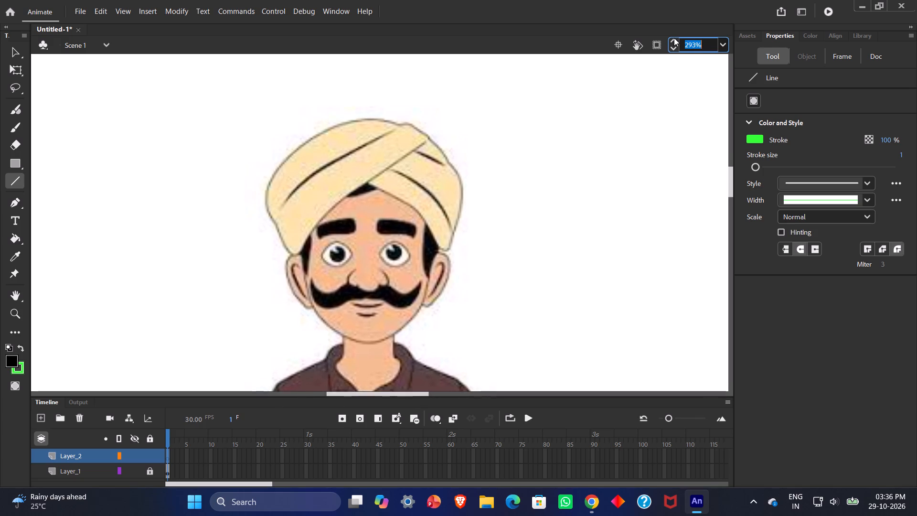
triple_click(674, 38)
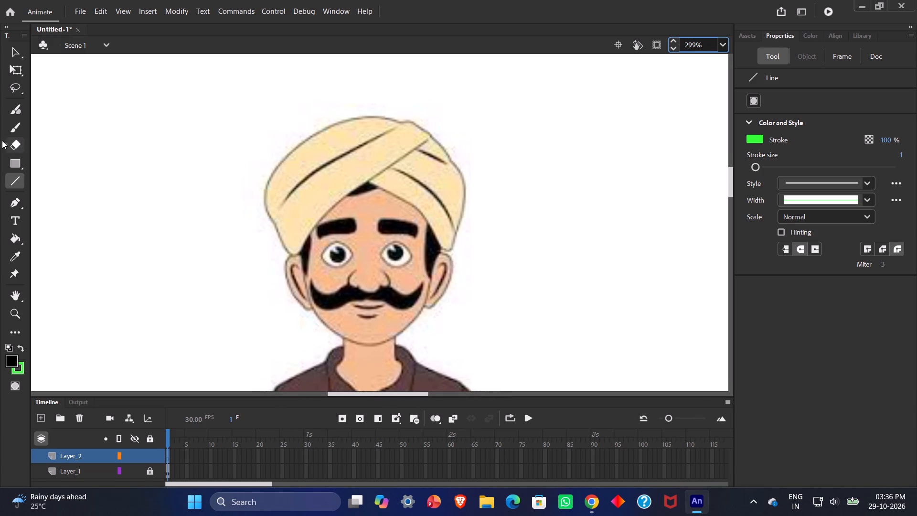
left_click(17, 50)
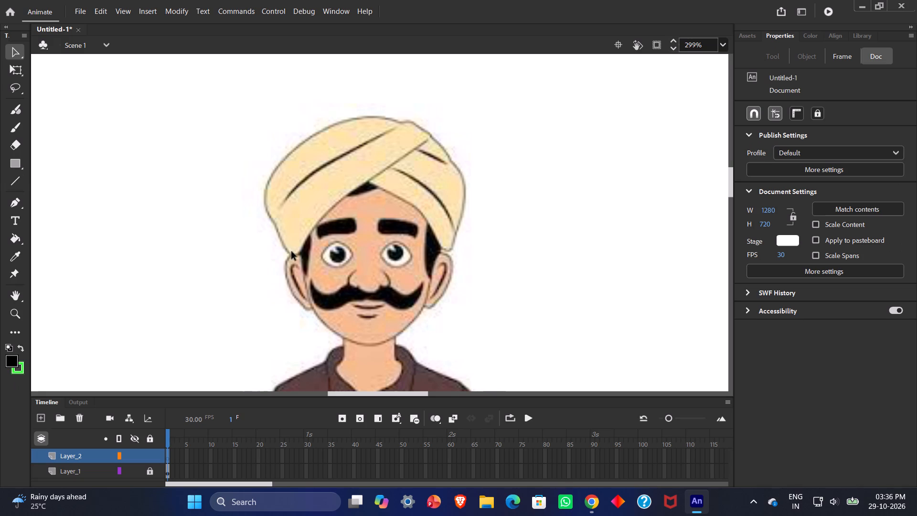
left_click(26, 183)
left_click(20, 184)
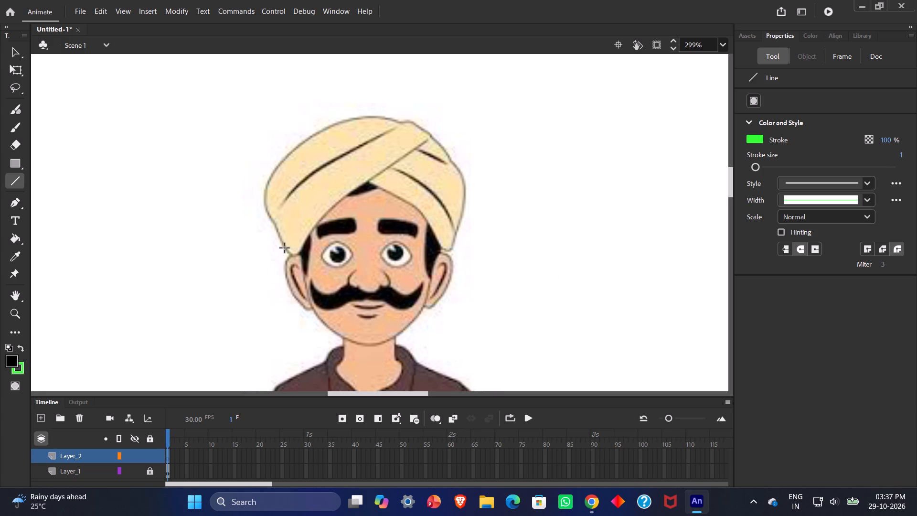
left_click_drag(285, 248, 320, 228)
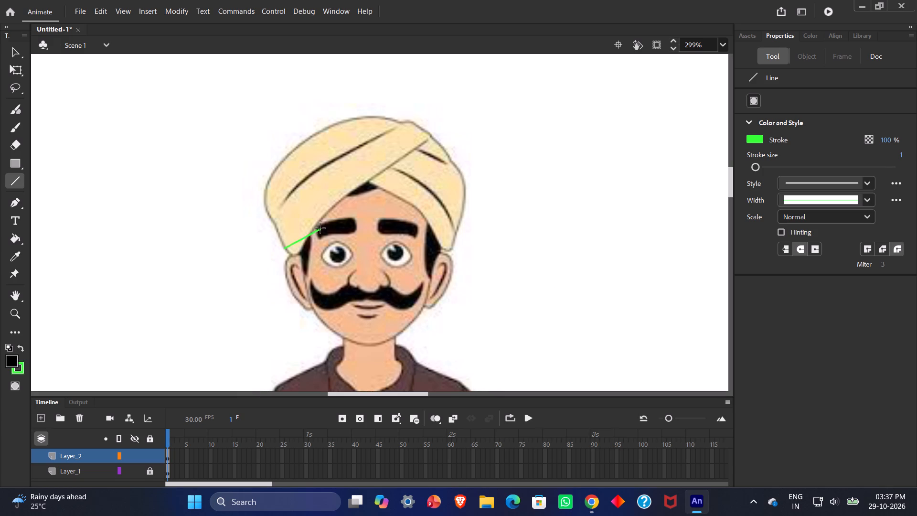
left_click_drag(320, 228, 433, 138)
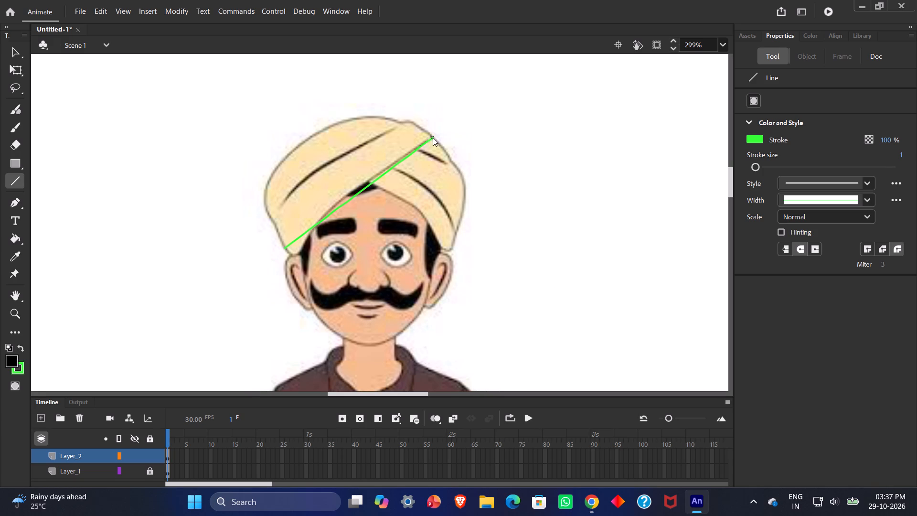
left_click_drag(433, 138, 433, 139)
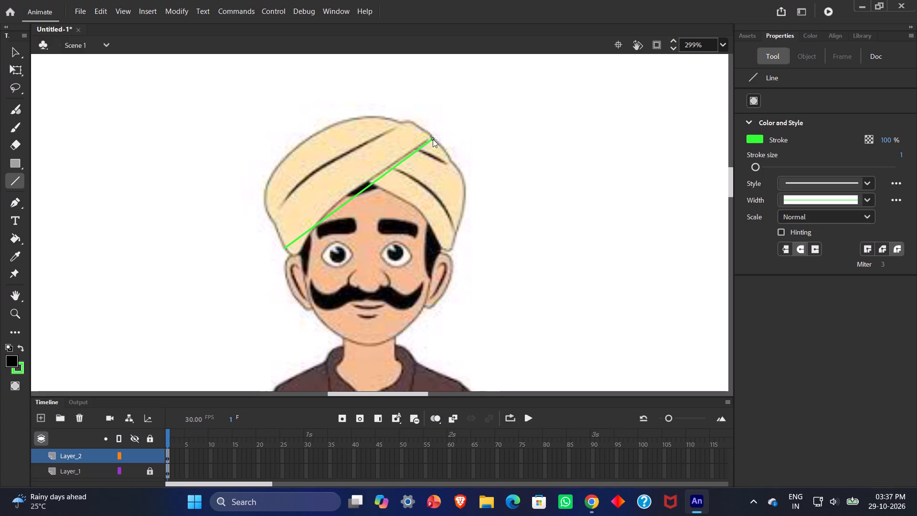
left_click_drag(433, 139, 435, 138)
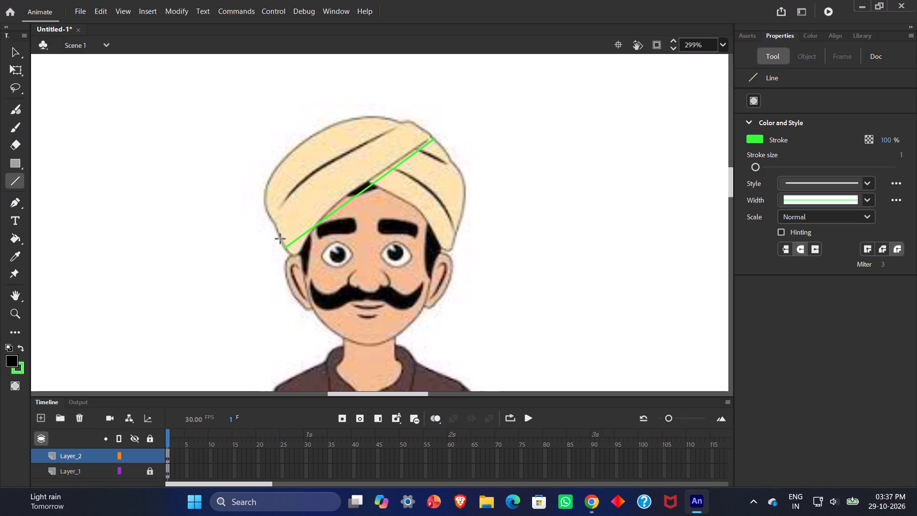
Add a corner to the green line near its lower end with the Selection tool and place it on the turban's lower-left edge.
left_click(18, 53)
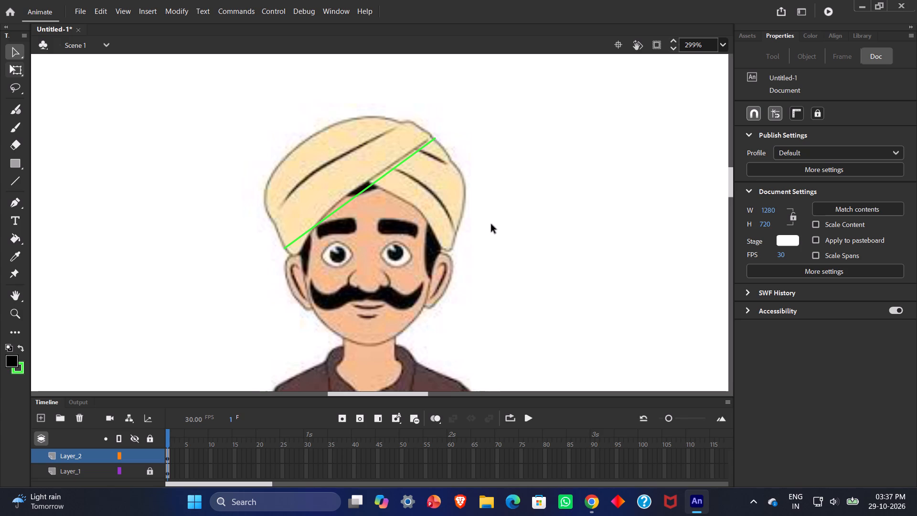
scroll(464, 193, "down", 1)
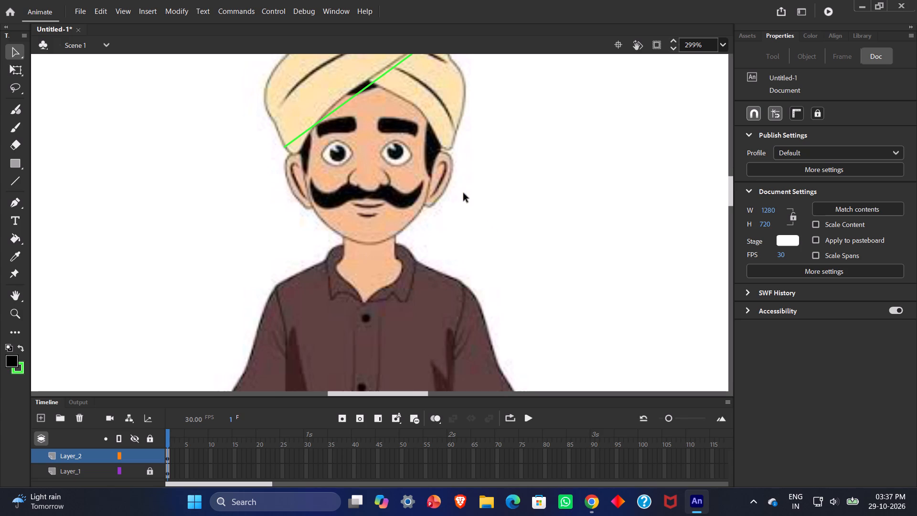
scroll(464, 193, "up", 1)
middle_click_drag(460, 196, 449, 193)
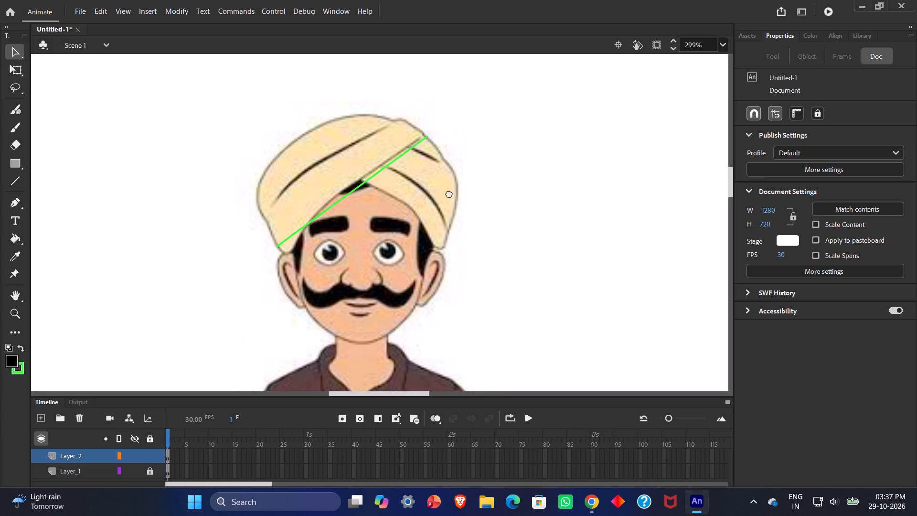
middle_click_drag(449, 193, 426, 192)
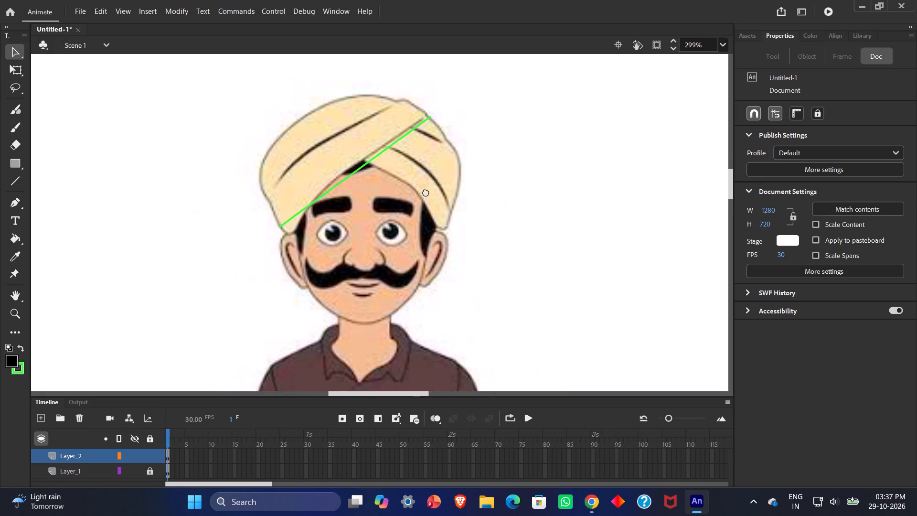
middle_click_drag(426, 192, 464, 167)
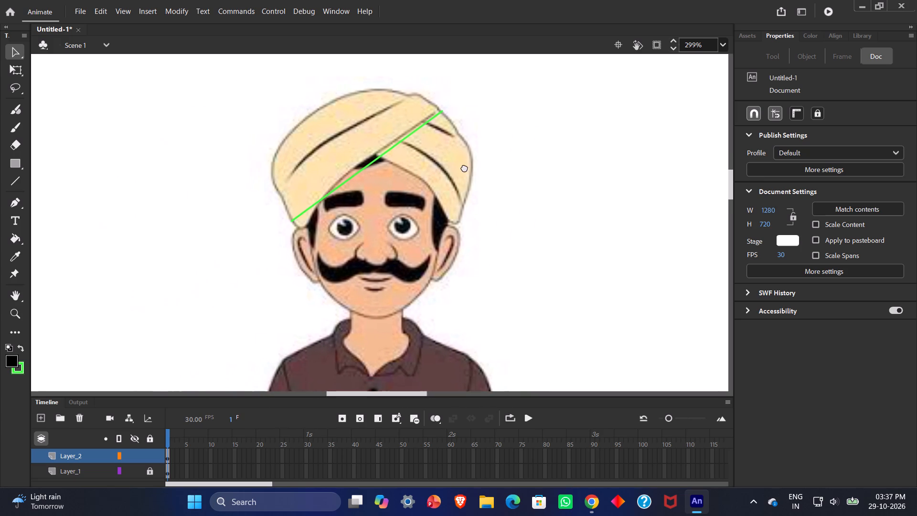
middle_click_drag(464, 167, 475, 193)
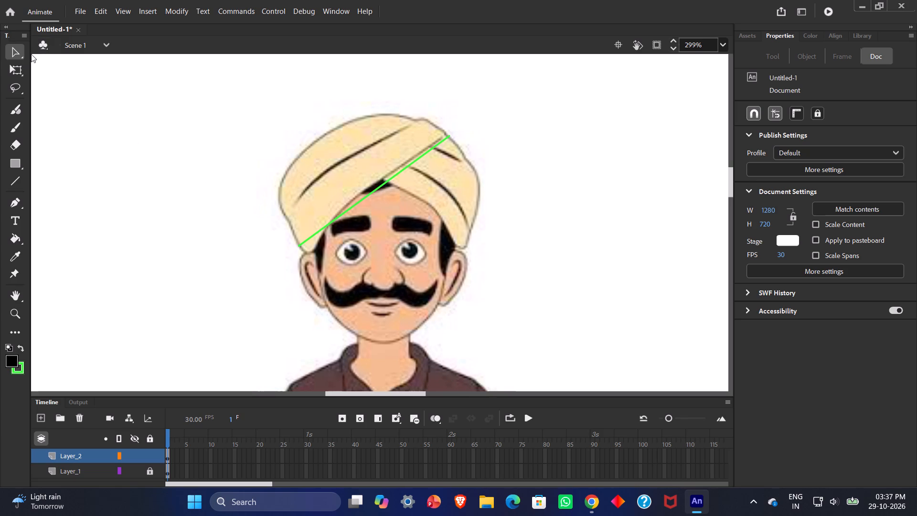
left_click(19, 55)
left_click_drag(318, 233, 291, 217, "ctrl")
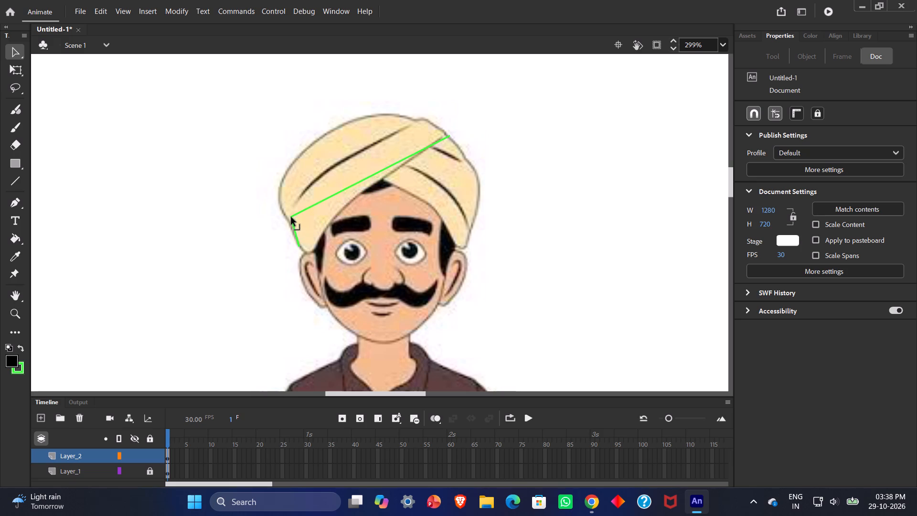
left_click_drag(291, 217, 289, 222, "ctrl")
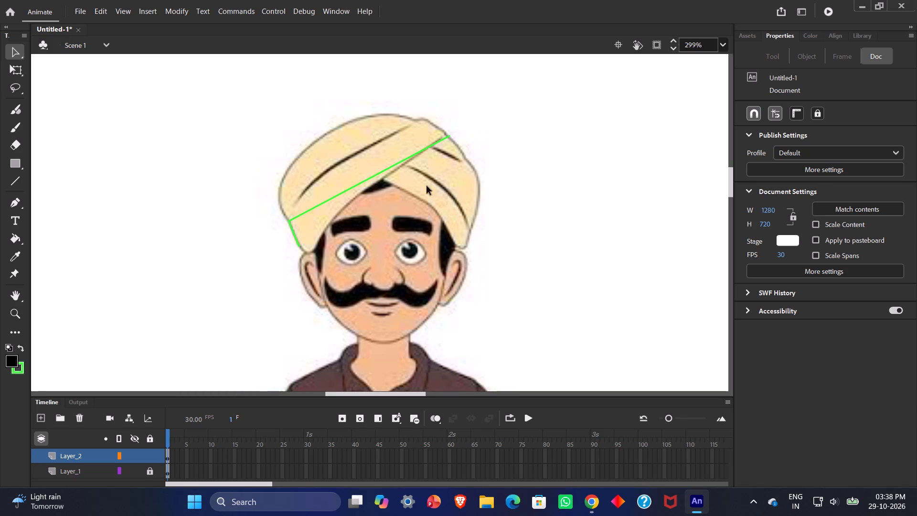
Bend the short green segment above the ear to follow the curve of the turban's lower-left edge.
left_click(672, 38)
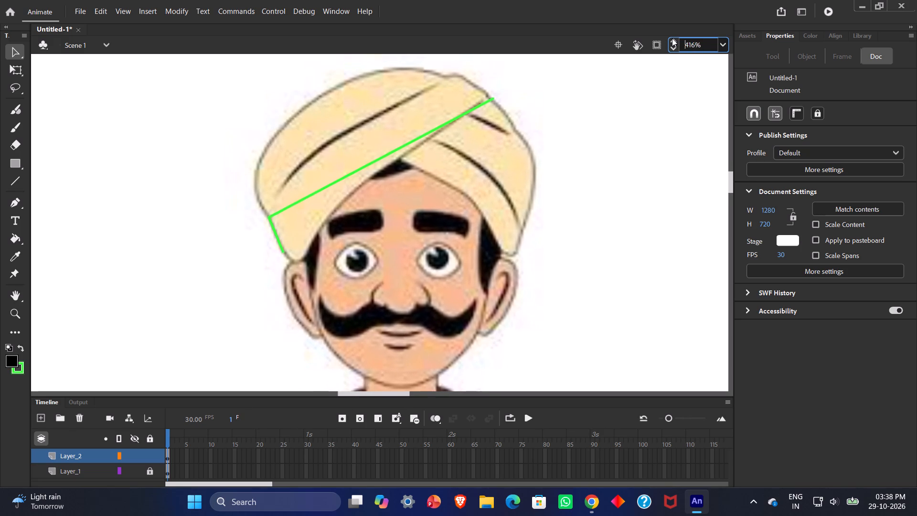
left_click(274, 235)
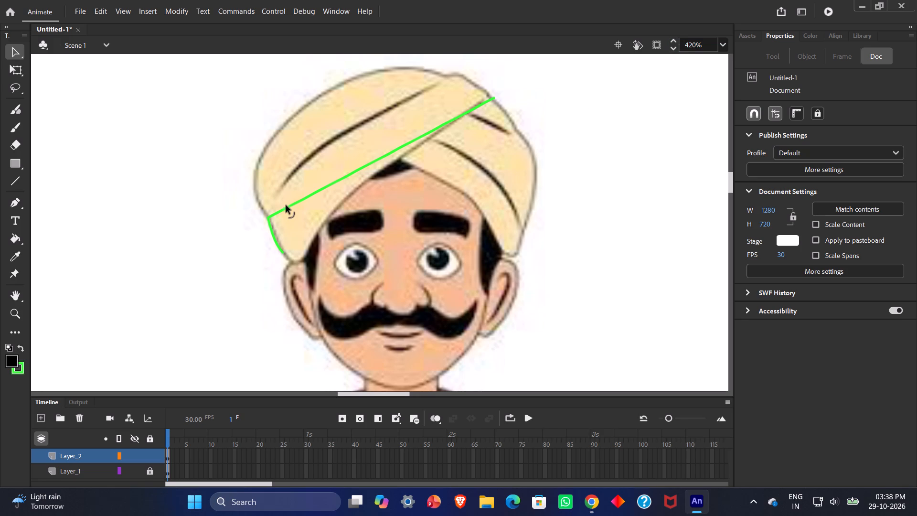
Pull another corner out of the long green line and place it slightly higher on the turban's left outline.
left_click_drag(284, 209, 279, 208, "ctrl")
left_click_drag(279, 208, 260, 204, "ctrl")
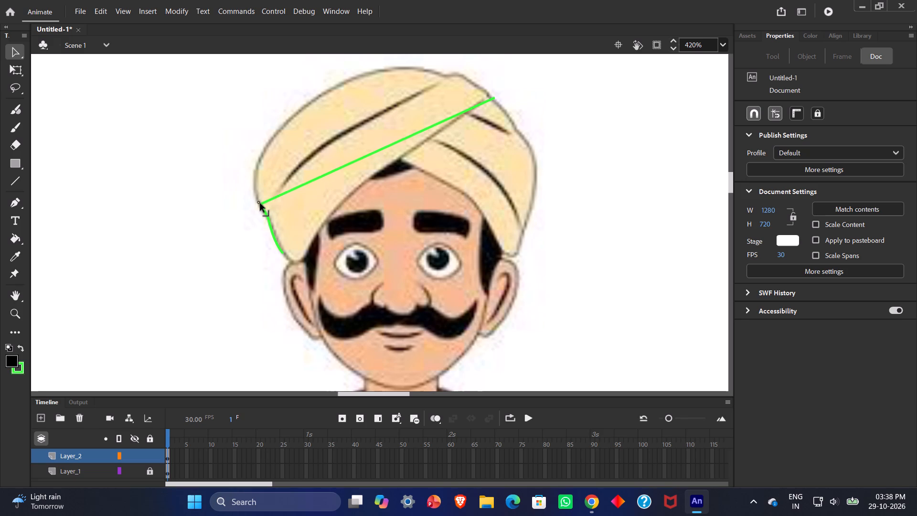
left_click_drag(260, 204, 258, 206, "ctrl")
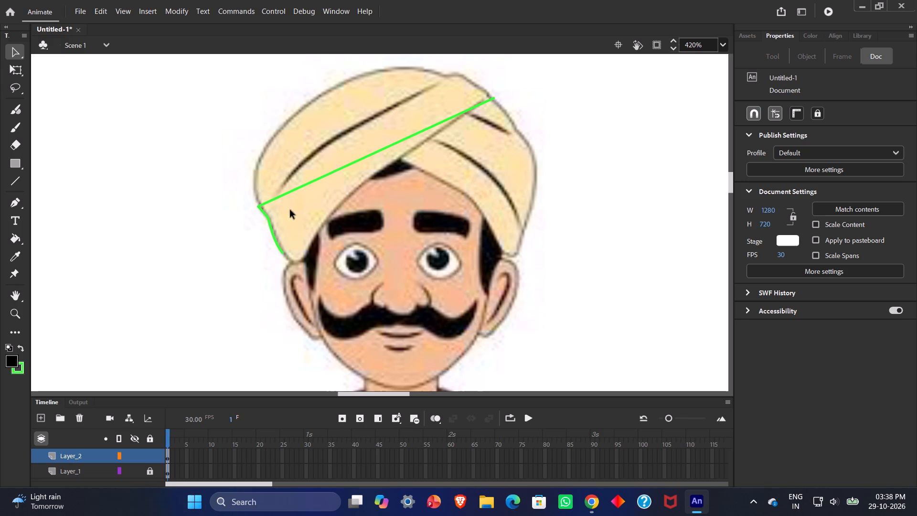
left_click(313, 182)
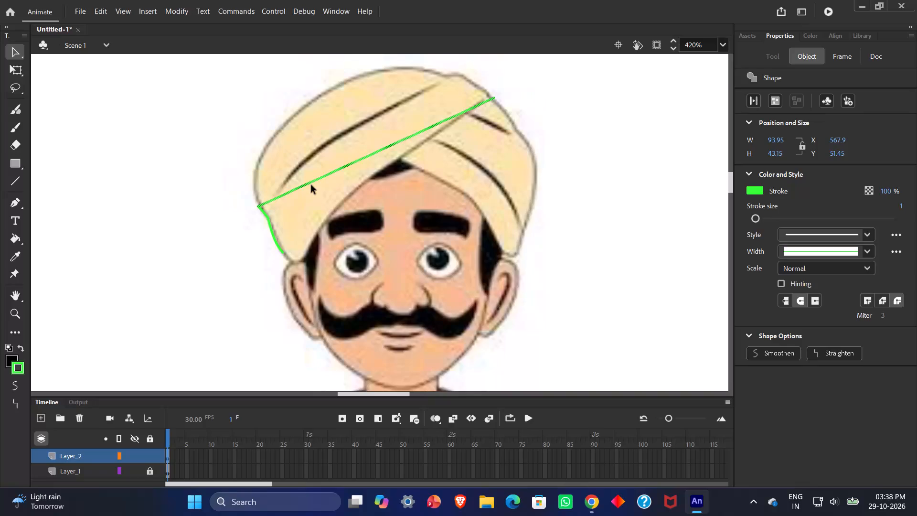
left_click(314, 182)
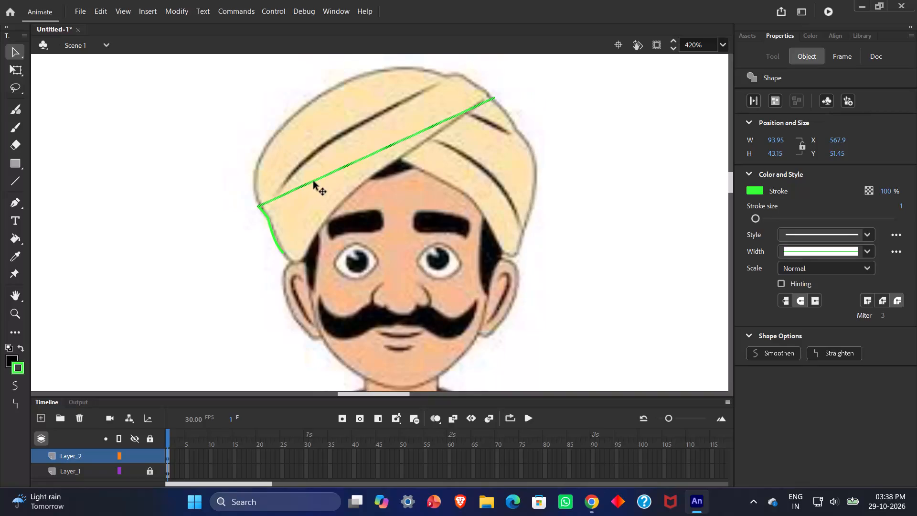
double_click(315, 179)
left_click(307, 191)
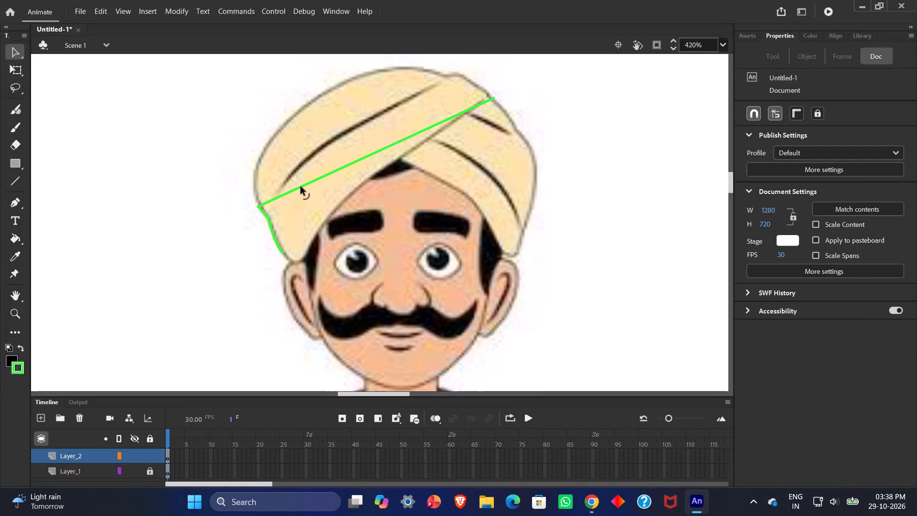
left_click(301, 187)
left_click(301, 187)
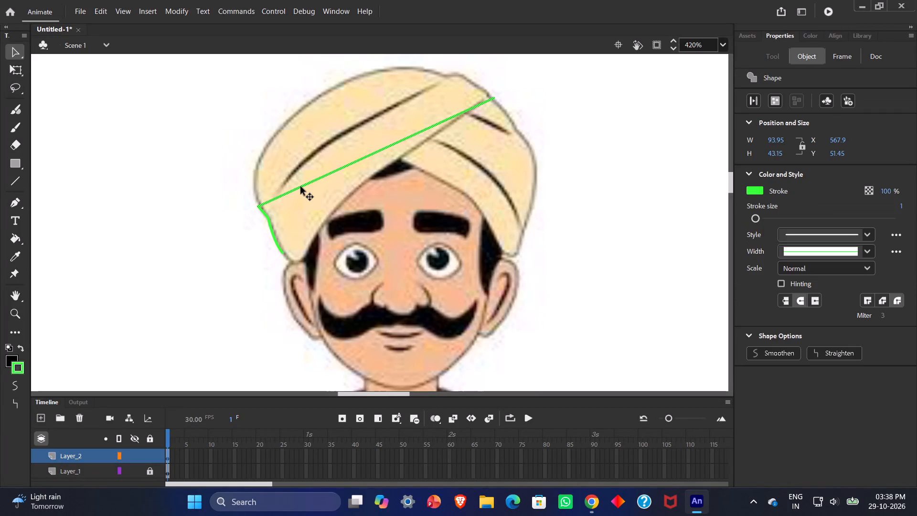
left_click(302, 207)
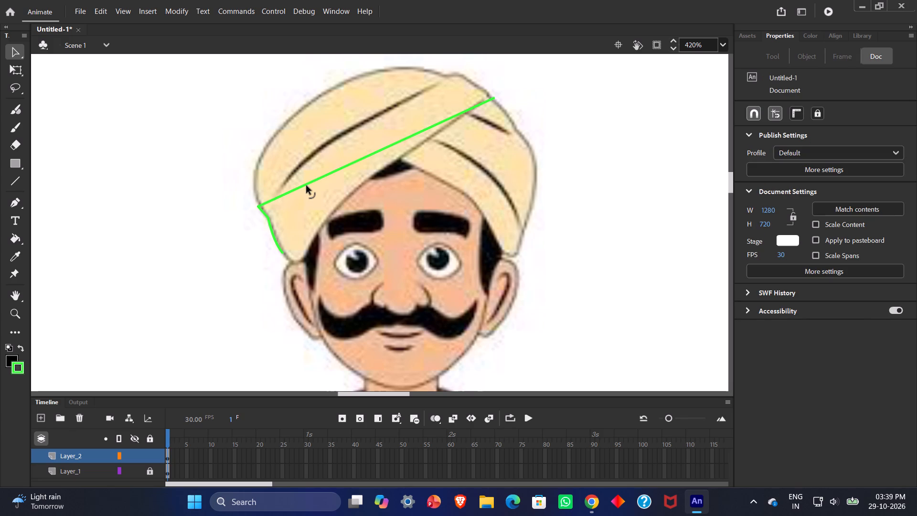
Pull a new corner out of the long green line and place it on the turban's upper-left outline.
left_click_drag(307, 184, 282, 143, "ctrl")
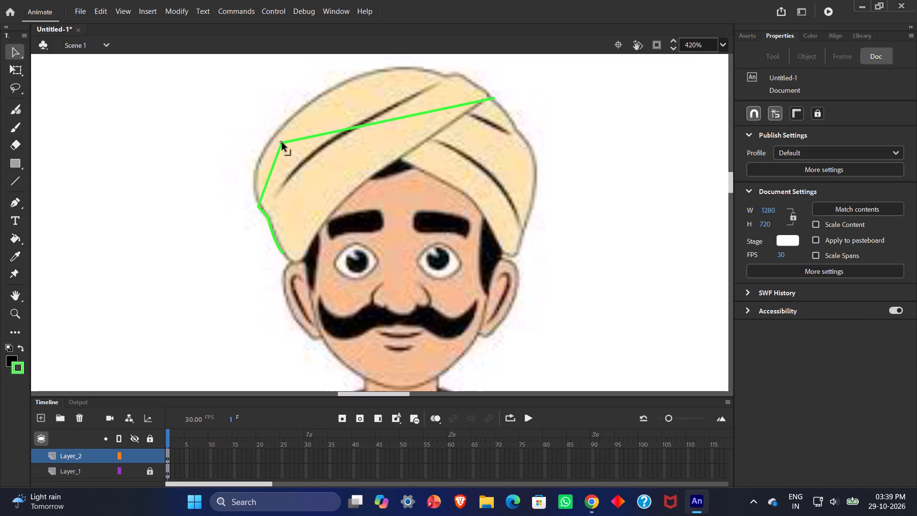
left_click_drag(282, 143, 283, 126, "ctrl")
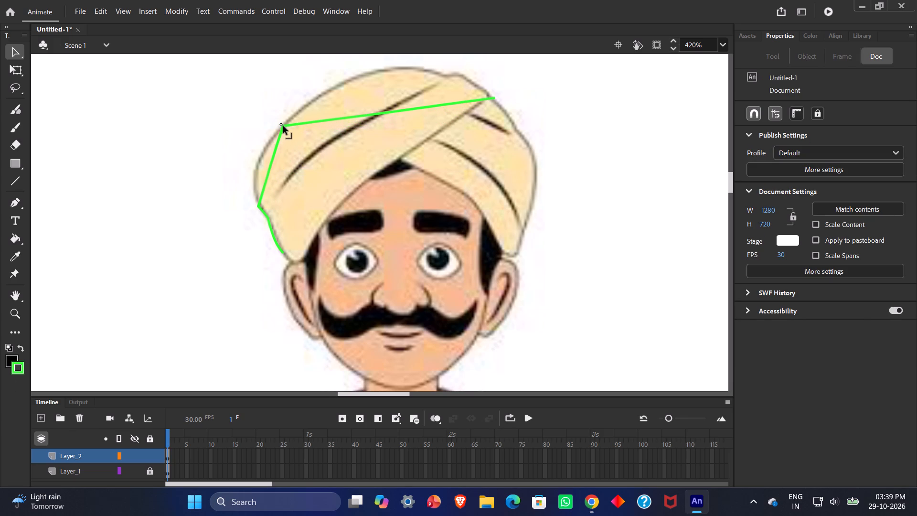
left_click_drag(283, 126, 284, 124, "ctrl")
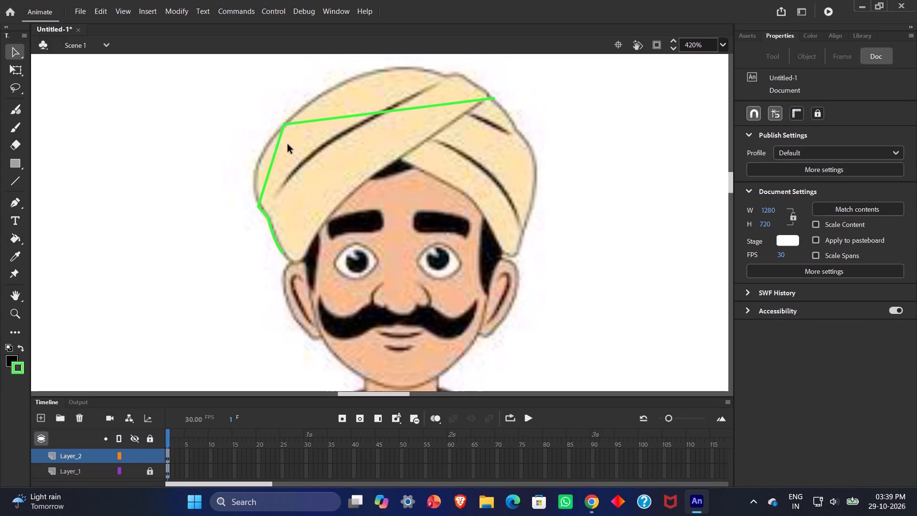
Bend the green segment on the turban's left side outward to follow its rounded left outline.
left_click_drag(272, 163, 269, 161)
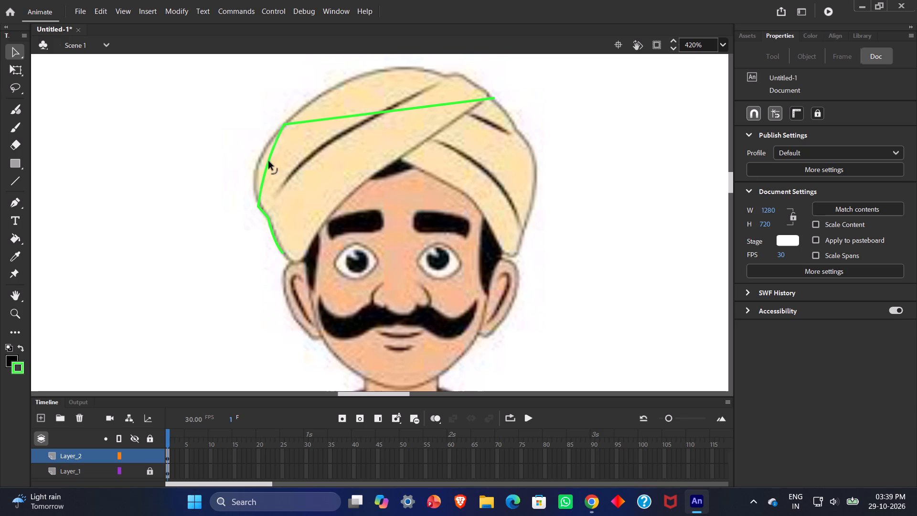
left_click_drag(269, 161, 261, 158)
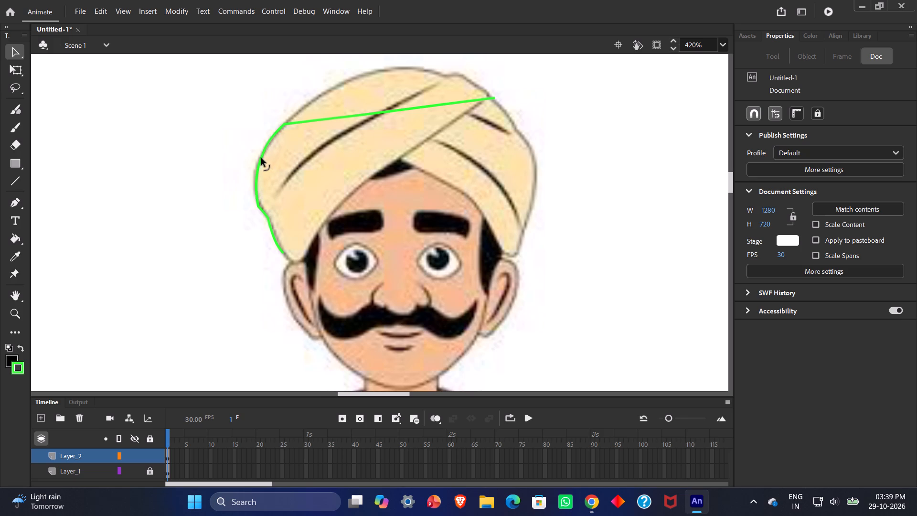
left_click_drag(261, 158, 260, 160)
left_click_drag(260, 160, 260, 161)
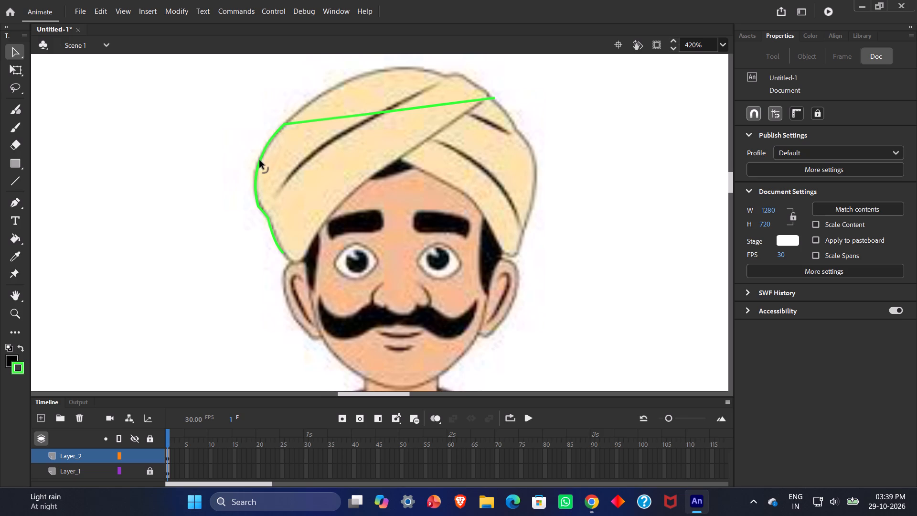
left_click_drag(260, 161, 258, 160)
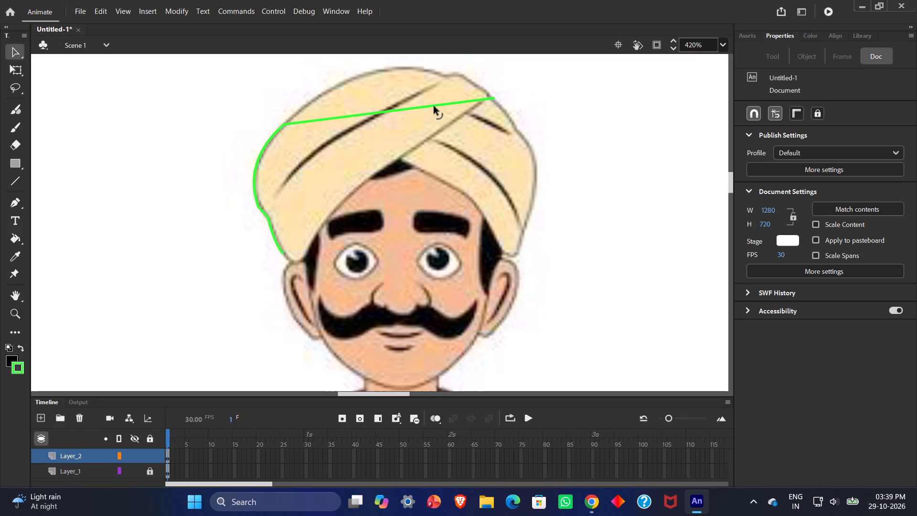
Add a corner to the long green line at the notch where the top fold begins and curve the line over the turban's crown.
left_click_drag(435, 107, 453, 73, "ctrl")
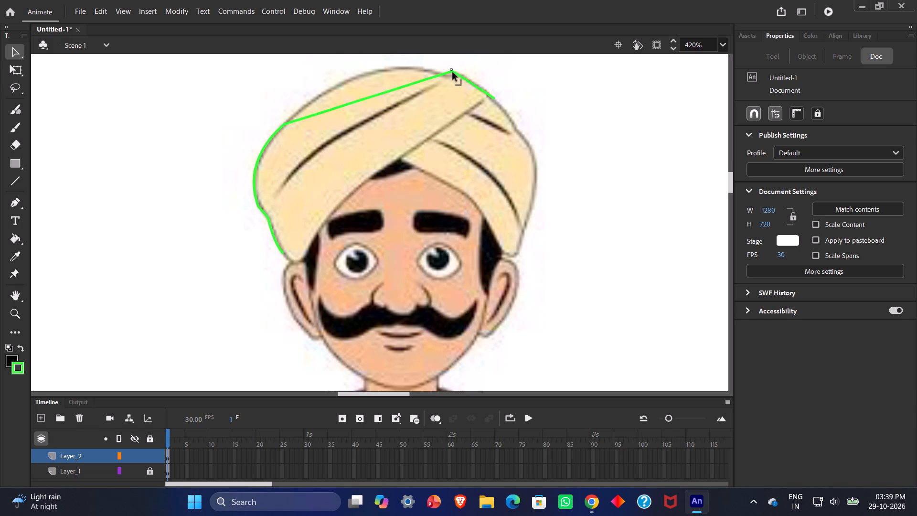
left_click_drag(453, 73, 448, 76, "ctrl")
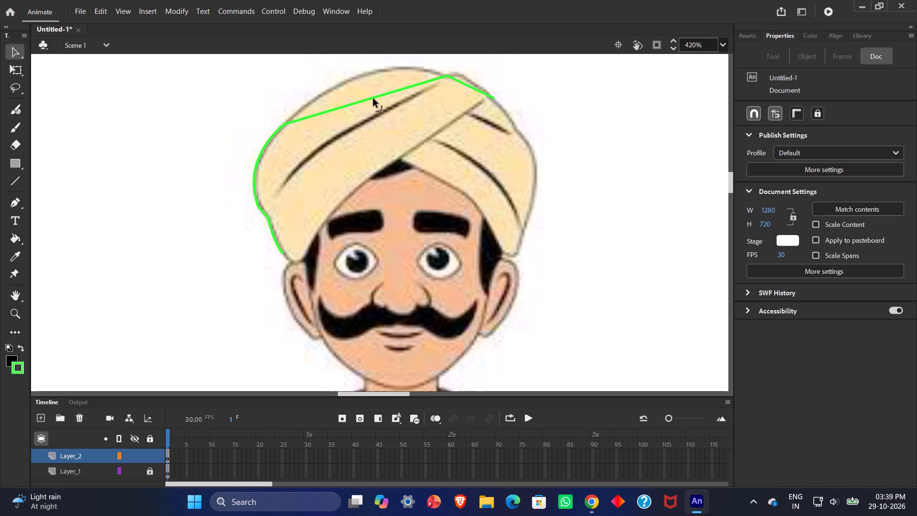
left_click_drag(373, 98, 372, 72)
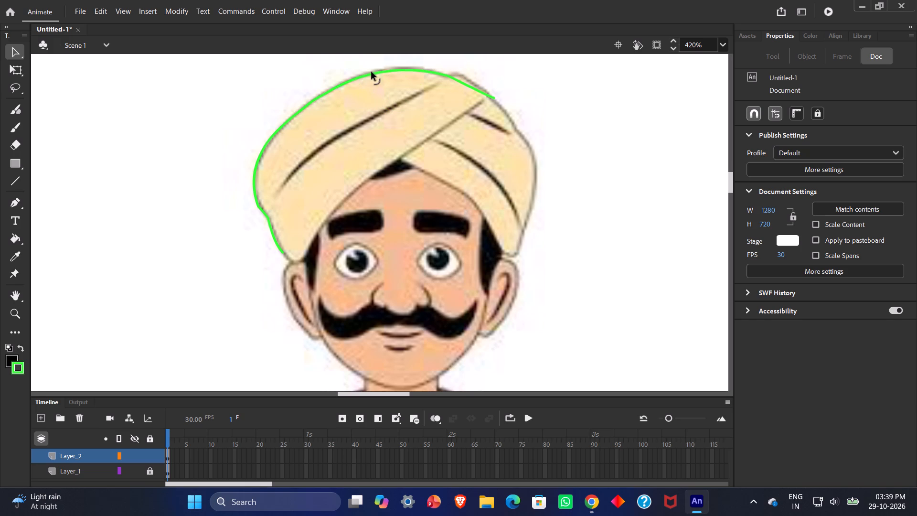
left_click_drag(372, 72, 374, 70)
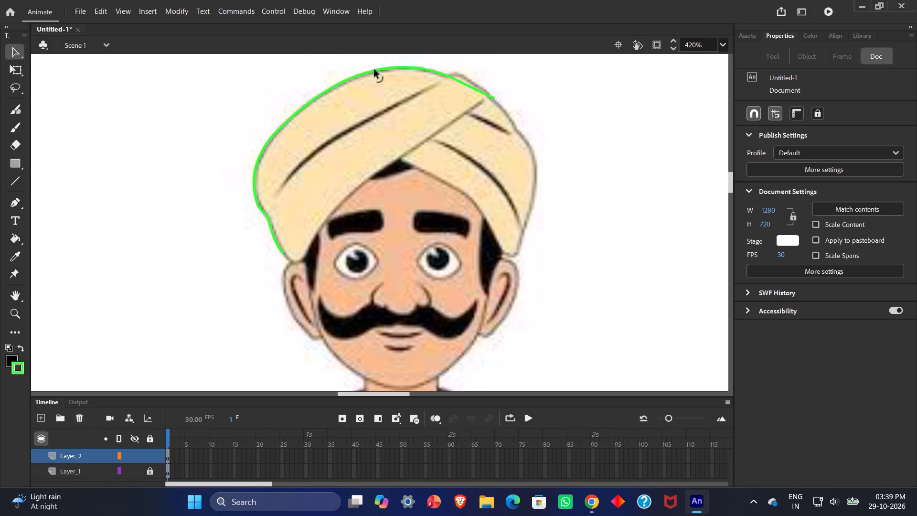
left_click_drag(374, 70, 374, 70)
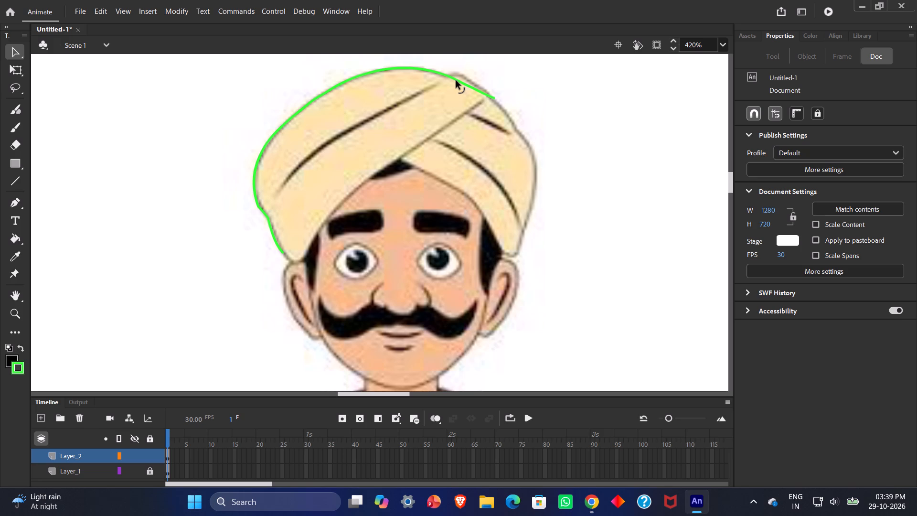
Pull a small corner out of the short green segment and place it on the tip of the turban's top fold.
left_click_drag(456, 81, 459, 73, "ctrl")
left_click_drag(459, 73, 459, 68, "ctrl")
left_click_drag(459, 68, 461, 72, "ctrl")
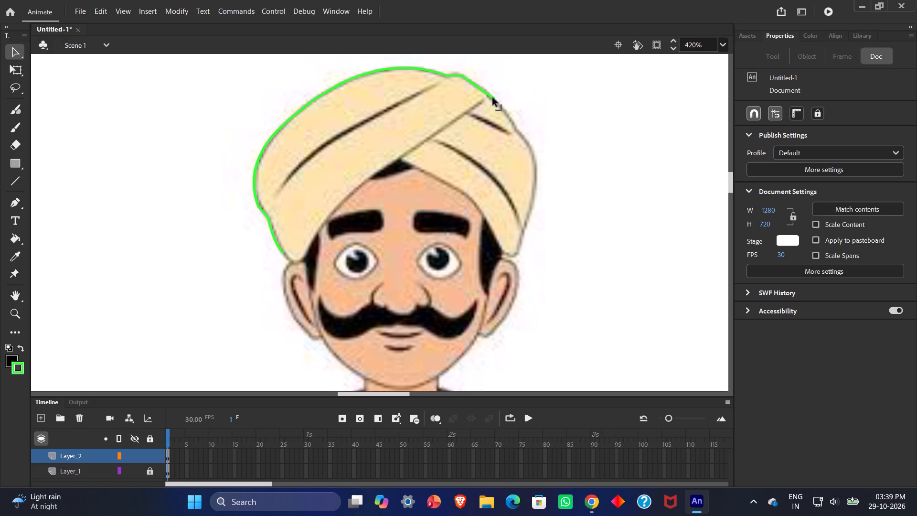
Move the green line's free end from the top fold down to the turban's lower-right edge above the ear.
left_click_drag(494, 98, 515, 124)
left_click_drag(515, 124, 522, 235)
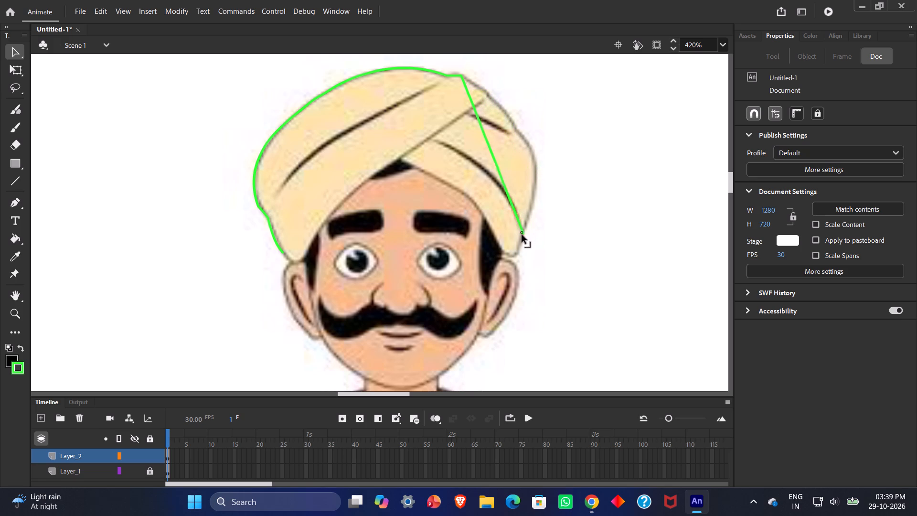
left_click_drag(522, 235, 511, 255)
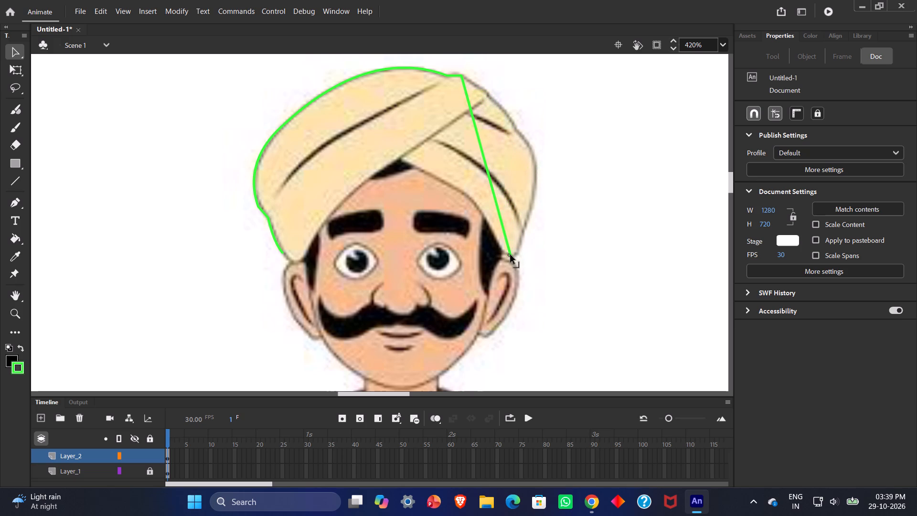
left_click_drag(511, 255, 506, 255)
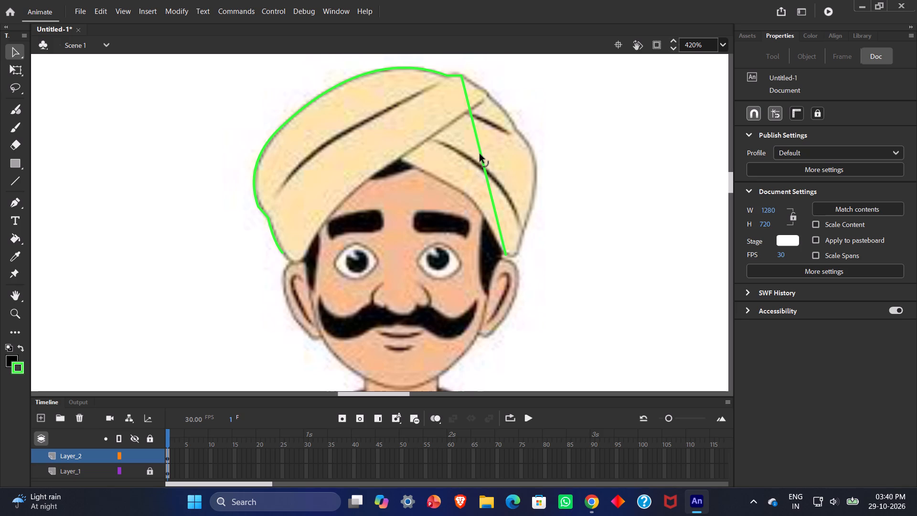
Add a corner on the turban's upper-right outline and bend the segment above it along the edge.
left_click_drag(481, 161, 482, 161, "ctrl")
left_click_drag(482, 161, 513, 128, "ctrl")
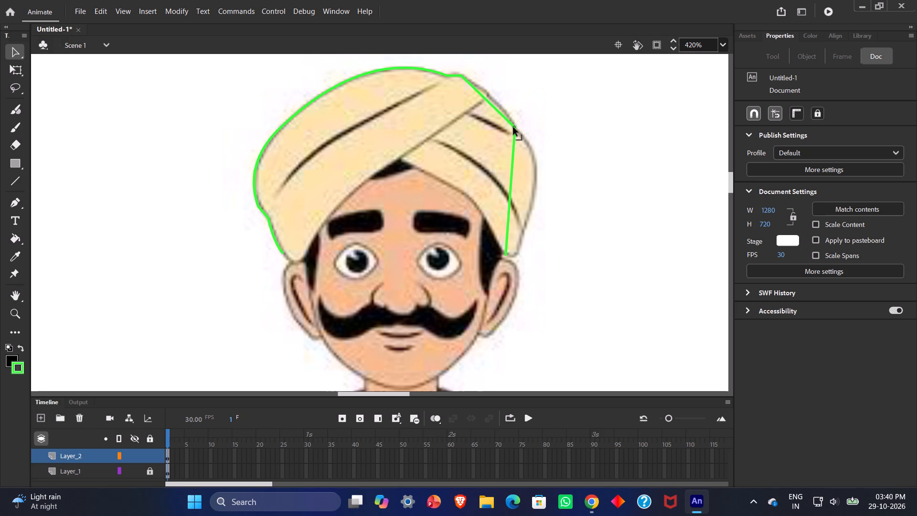
left_click_drag(513, 128, 515, 127, "ctrl")
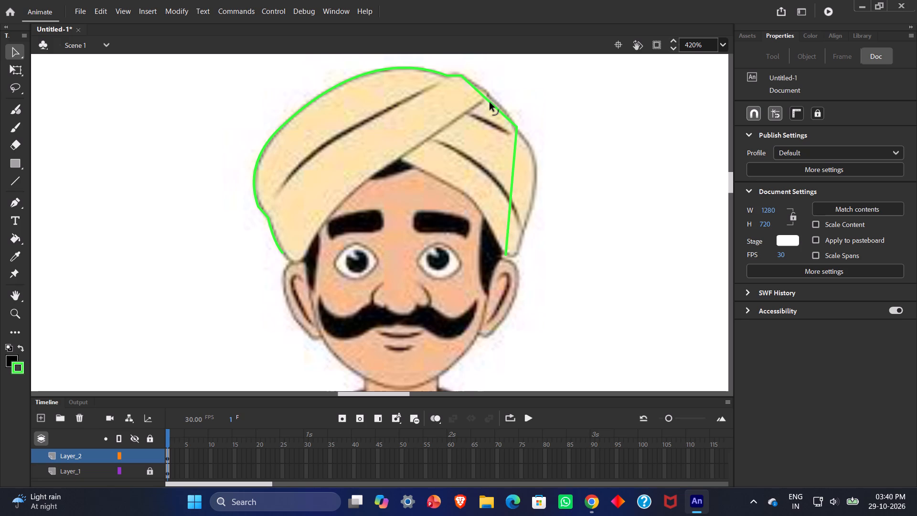
left_click(490, 103)
Add a corner at the turban's widest point on the right and adjust the segment above it to follow the outline.
left_click_drag(512, 174, 536, 162, "ctrl")
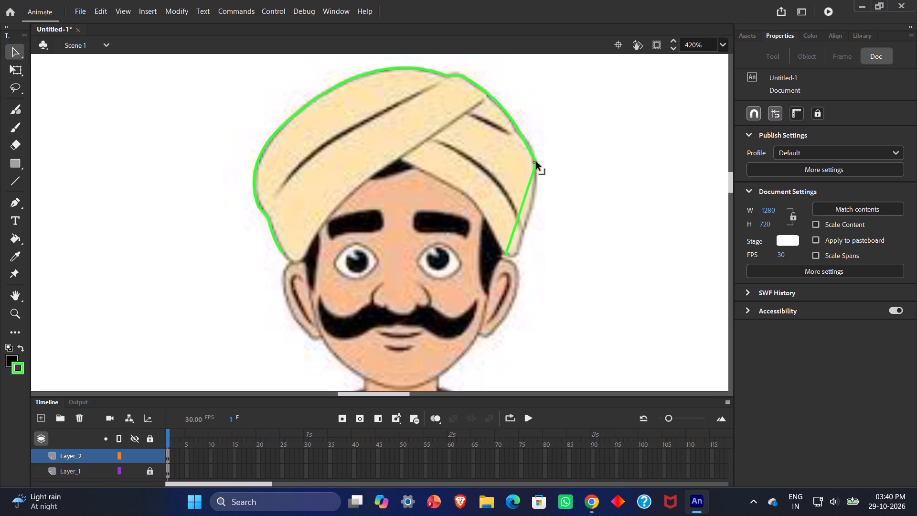
left_click_drag(536, 162, 537, 161, "ctrl")
left_click(522, 138, "ctrl")
key("ctrl+z")
left_click(524, 140)
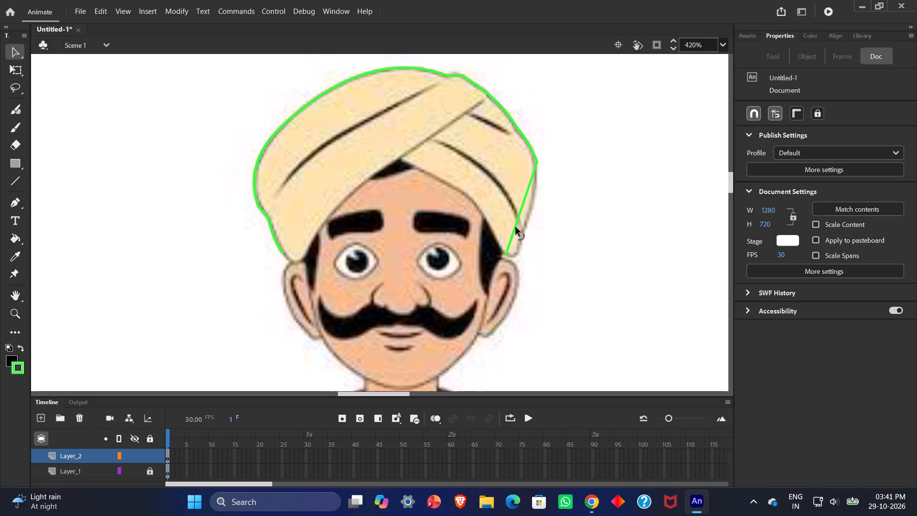
Add a corner on the turban's lower-right outline and bend the segment above it along the edge.
left_click_drag(516, 227, 527, 230, "ctrl")
left_click(532, 202)
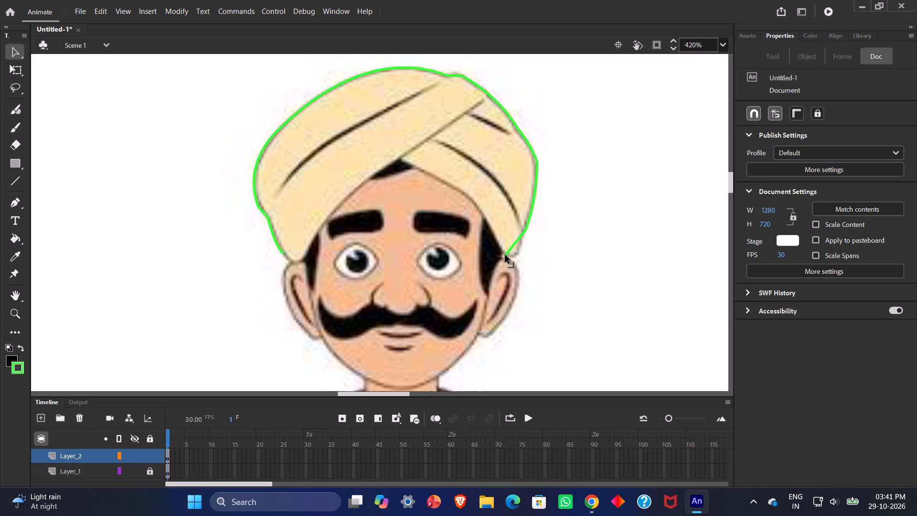
Move the green line's free end to the turban's inner edge above the forehead, just right of the black hair patch.
left_click_drag(506, 255, 501, 247)
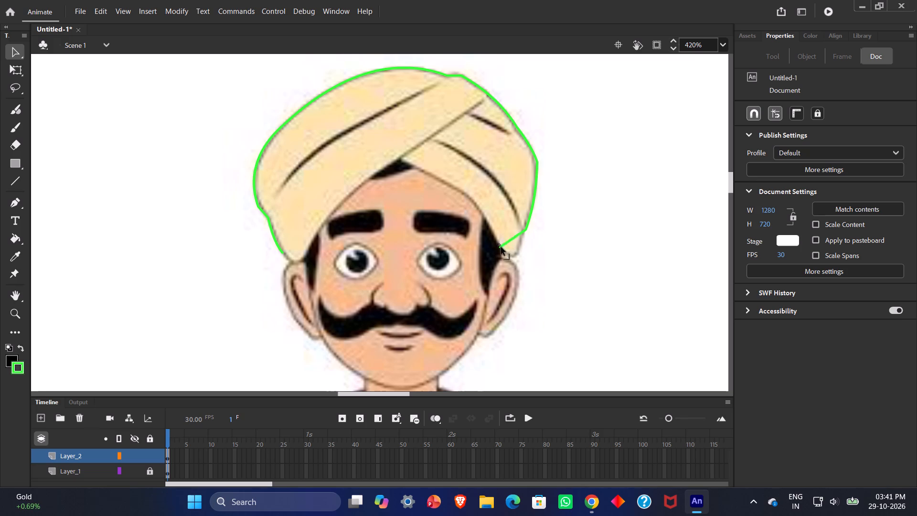
left_click_drag(501, 247, 403, 204)
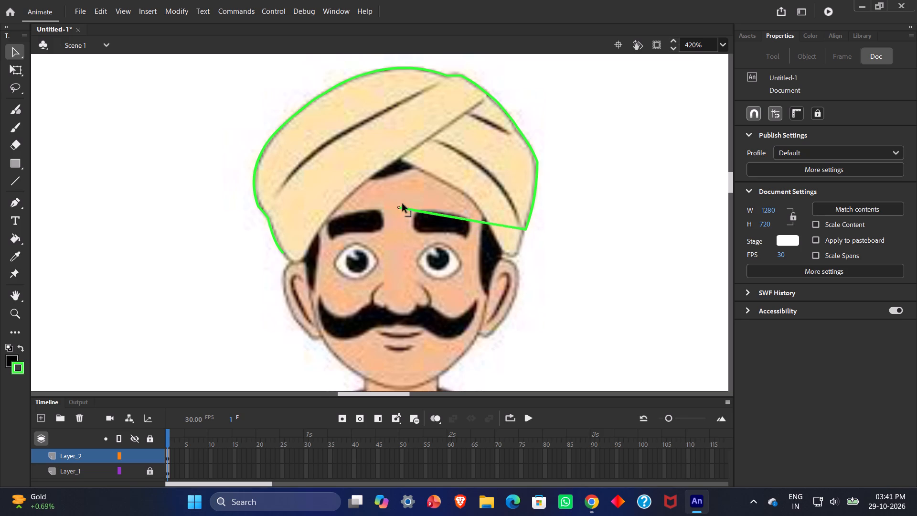
left_click_drag(403, 204, 415, 167)
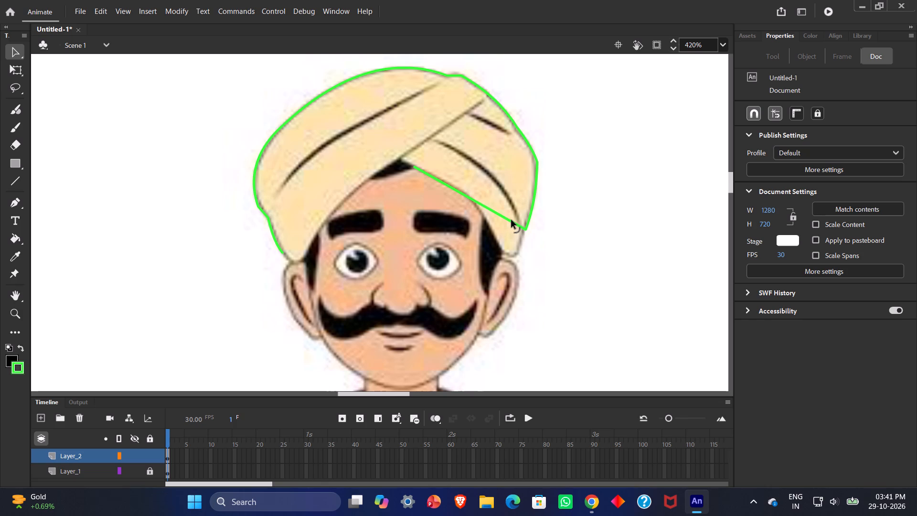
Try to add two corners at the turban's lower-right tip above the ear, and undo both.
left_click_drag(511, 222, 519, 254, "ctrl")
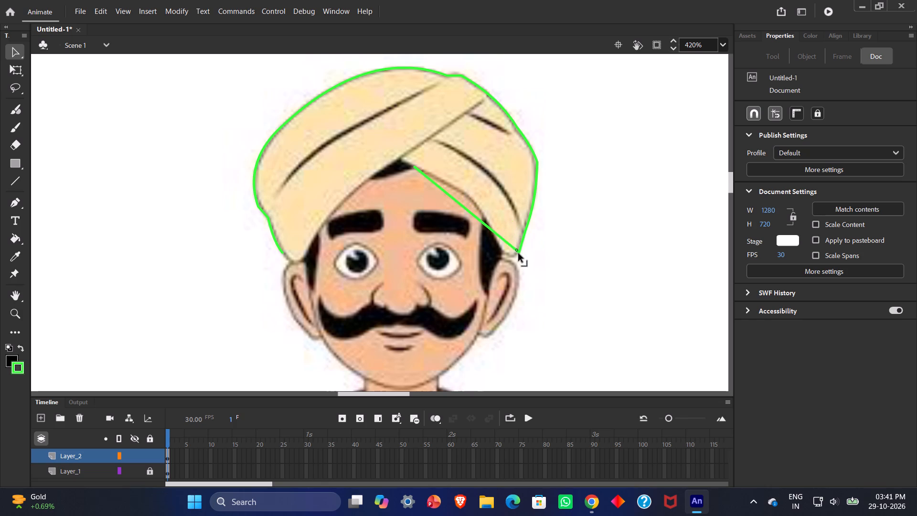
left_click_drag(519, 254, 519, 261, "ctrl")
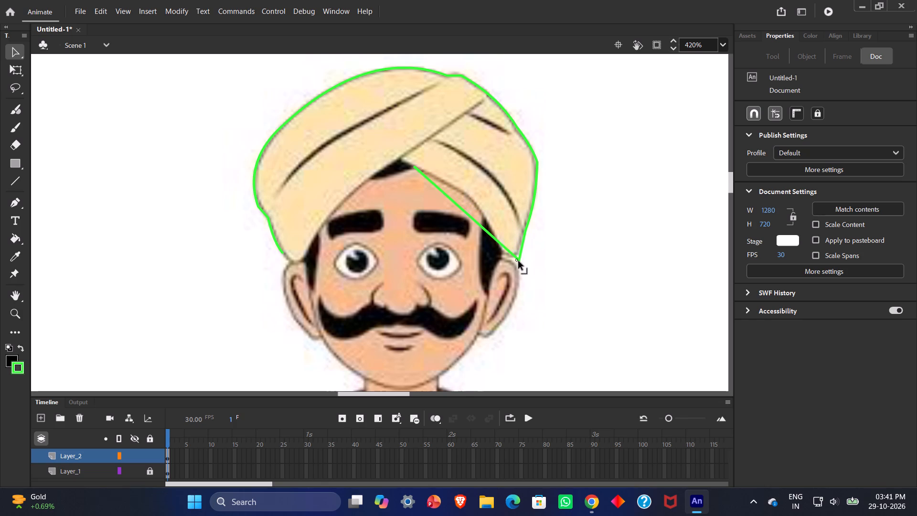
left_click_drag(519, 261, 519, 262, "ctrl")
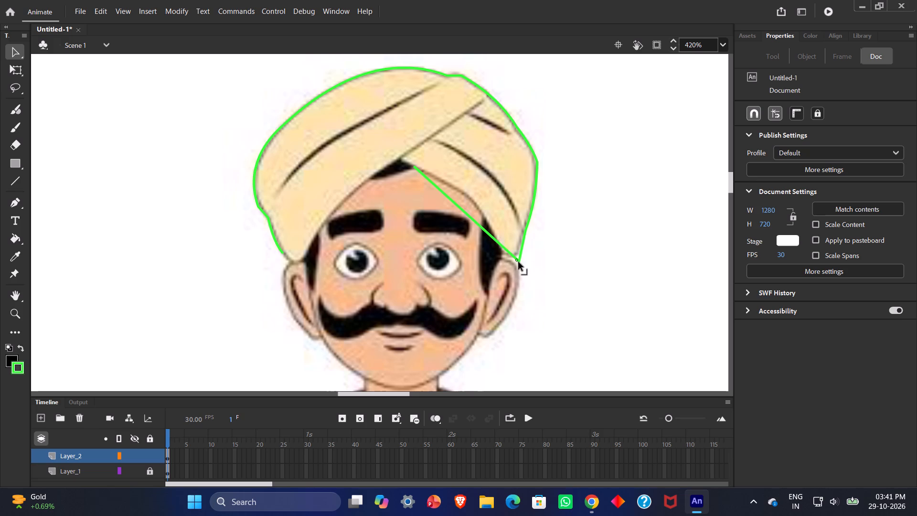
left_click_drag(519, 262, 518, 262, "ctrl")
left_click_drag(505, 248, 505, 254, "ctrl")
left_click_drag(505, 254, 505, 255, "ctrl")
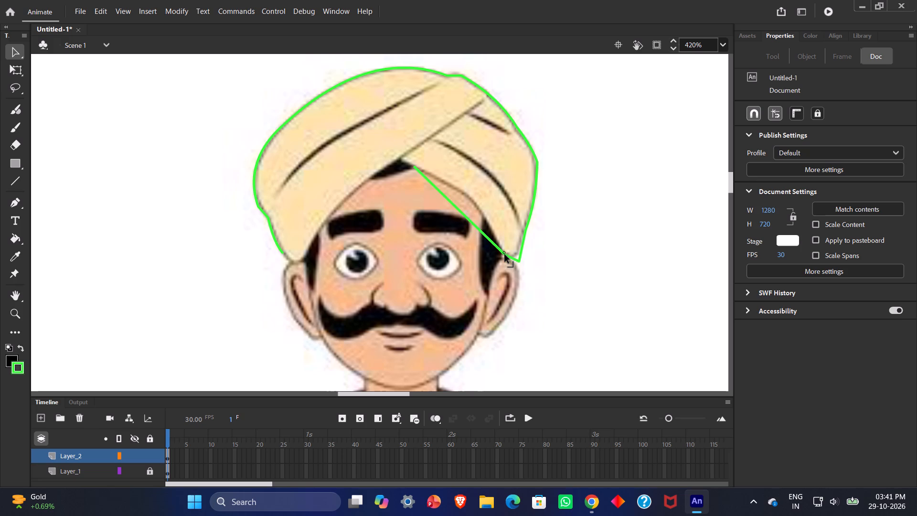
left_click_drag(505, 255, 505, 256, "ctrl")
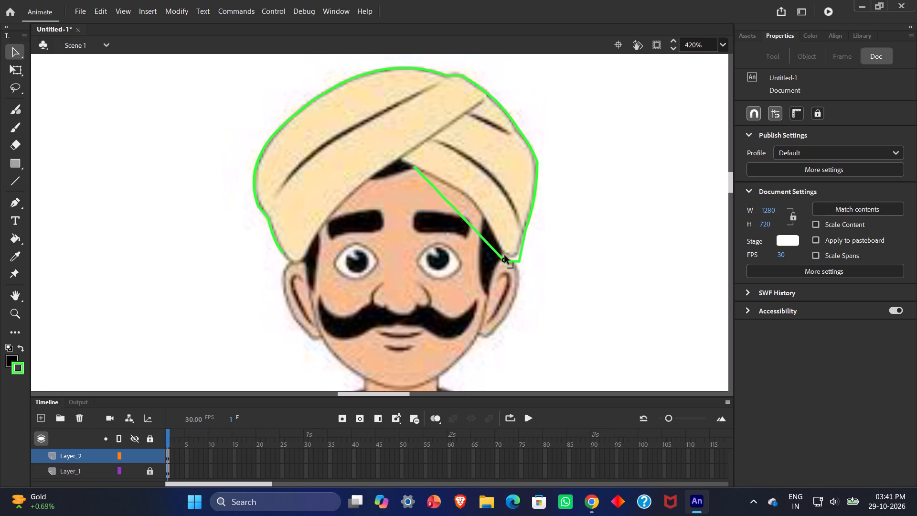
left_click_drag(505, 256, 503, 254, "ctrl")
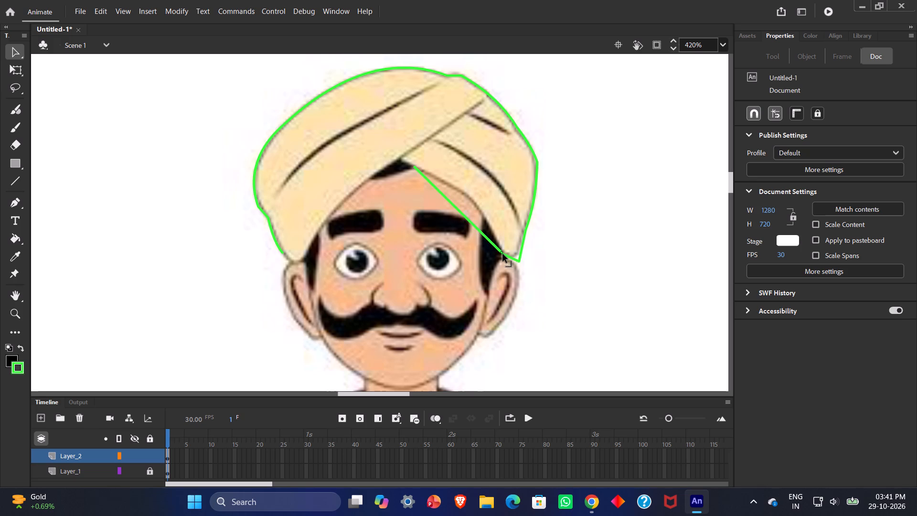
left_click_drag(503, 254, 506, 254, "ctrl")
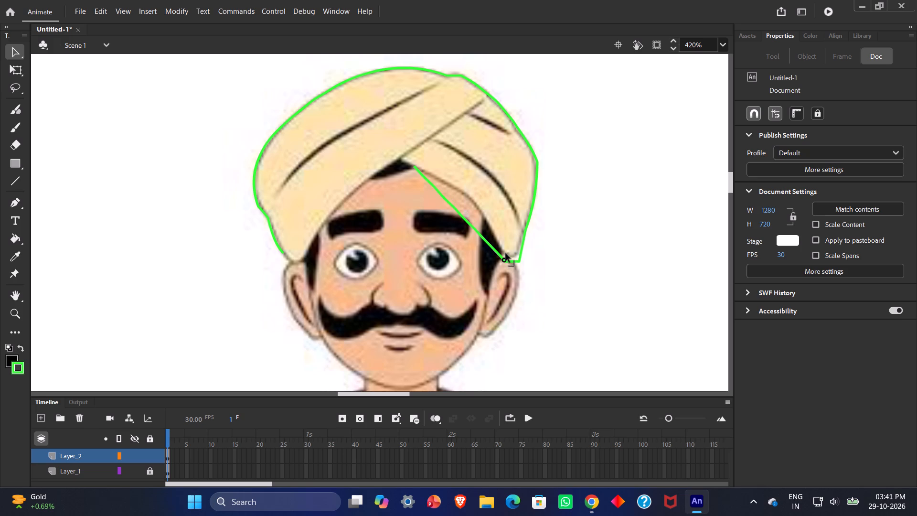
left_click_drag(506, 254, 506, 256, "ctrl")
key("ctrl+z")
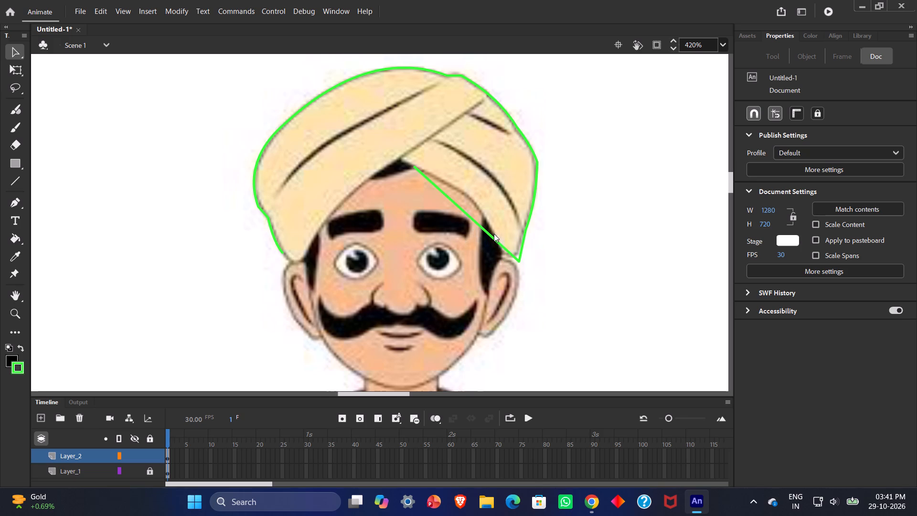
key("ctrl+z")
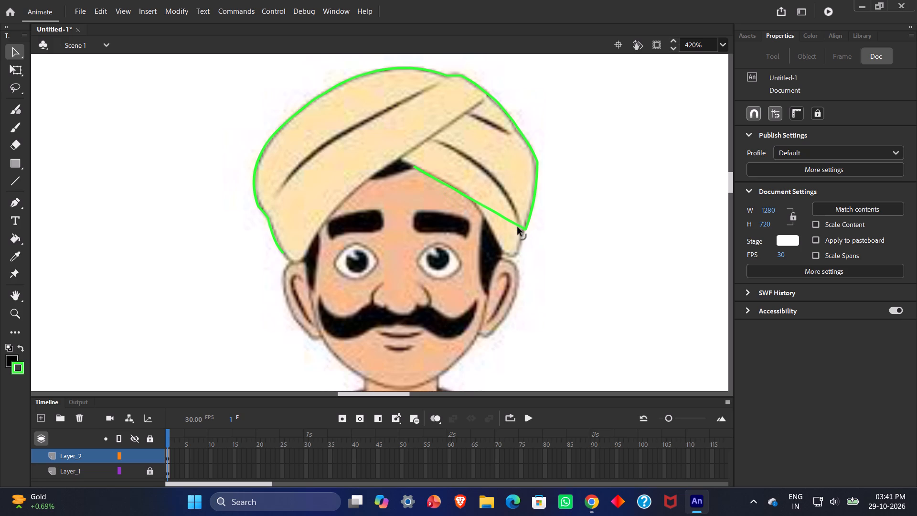
Add two corners to the green line to form the turban's blunt lower-right tip above the ear.
left_click_drag(518, 225, 512, 250)
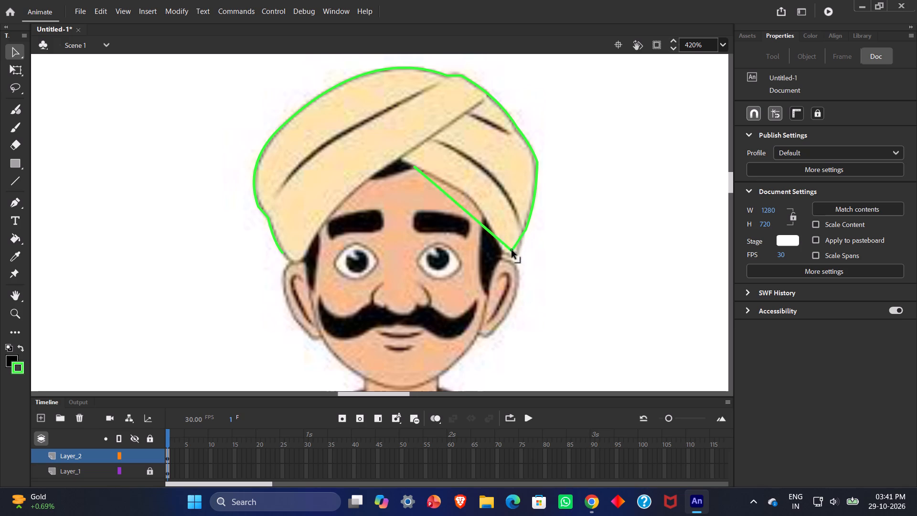
left_click_drag(512, 250, 518, 259)
left_click_drag(507, 250, 505, 254, "ctrl")
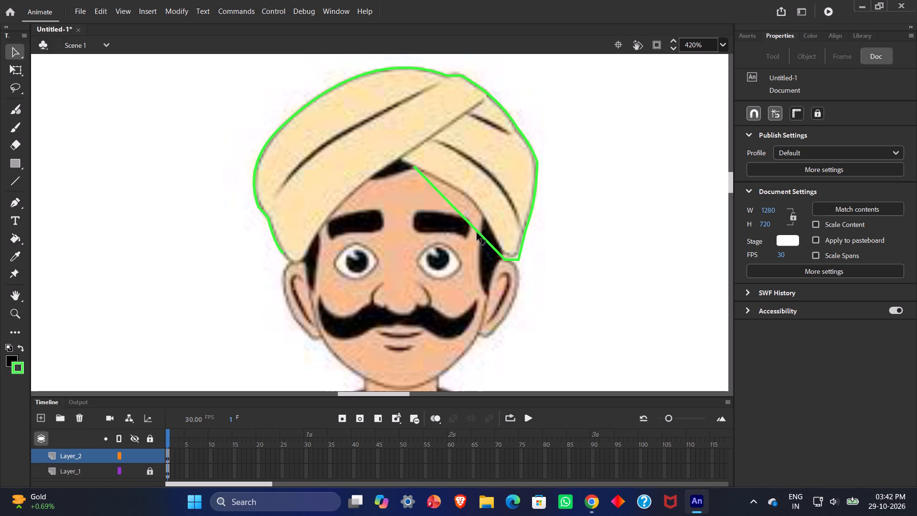
Add a corner on the turban's inner edge above the right temple and bend the segment below it along the hairline.
left_click_drag(471, 226, 476, 219, "ctrl")
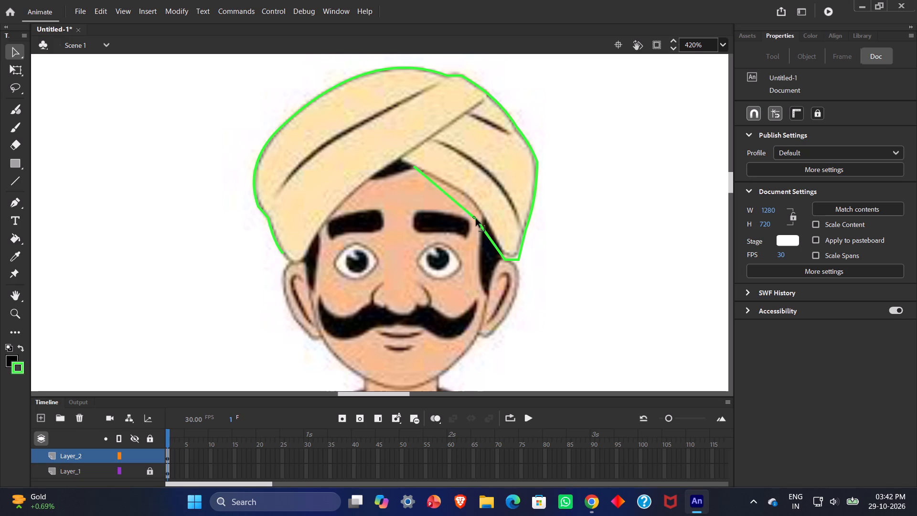
left_click_drag(476, 219, 473, 201, "ctrl")
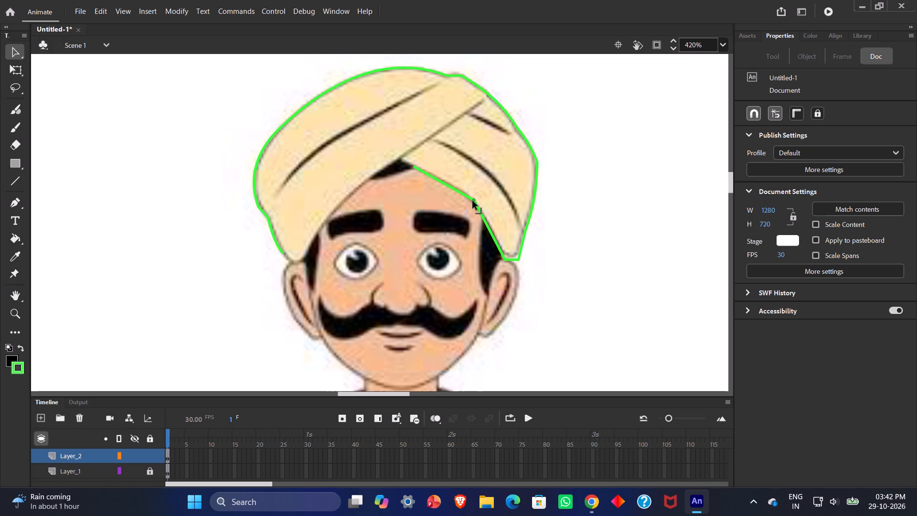
left_click_drag(473, 201, 473, 201, "ctrl")
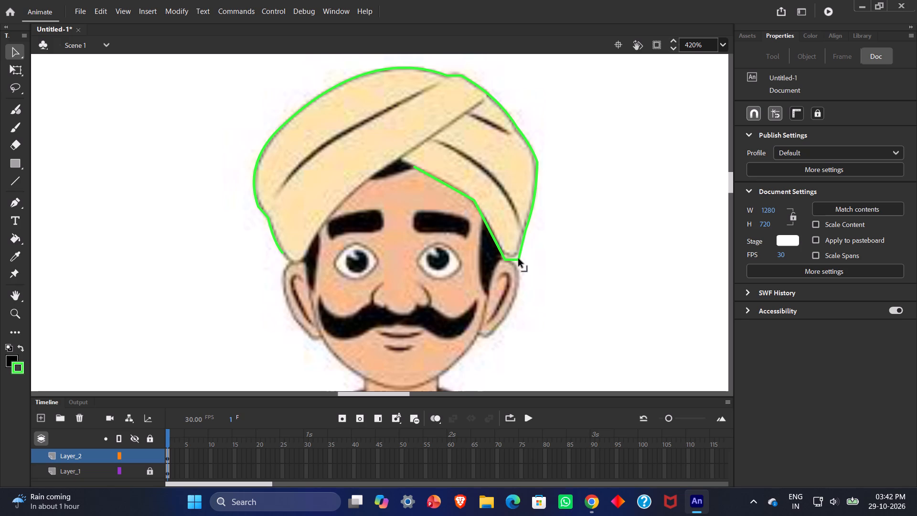
left_click(519, 259, "ctrl")
left_click(491, 237)
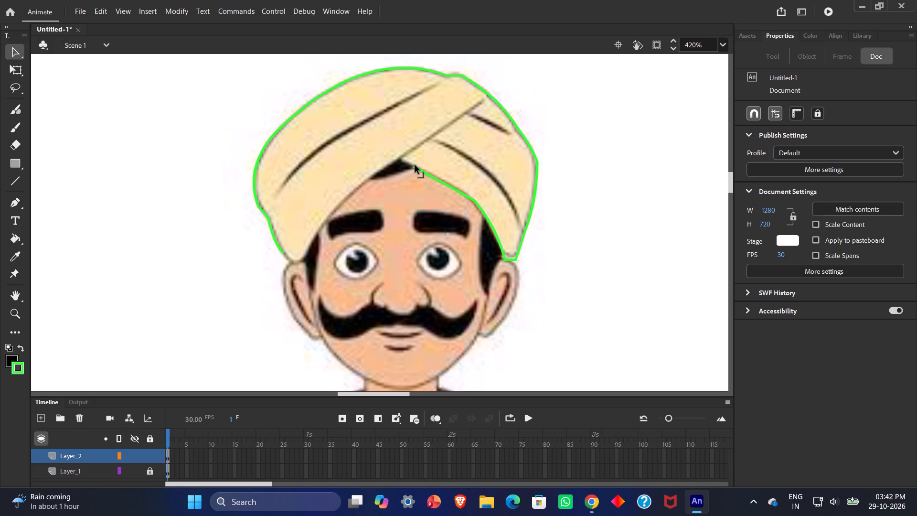
Extend the line's free end to the inner edge above the left eyebrow, with a corner at the peak where the wraps cross.
left_click_drag(415, 167, 398, 162)
left_click_drag(398, 162, 342, 201)
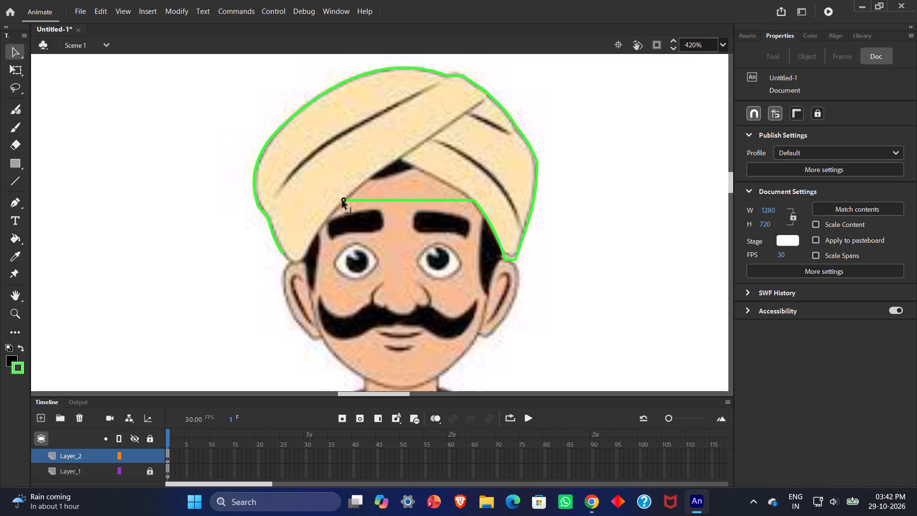
left_click_drag(342, 201, 337, 210)
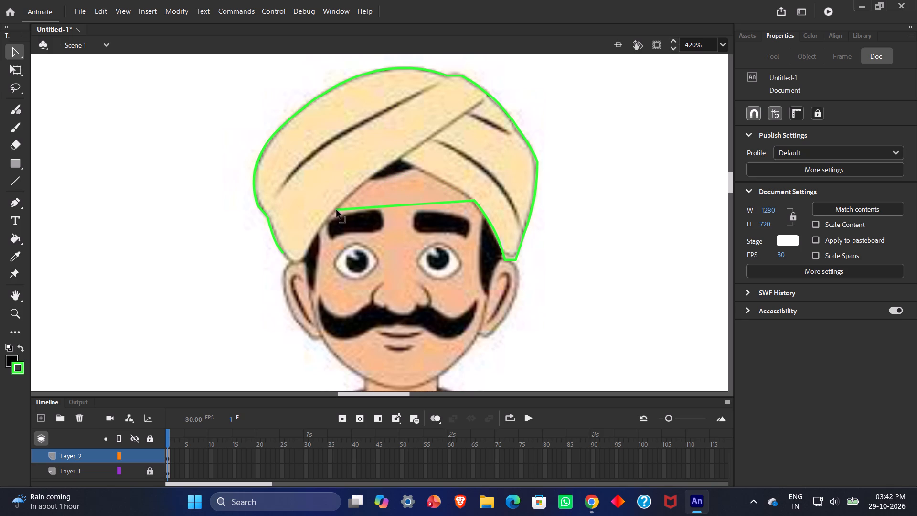
left_click_drag(410, 205, 401, 159, "ctrl")
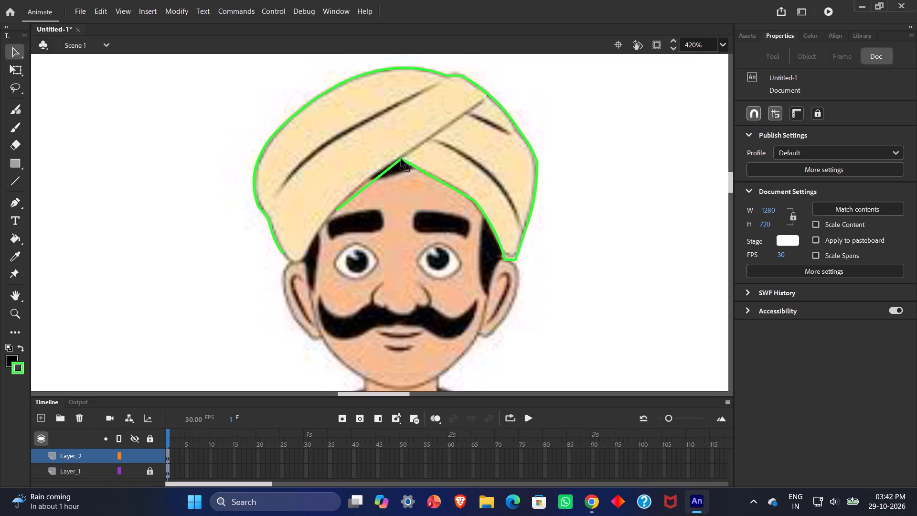
left_click_drag(401, 159, 399, 158, "ctrl")
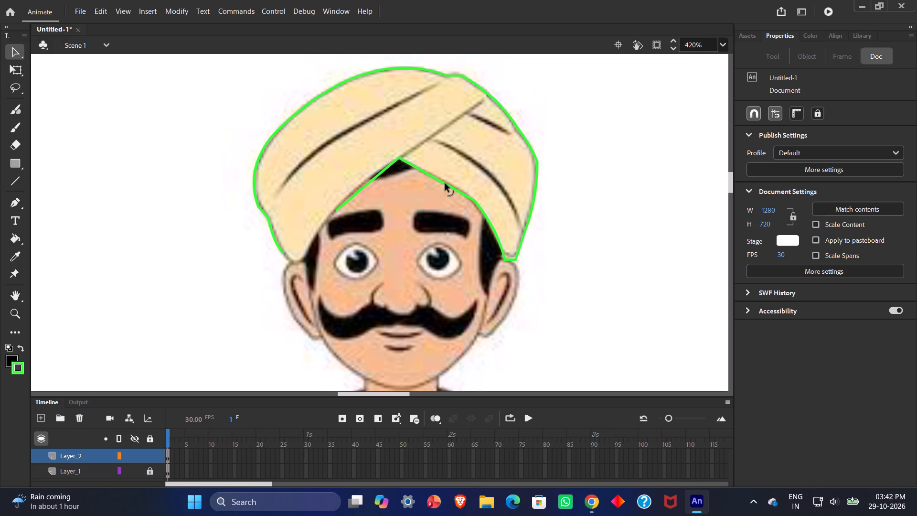
left_click(445, 183)
Extend the free end down to the left ear and shape the line with a corner on the inner edge beside the eyebrow.
left_click_drag(337, 209, 315, 234)
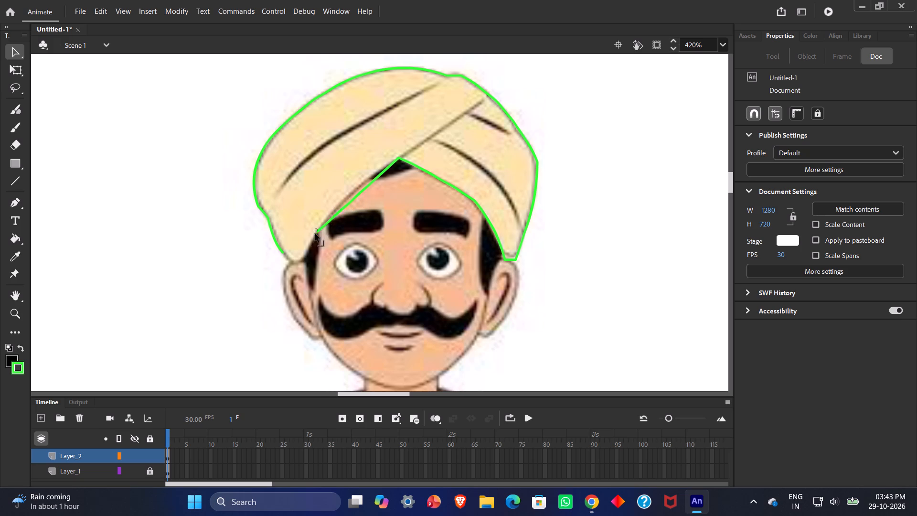
left_click_drag(315, 234, 304, 256)
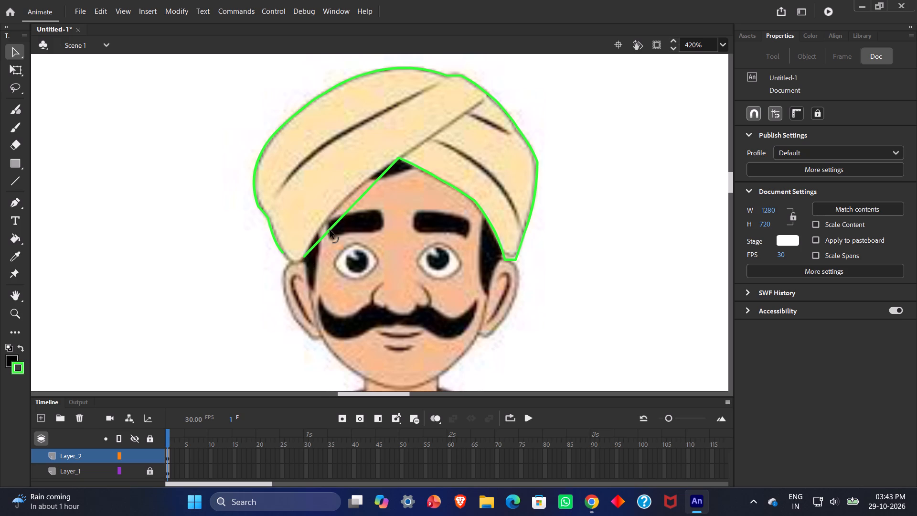
left_click_drag(331, 230, 331, 225, "ctrl")
left_click_drag(331, 225, 326, 222, "ctrl")
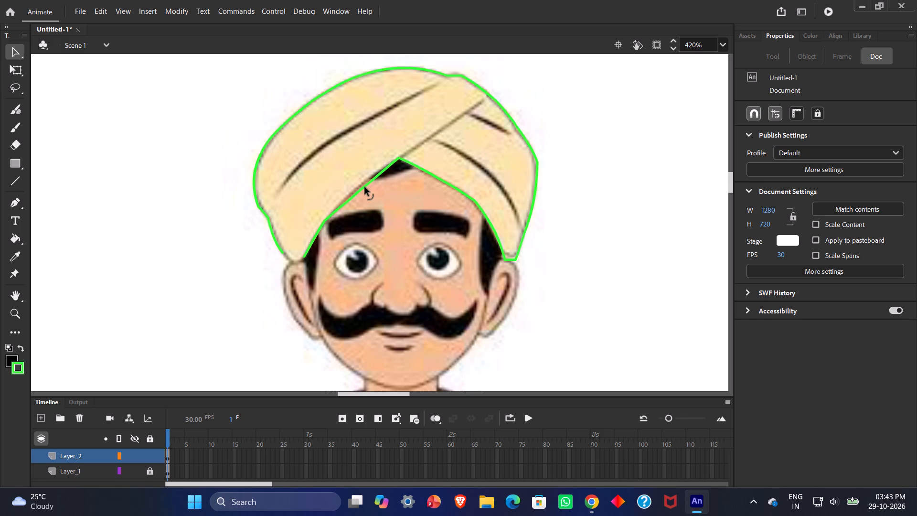
left_click(363, 187)
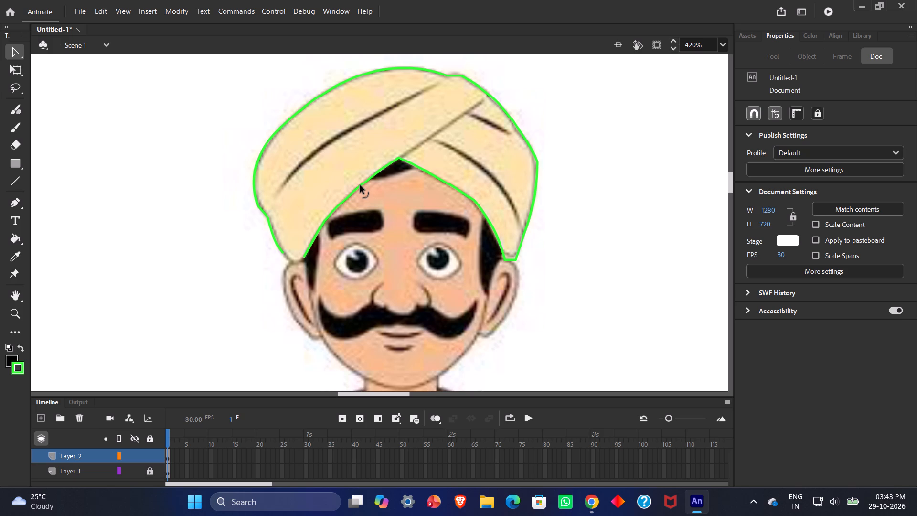
left_click(309, 256, "ctrl")
Join the free end to the line's starting end and add a corner at the turban's lower-left tip, closing the outline.
left_click_drag(305, 256, 286, 255)
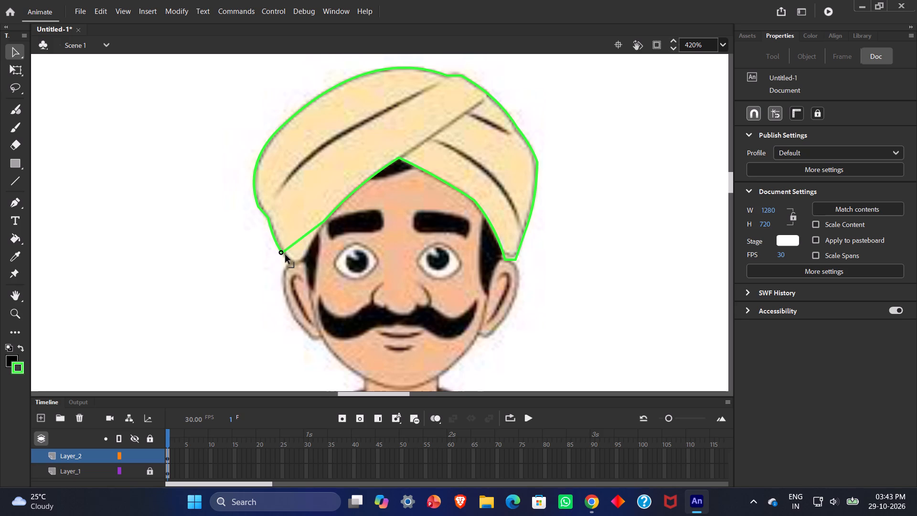
left_click_drag(286, 255, 285, 257)
left_click_drag(299, 240, 299, 254, "ctrl")
left_click_drag(299, 254, 300, 261, "ctrl")
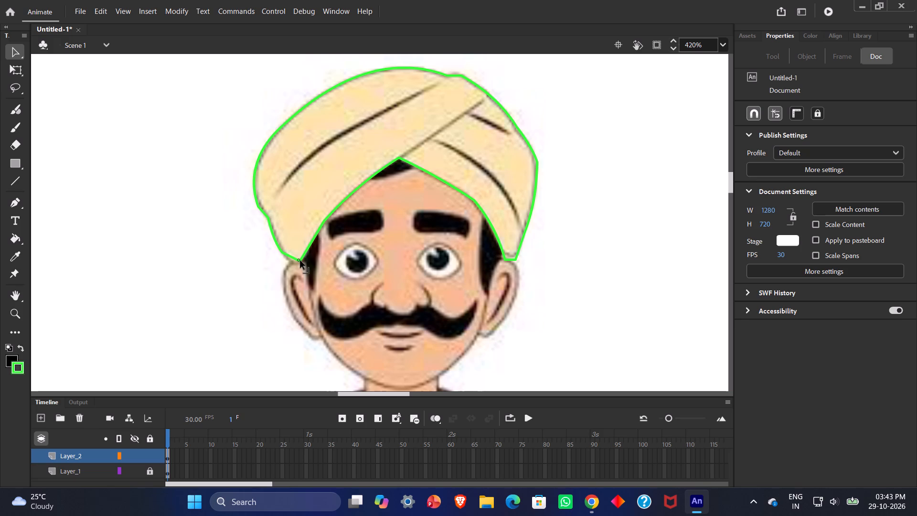
Refine the turban outline's lower-left tip by nudging its corner down and reshaping the short edge beside it above the ear.
left_click_drag(300, 261, 301, 263, "ctrl")
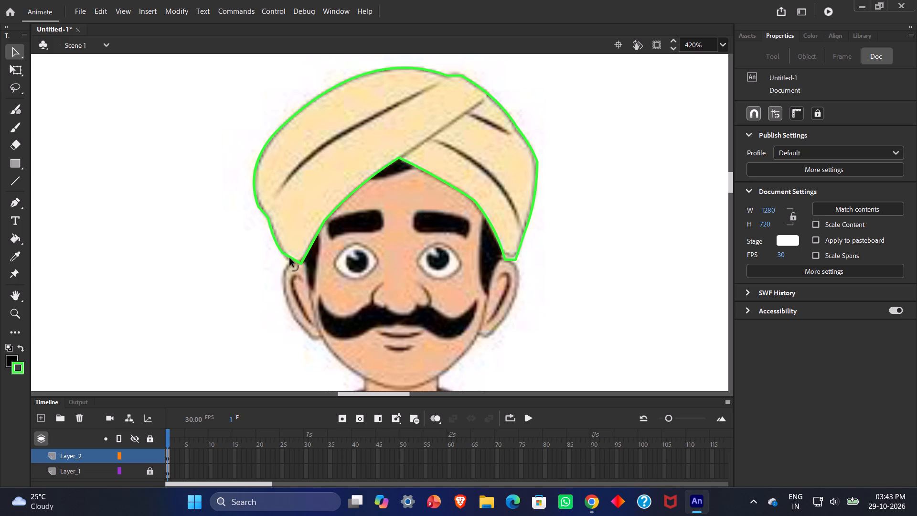
left_click(293, 259)
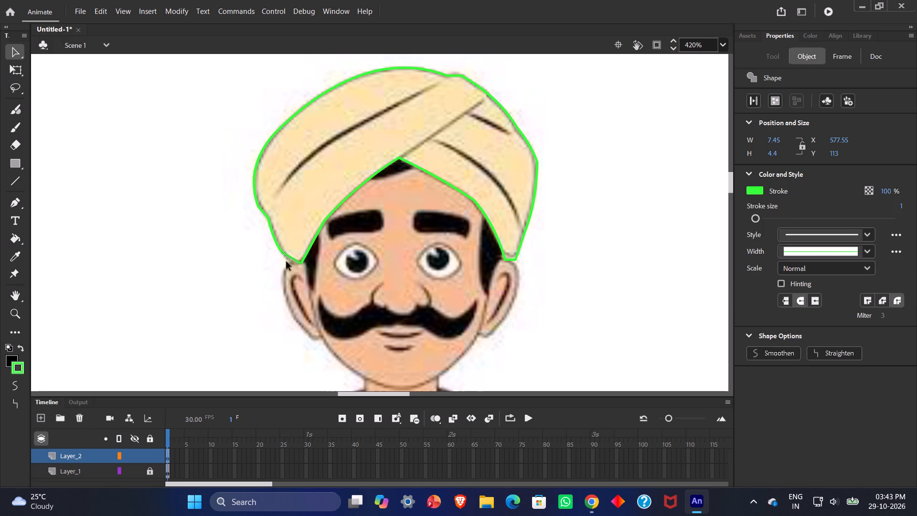
left_click(275, 266)
left_click(275, 267)
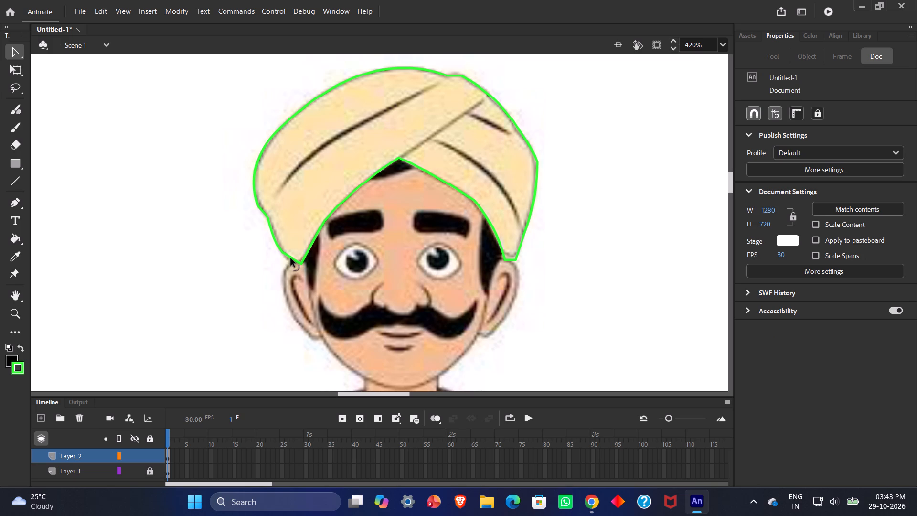
left_click(291, 257, "ctrl")
Draw a line along the turban's long left fold, adding a corner near its lower end and bending both segments to follow the crease.
left_click_drag(430, 87, 403, 101)
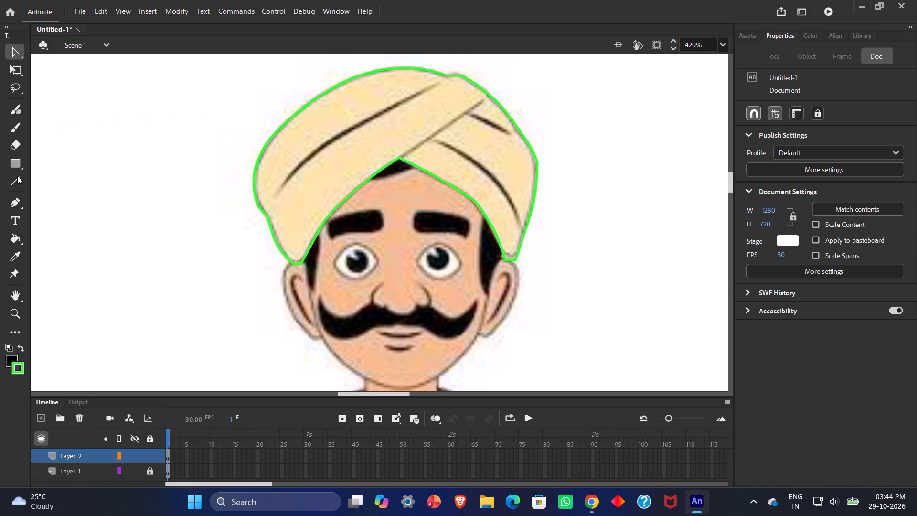
left_click(14, 180)
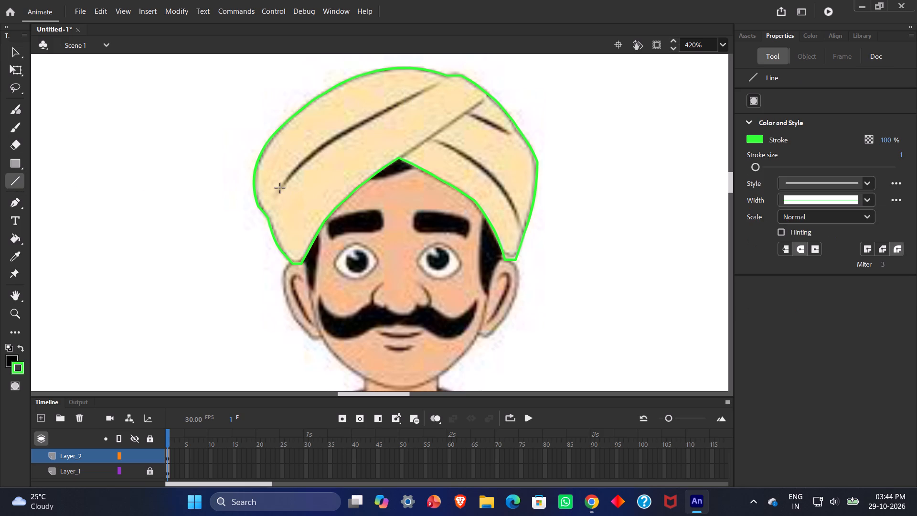
left_click_drag(279, 190, 373, 130)
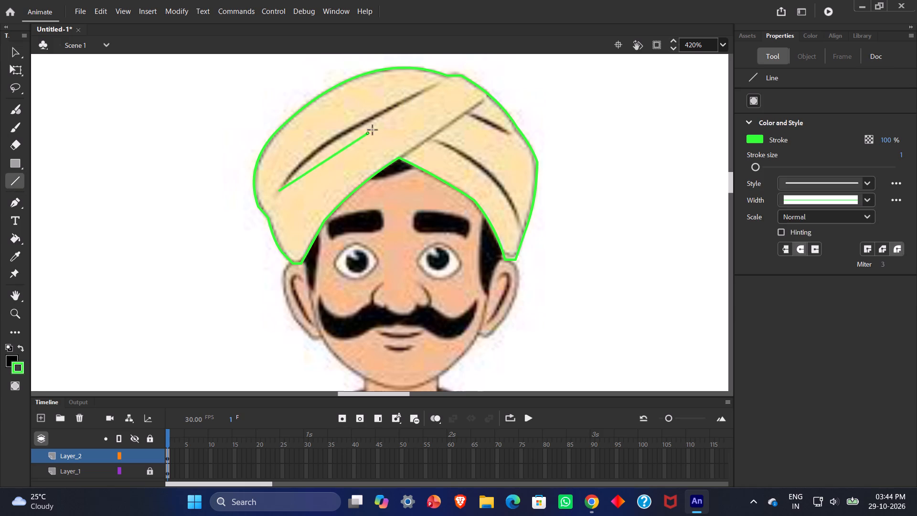
left_click_drag(373, 130, 437, 87)
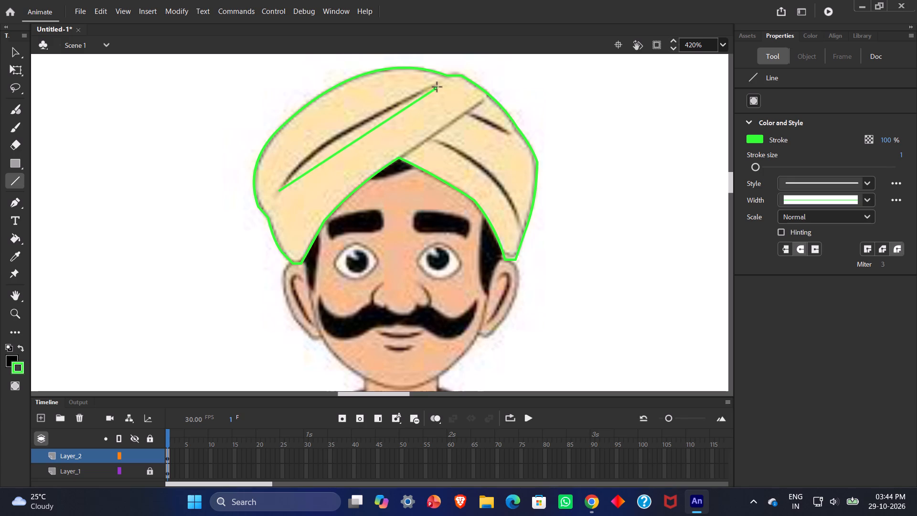
left_click_drag(437, 87, 437, 86)
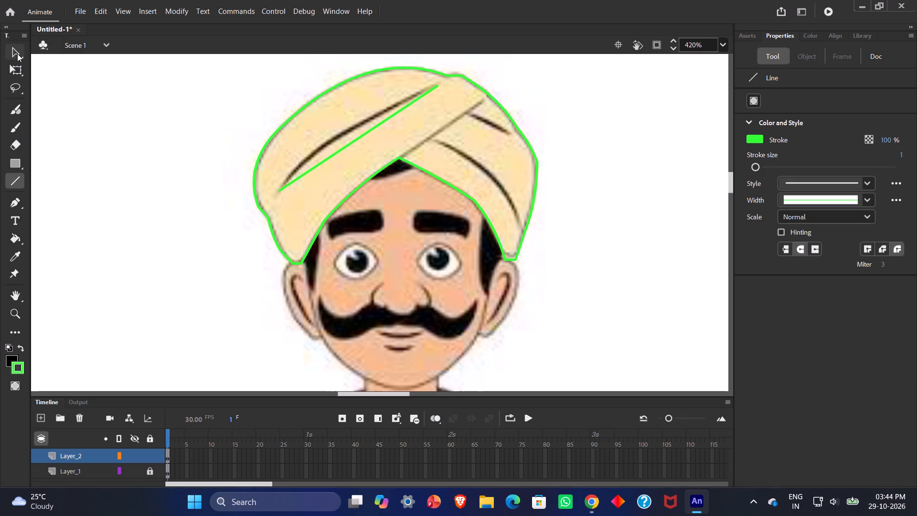
key("v")
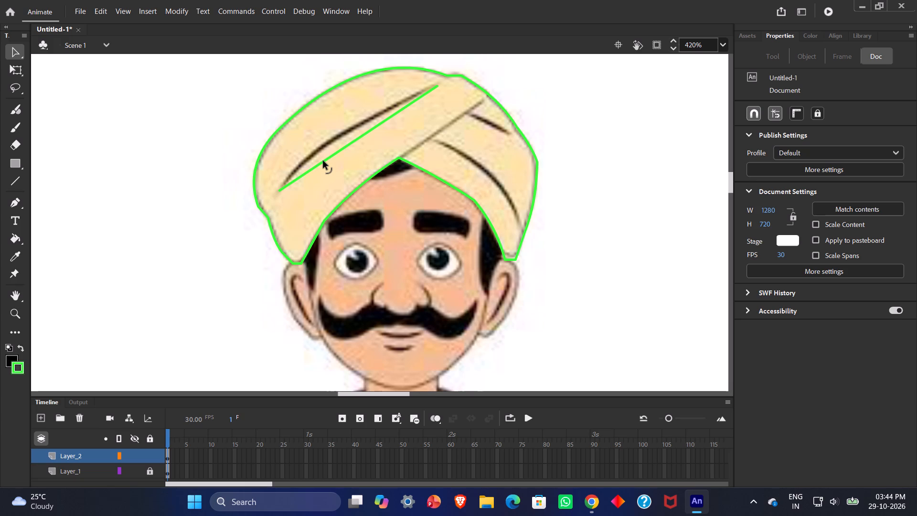
left_click_drag(320, 163, 318, 155, "ctrl")
left_click_drag(318, 155, 311, 155, "ctrl")
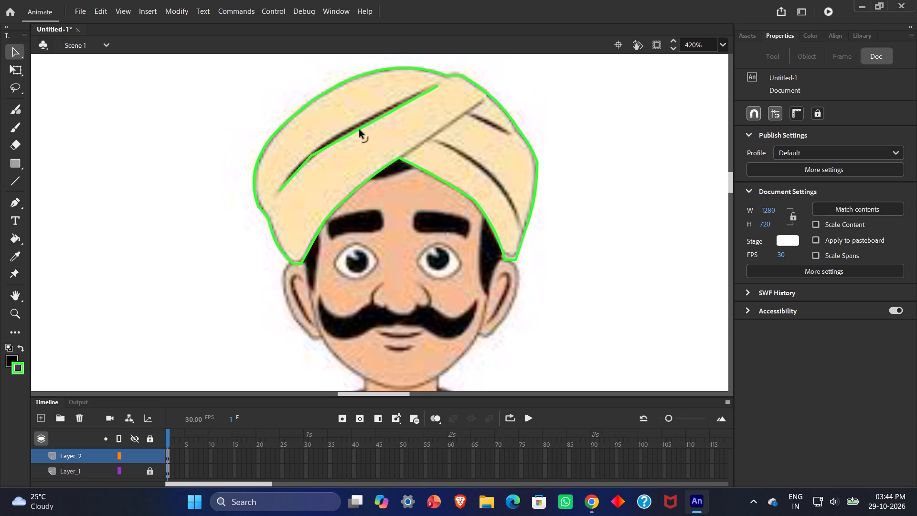
left_click_drag(359, 131, 359, 130)
left_click_drag(359, 130, 357, 127)
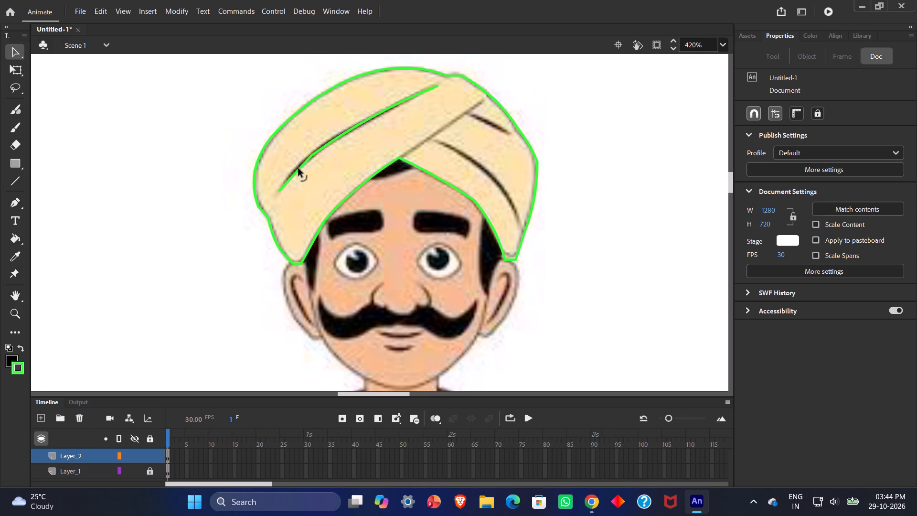
left_click(297, 172)
Draw straight lines along the crossing wrap's edge from the forehead peak and along the short fold branching from its upper end.
left_click(18, 184)
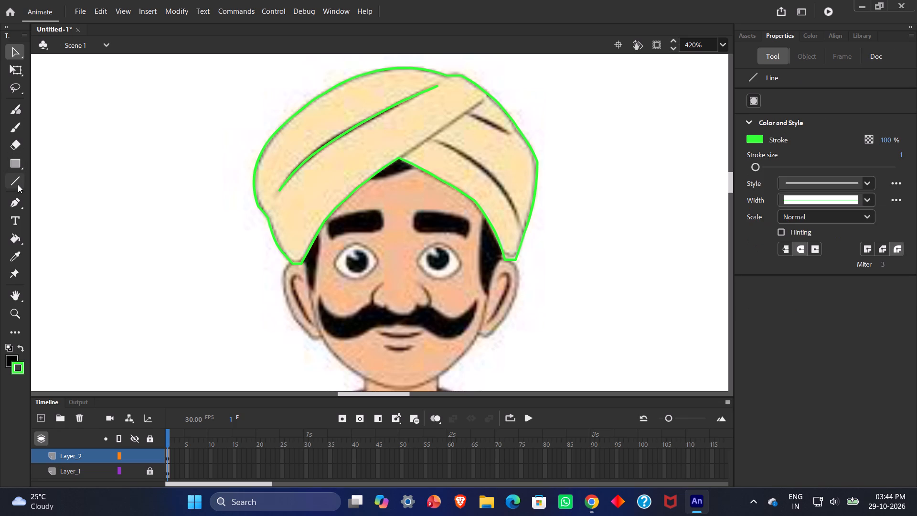
left_click_drag(401, 159, 480, 103)
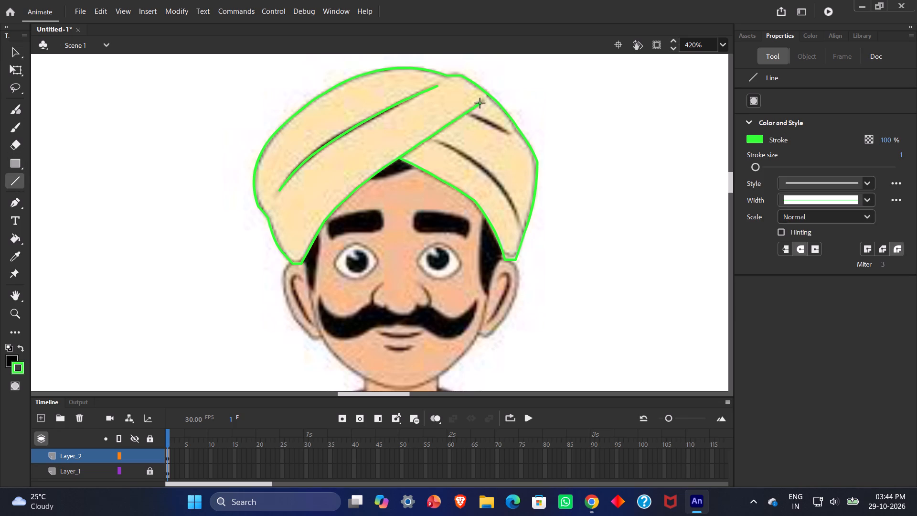
left_click_drag(480, 103, 483, 101)
left_click_drag(470, 116, 490, 122)
left_click_drag(490, 122, 505, 129)
Draw a line along the turban's lower-right fold, from below the crossing wrap to the outer edge, and bend it to the crease.
left_click_drag(436, 141, 504, 203)
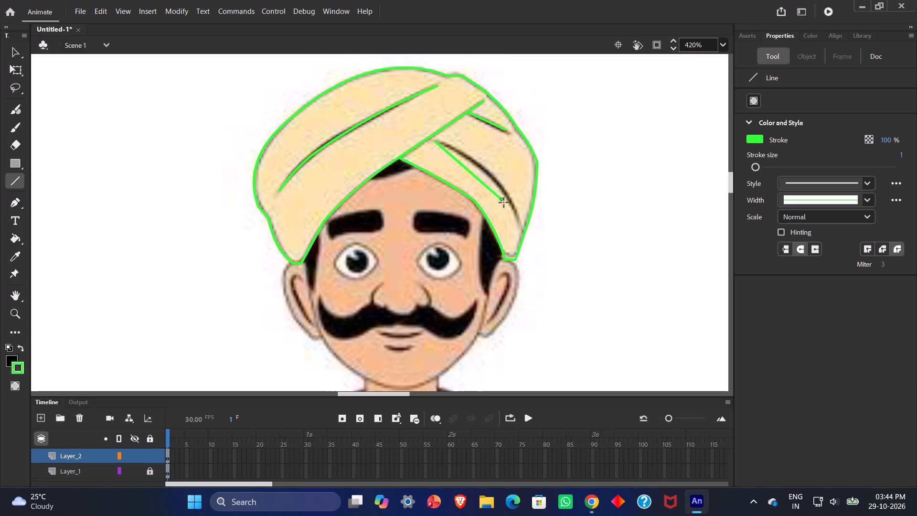
left_click_drag(504, 203, 520, 222)
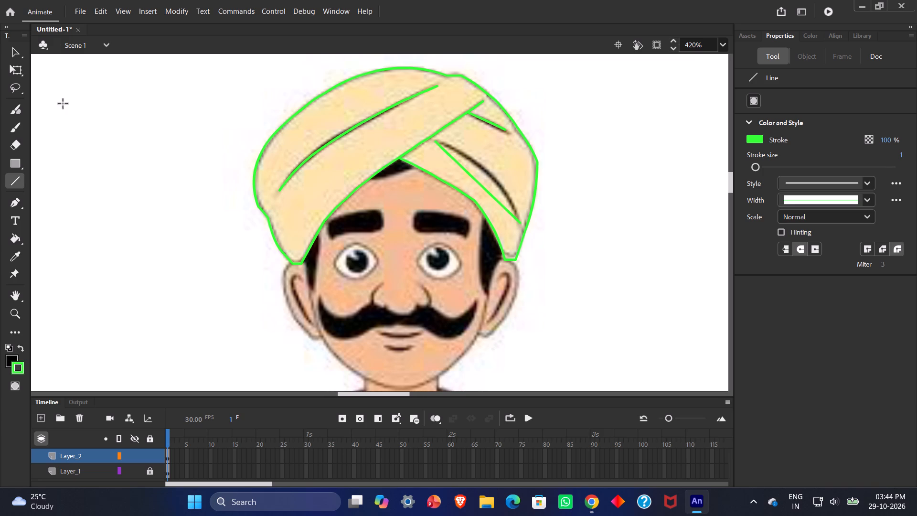
left_click(18, 48)
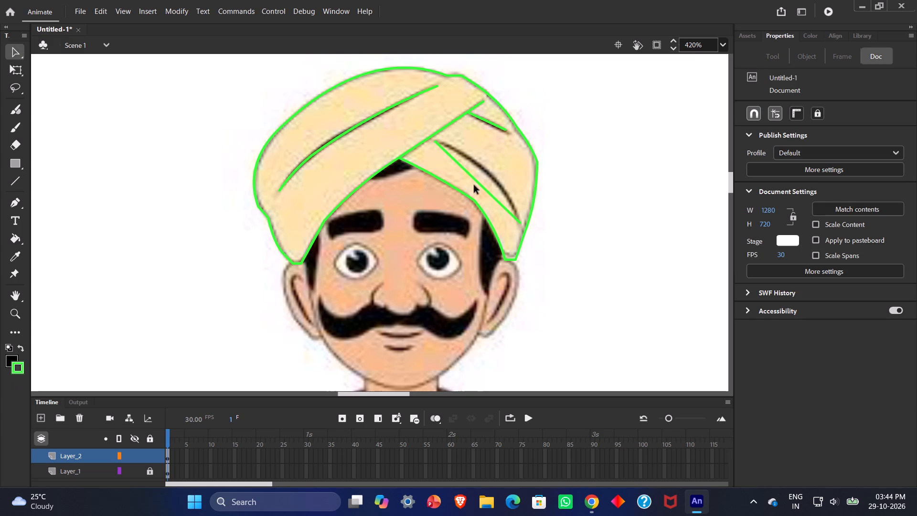
left_click_drag(478, 184, 483, 182)
left_click_drag(483, 182, 488, 174)
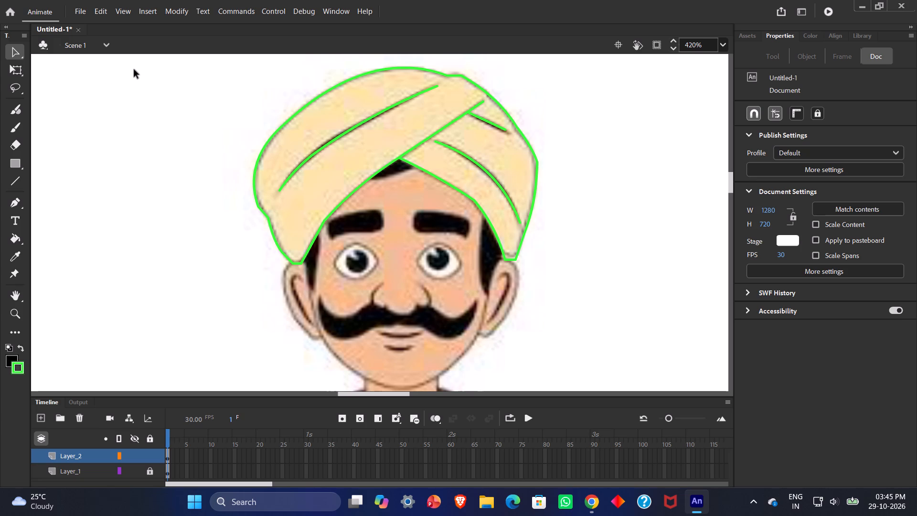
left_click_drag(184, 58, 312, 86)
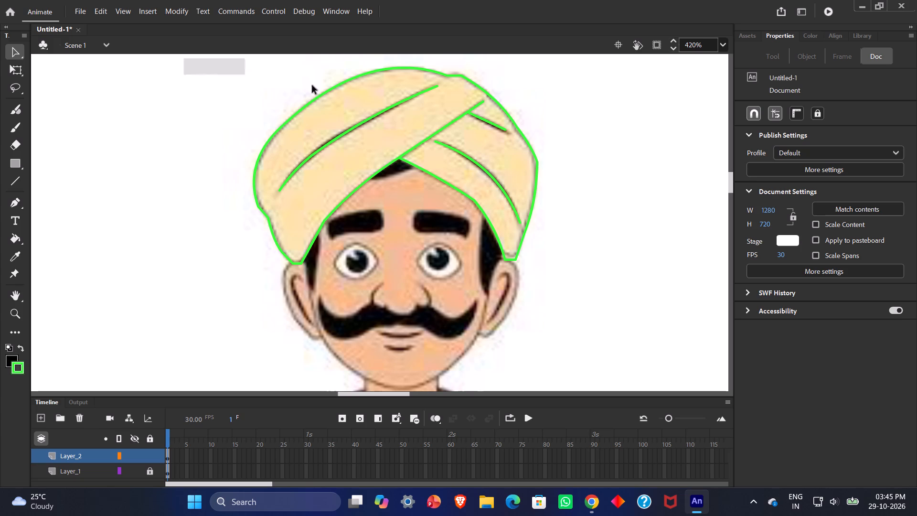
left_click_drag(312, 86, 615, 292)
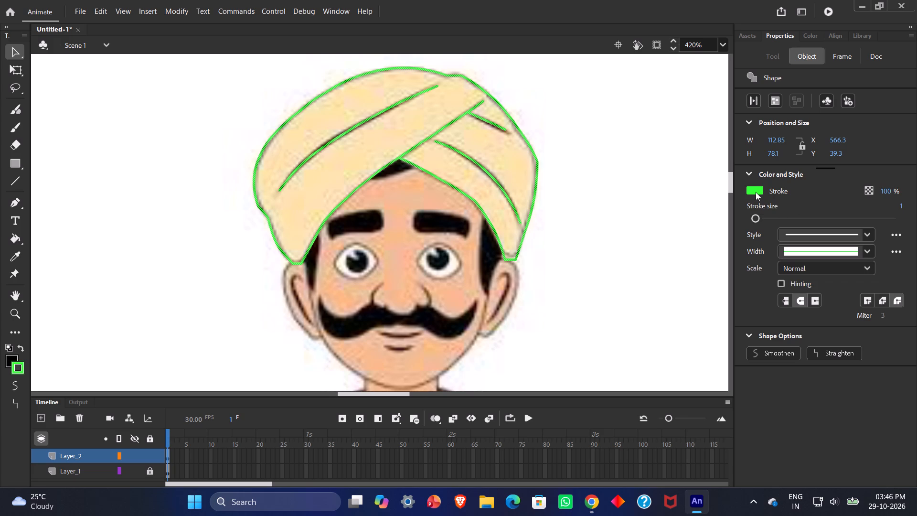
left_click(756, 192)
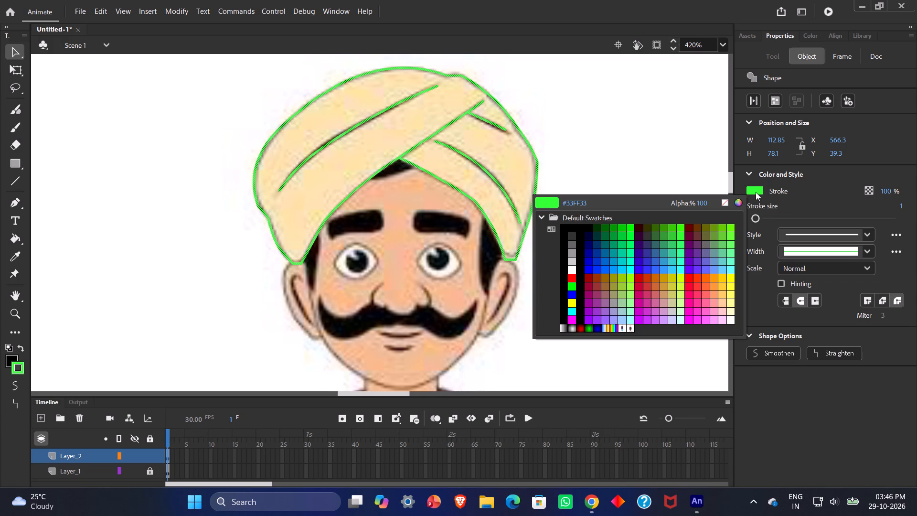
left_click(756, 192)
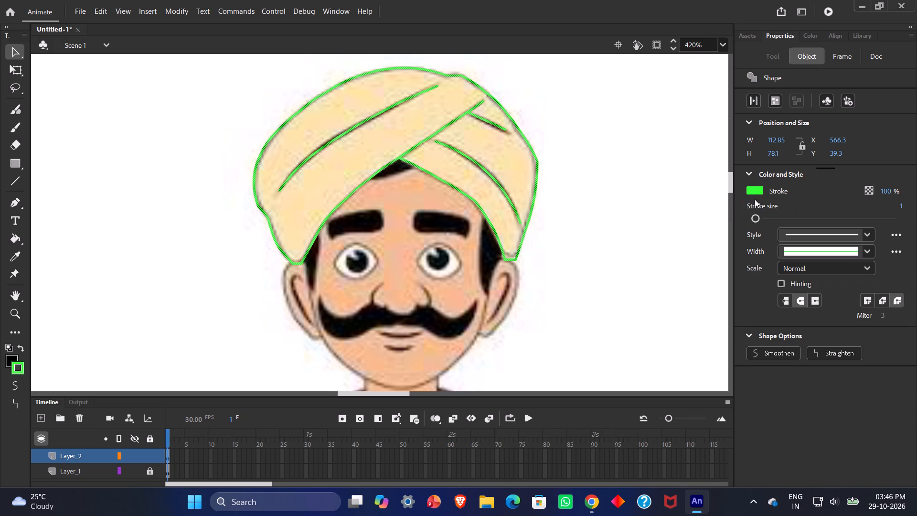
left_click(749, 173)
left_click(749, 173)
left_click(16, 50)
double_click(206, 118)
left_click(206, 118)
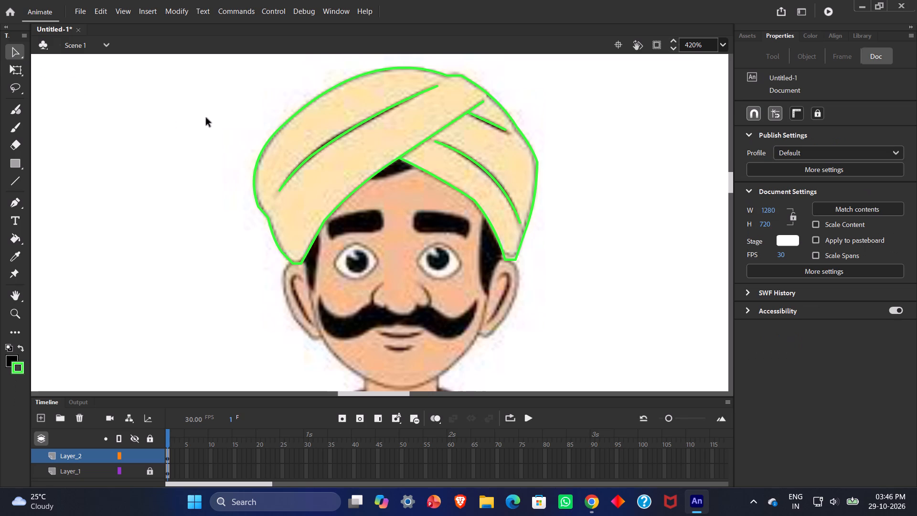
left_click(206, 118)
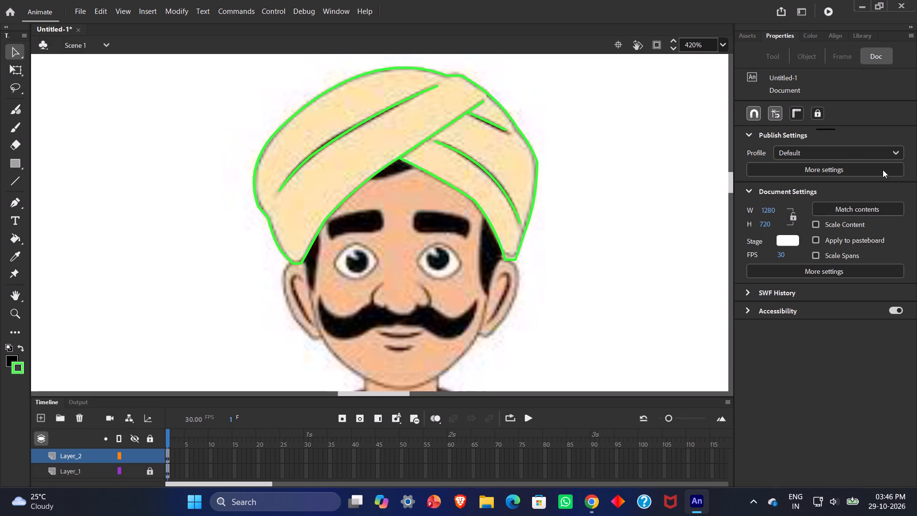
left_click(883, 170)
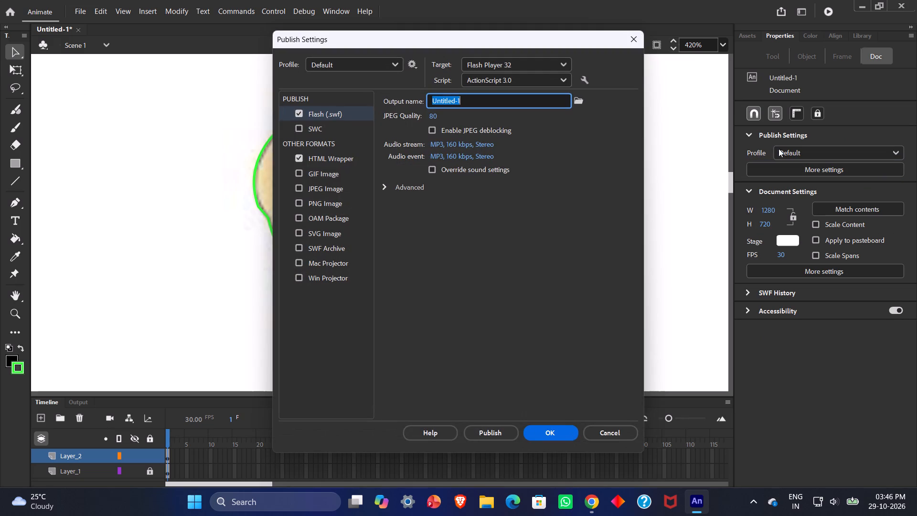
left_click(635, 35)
Recolour the turban's green outline and fold lines black (#000000).
left_click_drag(146, 68, 641, 260)
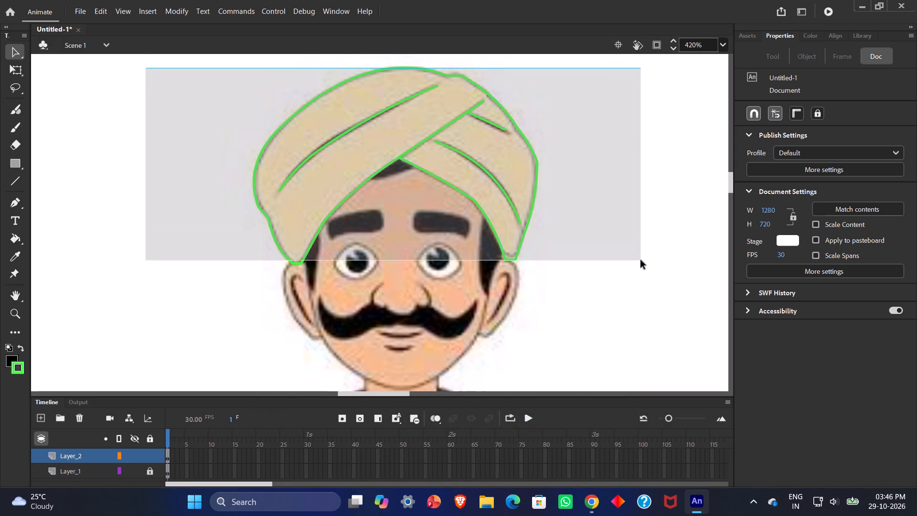
left_click_drag(641, 260, 640, 276)
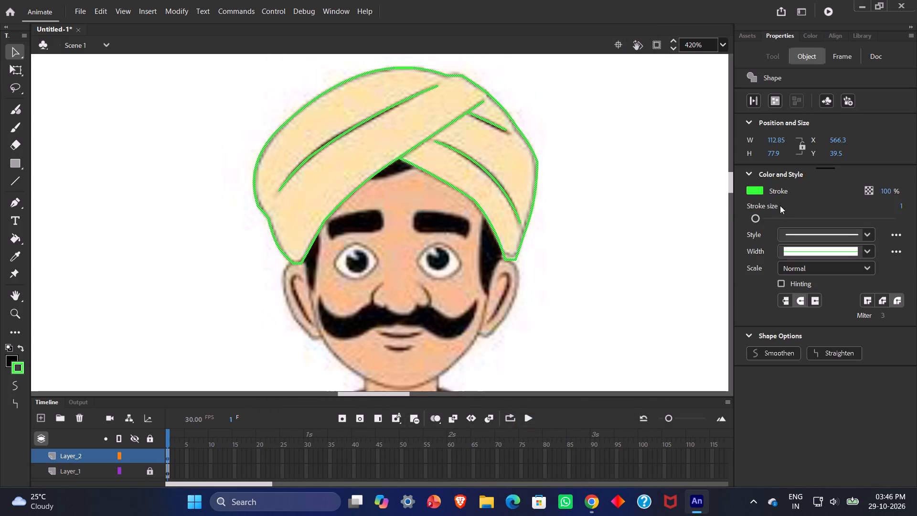
left_click(824, 168)
left_click(824, 168)
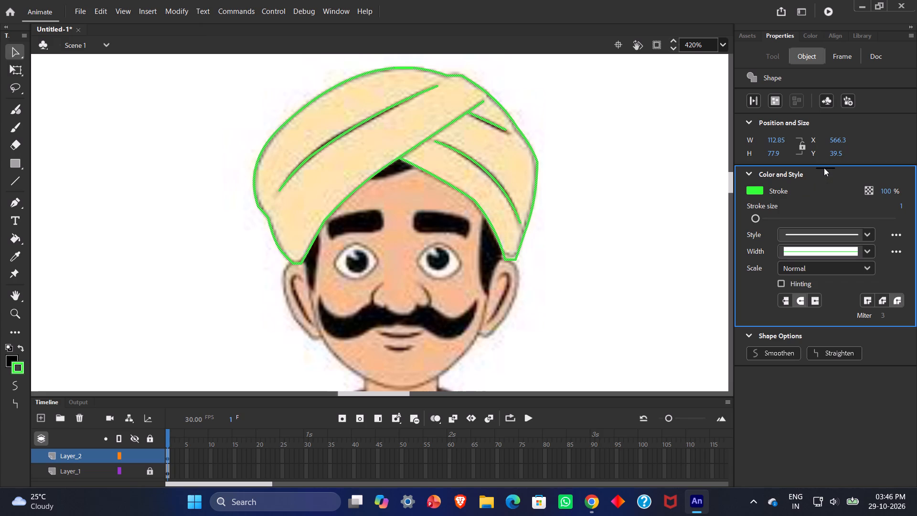
left_click(824, 168)
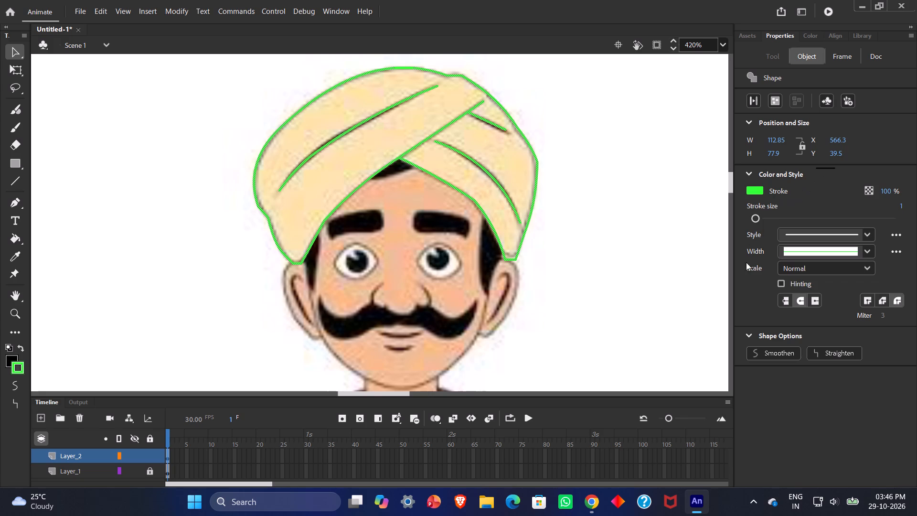
scroll(768, 305, "down", 7)
scroll(762, 380, "down", 6)
scroll(762, 380, "up", 6)
left_click(753, 192)
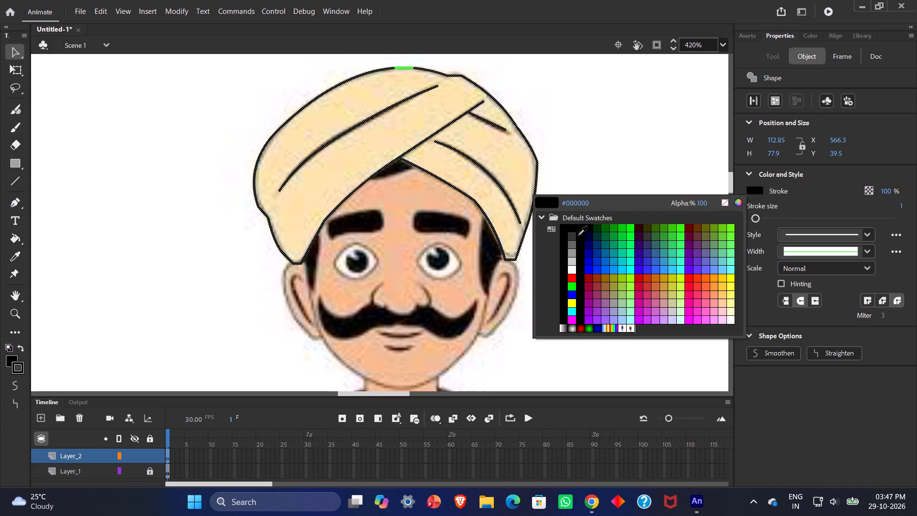
left_click(579, 235)
left_click(576, 212)
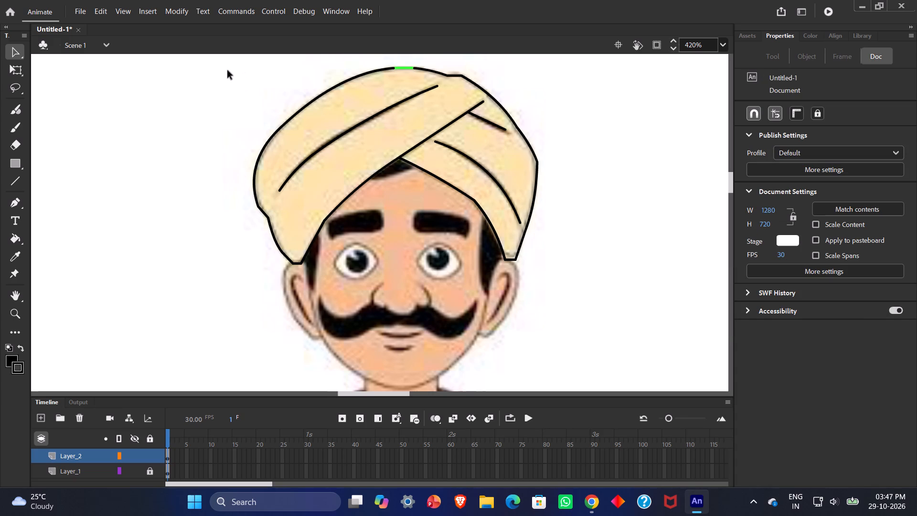
Recolour the remaining green segment at the turban's crown black (#000000).
left_click_drag(228, 71, 504, 75)
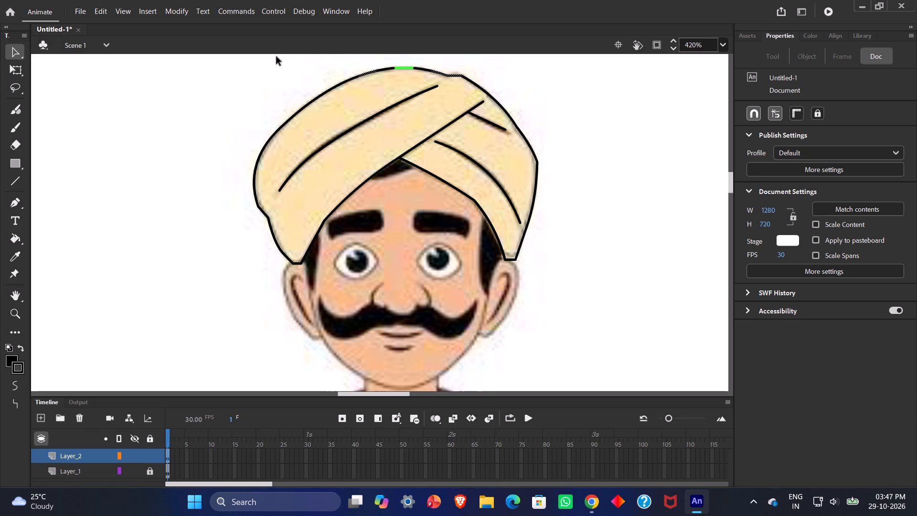
left_click_drag(277, 57, 500, 249)
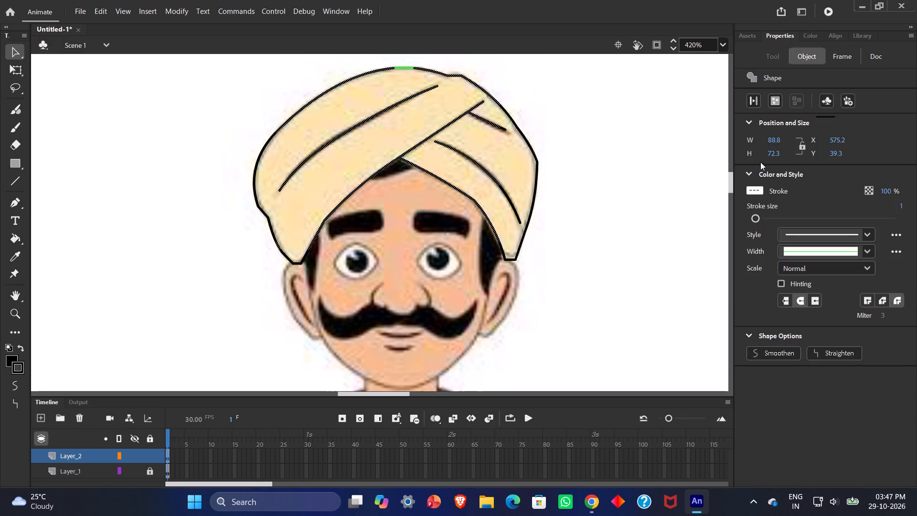
left_click(757, 190)
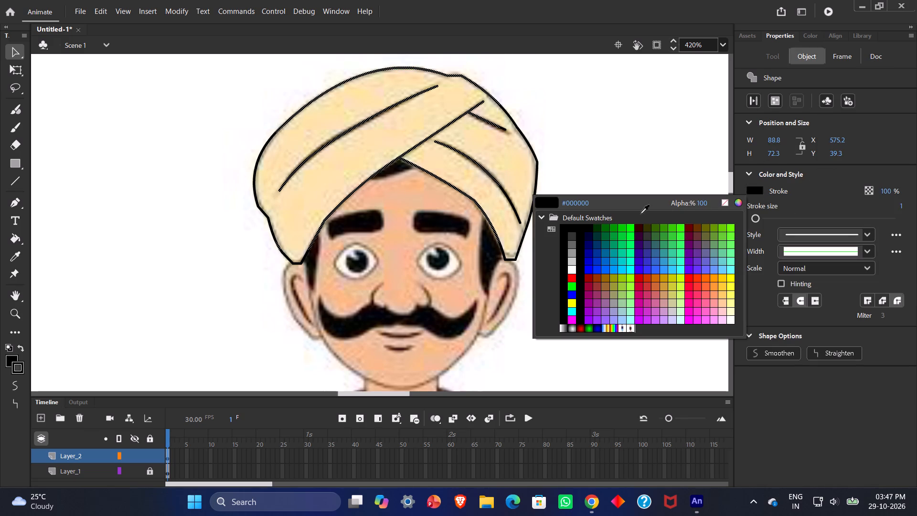
left_click(578, 232)
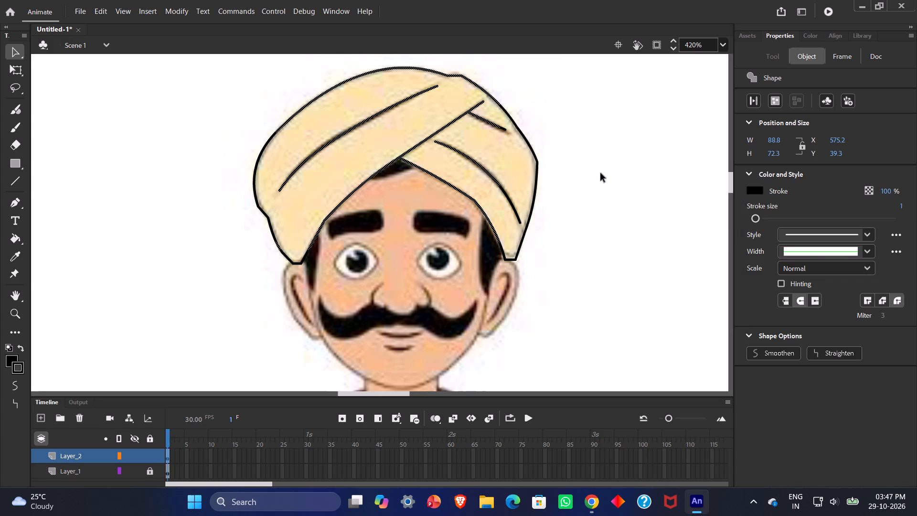
left_click(601, 173)
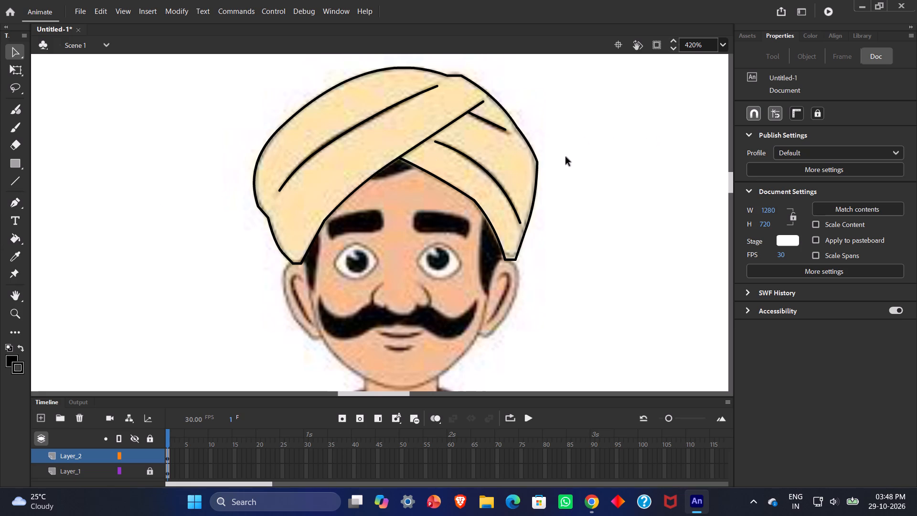
Fill the traced turban shape with white using the Paint Bucket.
left_click(18, 238)
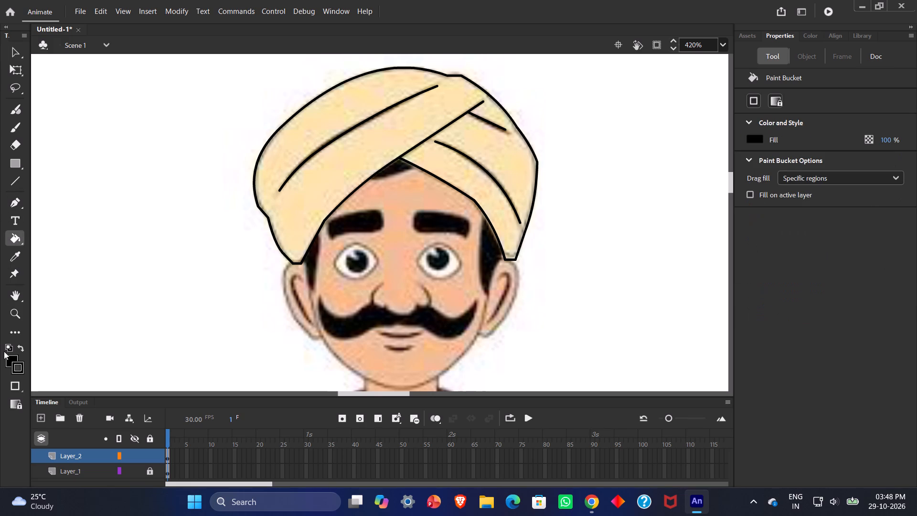
left_click(11, 358)
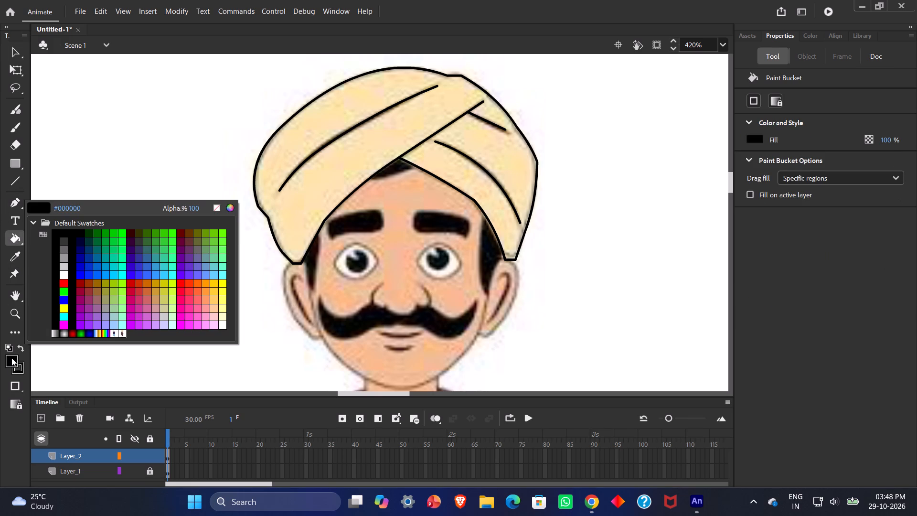
left_click(64, 277)
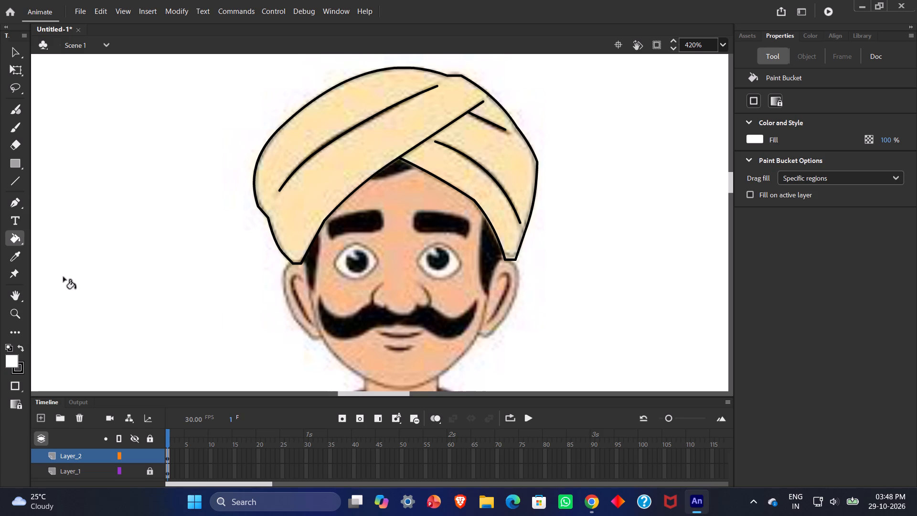
left_click(320, 112)
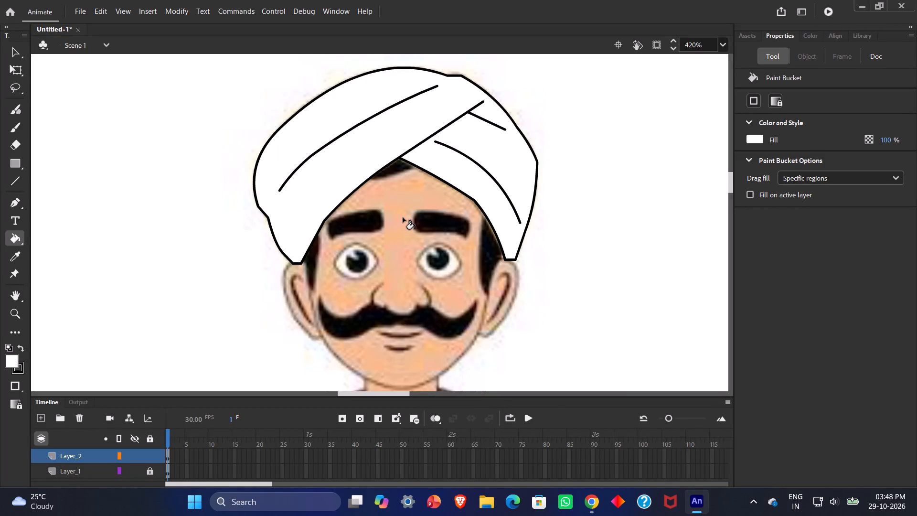
Move the whole turban, fill and lines together, horizontally to the right of its traced position, to X 634.55.
key("v")
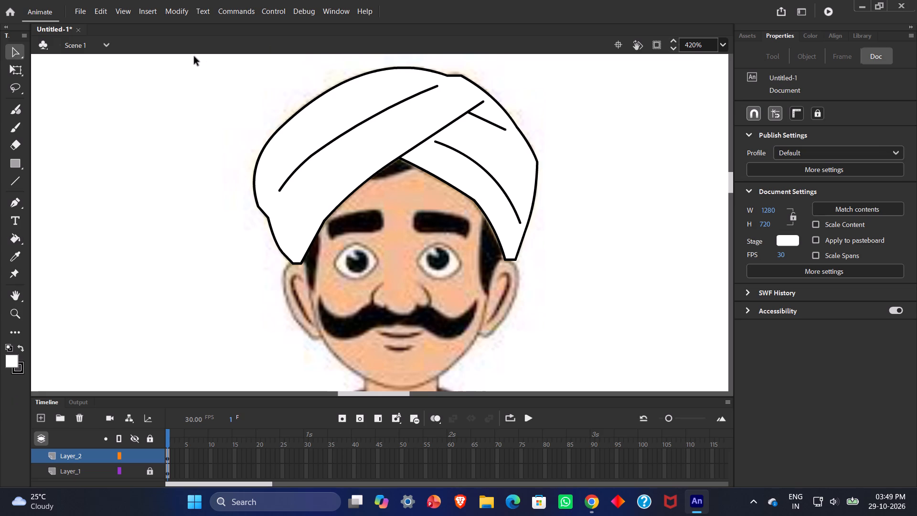
left_click_drag(194, 57, 632, 294)
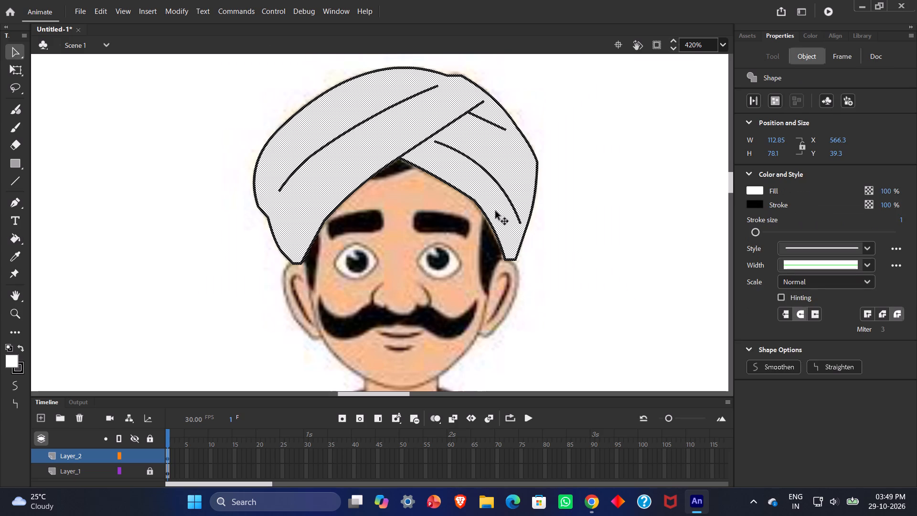
key("Right")
key("Right")
key("Right")
key("Right")
key("Right")
key("Right")
key("Right")
key("Right")
key("Right")
key("Right")
key("Right")
key("Right")
key("Right")
key("Right")
key("Right")
key("Right")
key("Right")
key("Right")
key("Right")
key("Right")
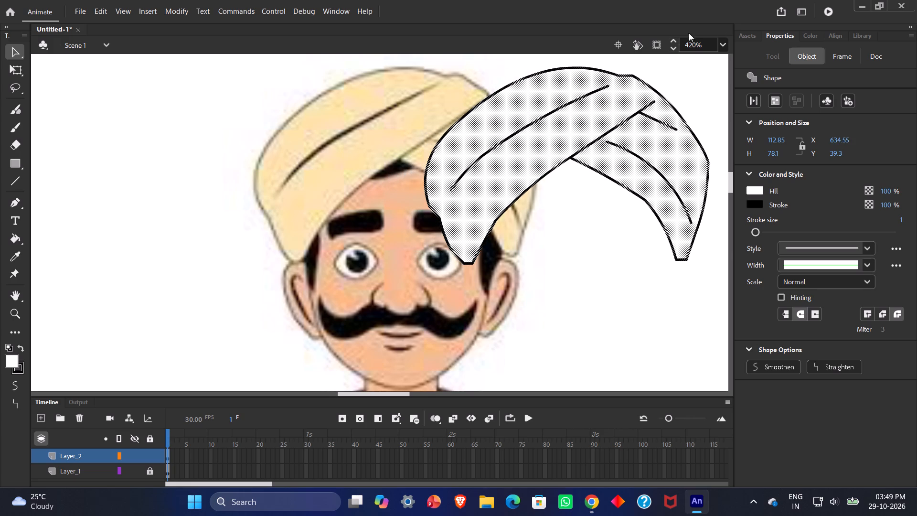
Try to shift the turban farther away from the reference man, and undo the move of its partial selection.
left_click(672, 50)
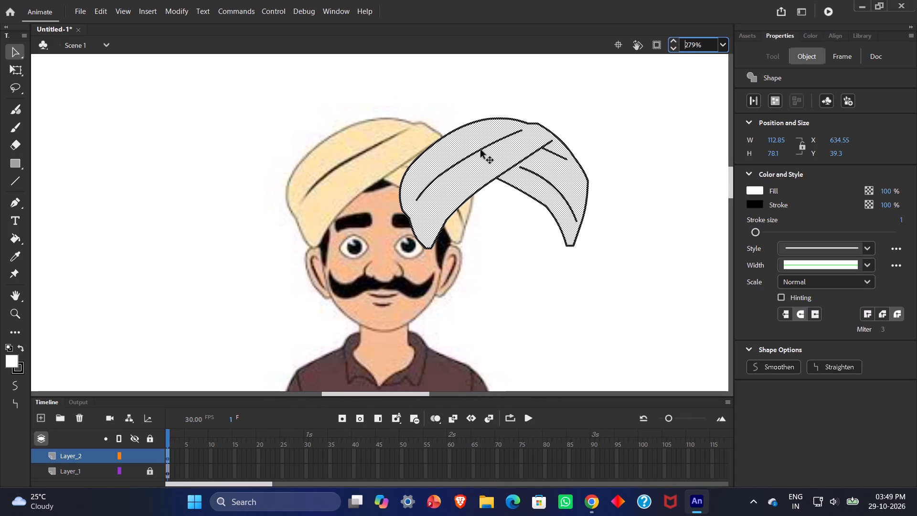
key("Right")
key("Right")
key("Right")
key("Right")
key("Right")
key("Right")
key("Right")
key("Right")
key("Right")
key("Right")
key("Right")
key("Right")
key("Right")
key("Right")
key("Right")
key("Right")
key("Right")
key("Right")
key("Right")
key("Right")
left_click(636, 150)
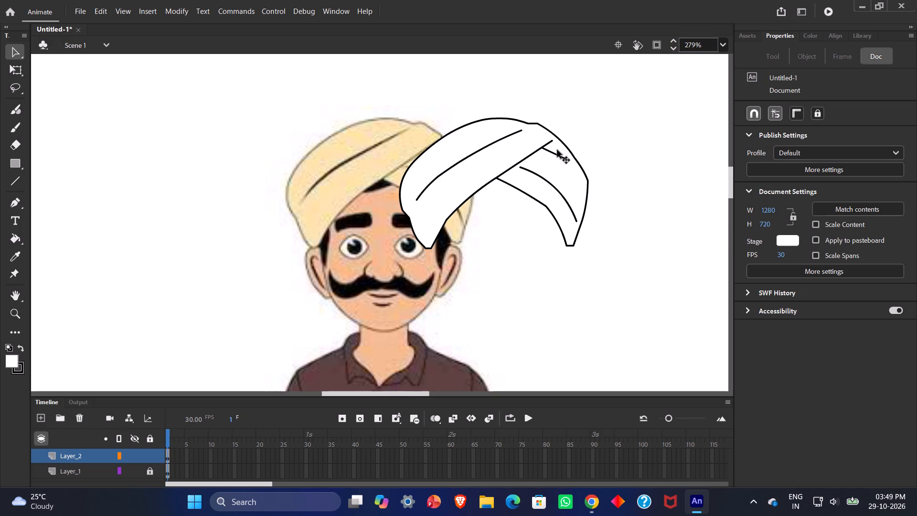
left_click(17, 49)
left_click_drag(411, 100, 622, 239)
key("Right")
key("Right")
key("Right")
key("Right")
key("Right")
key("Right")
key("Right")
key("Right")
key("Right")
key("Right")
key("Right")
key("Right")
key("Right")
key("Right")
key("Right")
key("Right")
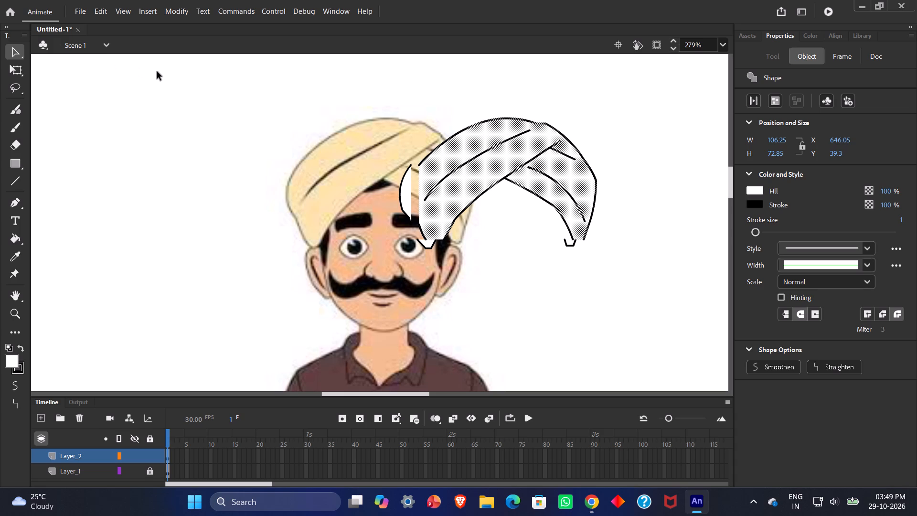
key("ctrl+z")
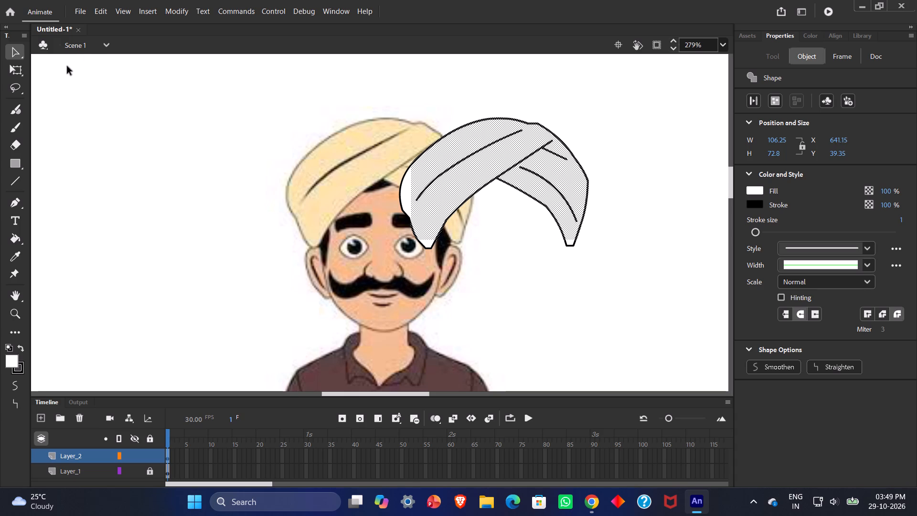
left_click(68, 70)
Move the complete turban horizontally clear of the reference man, to X 711.9.
left_click_drag(292, 93, 721, 267)
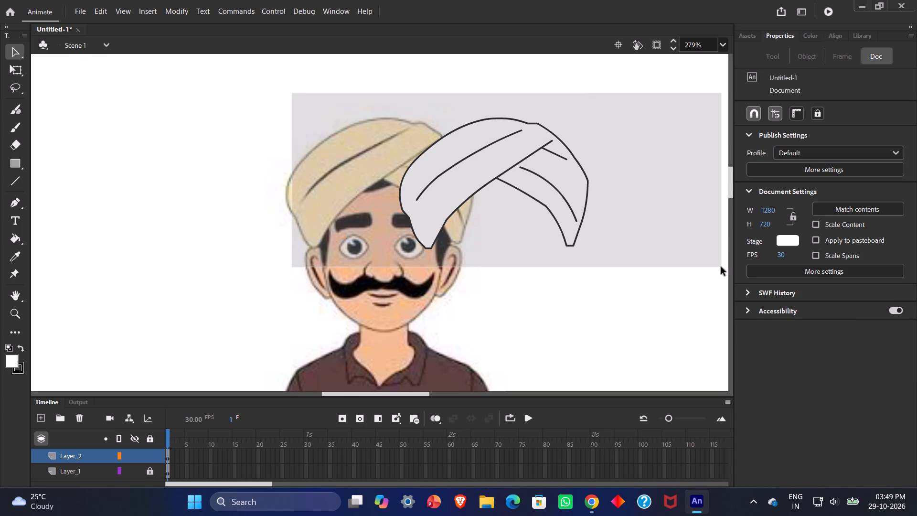
left_click_drag(721, 267, 704, 271)
key("Right")
key("Right")
key("Right")
key("Right")
key("Right")
key("Right")
key("Right")
key("Right")
key("Right")
key("Right")
key("Right")
key("Right")
key("Right")
key("Right")
key("Right")
key("Right")
key("Right")
key("Right")
key("Right")
key("Right")
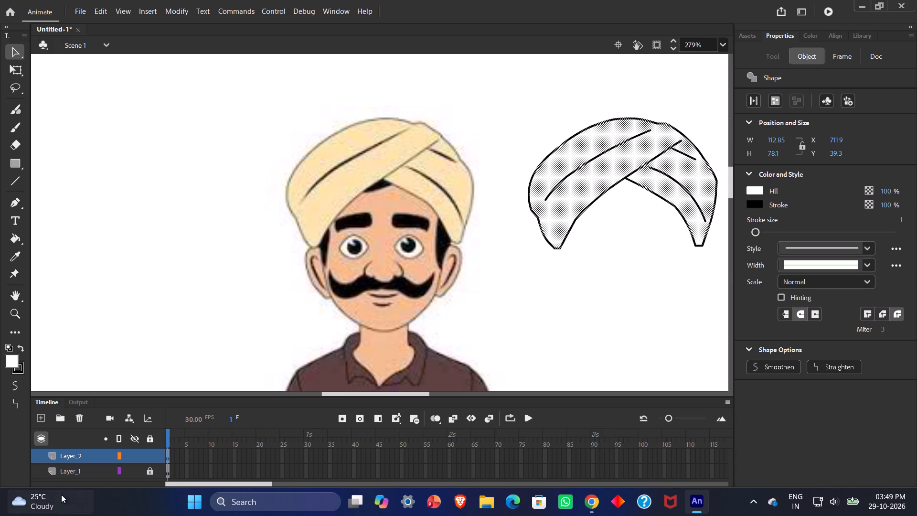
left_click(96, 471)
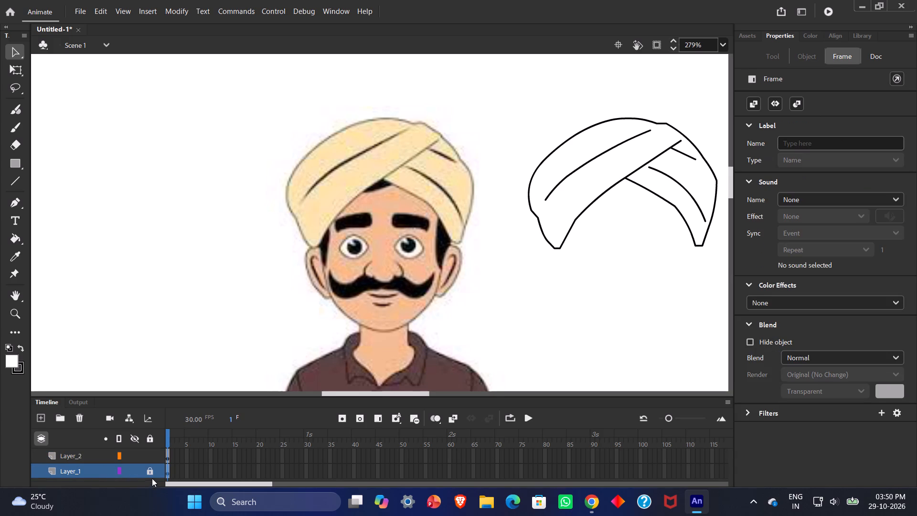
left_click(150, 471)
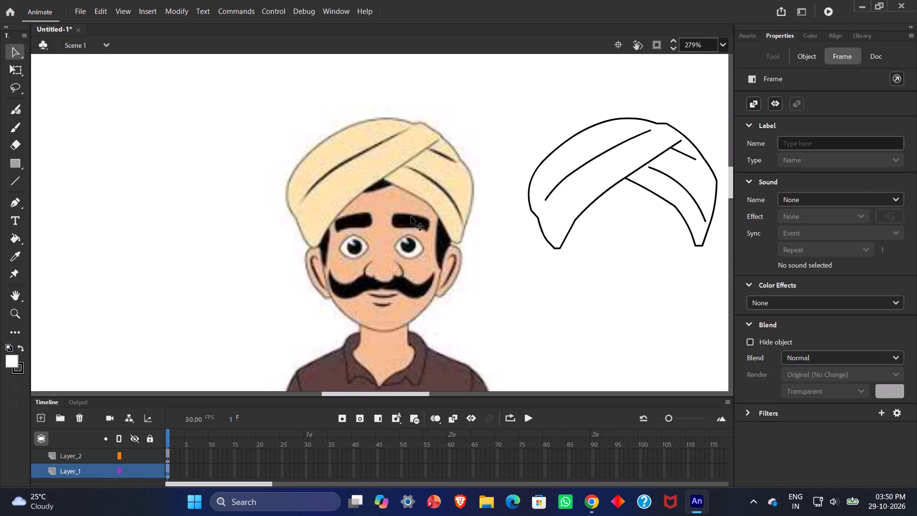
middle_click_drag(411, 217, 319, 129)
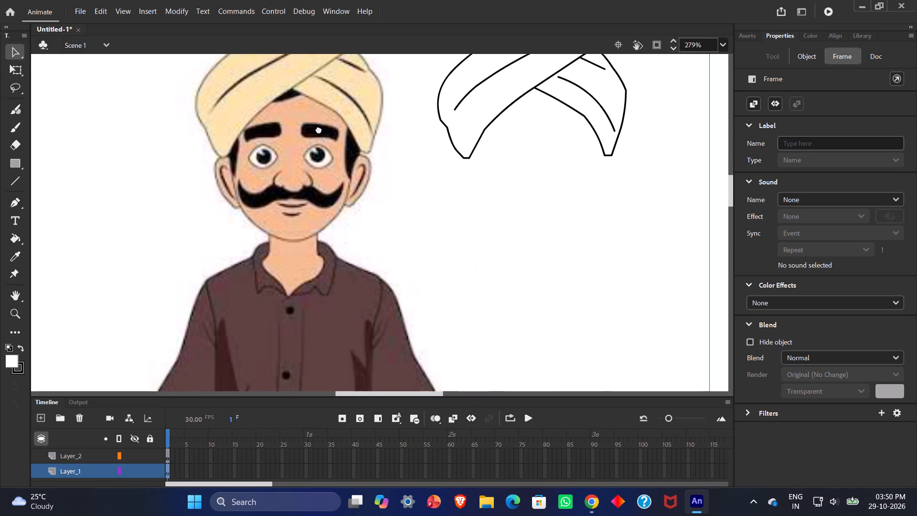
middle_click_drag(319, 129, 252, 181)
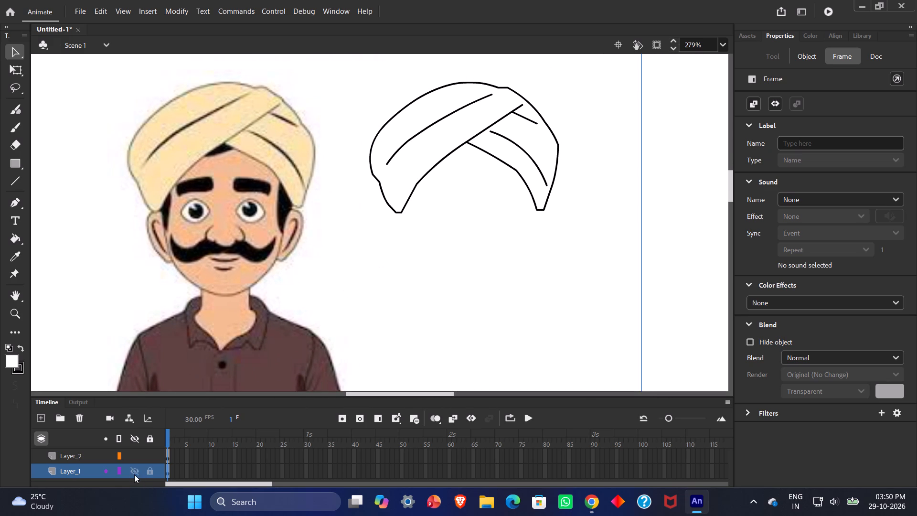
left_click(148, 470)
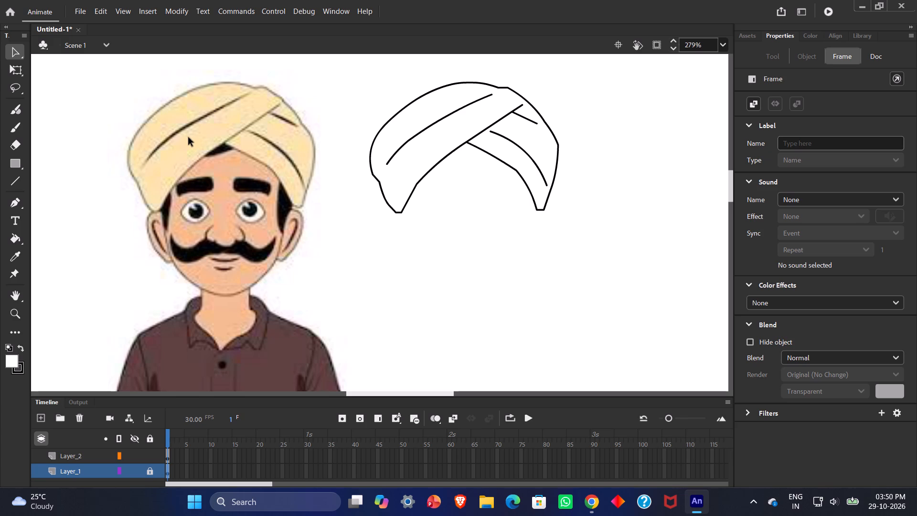
Move the complete turban, fill and lines together, horizontally farther from the reference man, to X 778.05.
left_click_drag(357, 65, 588, 220)
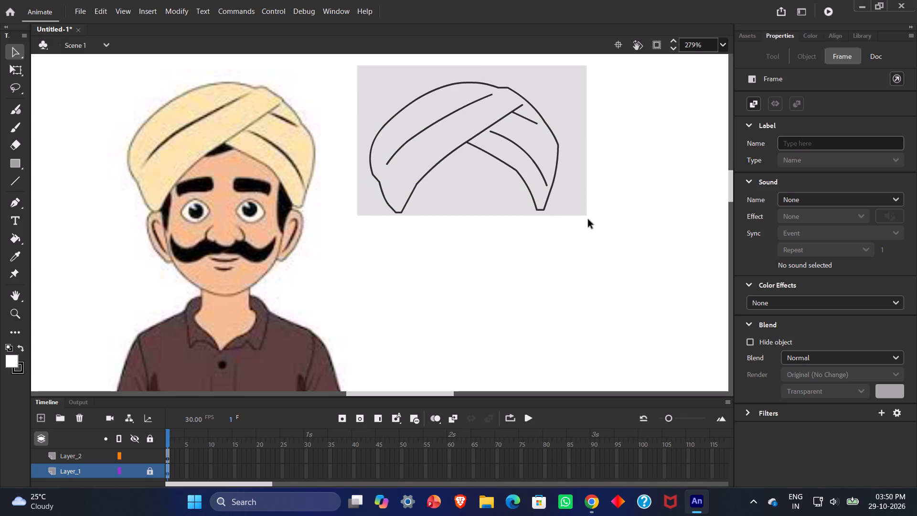
left_click_drag(588, 220, 590, 246)
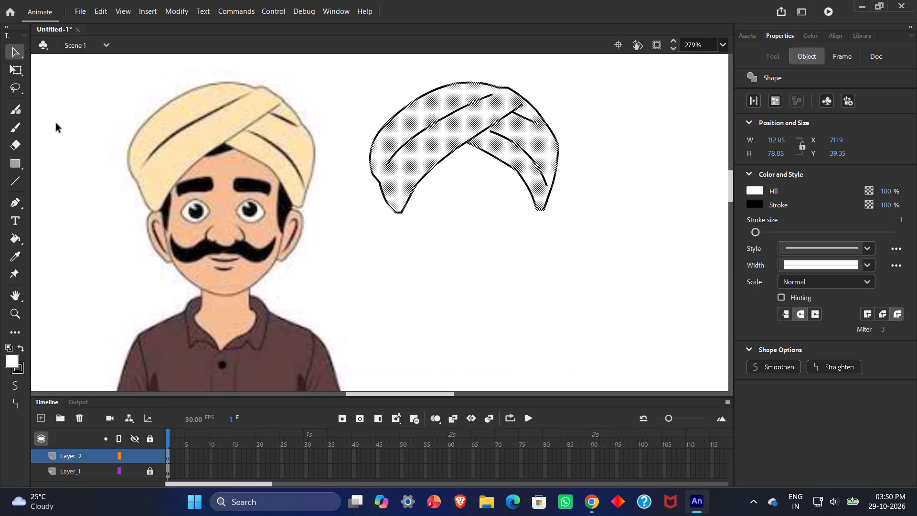
key("Right")
key("Right")
key("Right")
key("Right")
key("Right")
key("Right")
key("Right")
key("Right")
key("Right")
key("Right")
key("Right")
key("Right")
key("Right")
key("Right")
key("Right")
key("Right")
key("Right")
key("Right")
key("Right")
key("Right")
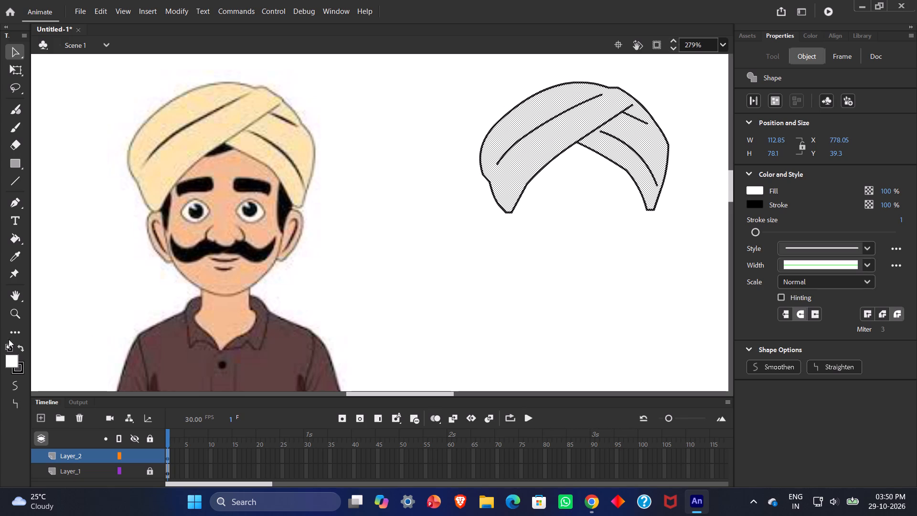
left_click(411, 277)
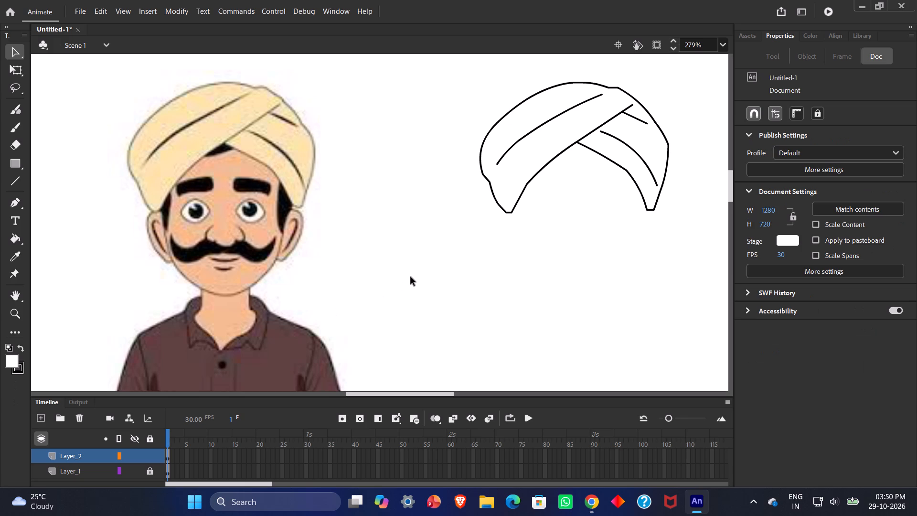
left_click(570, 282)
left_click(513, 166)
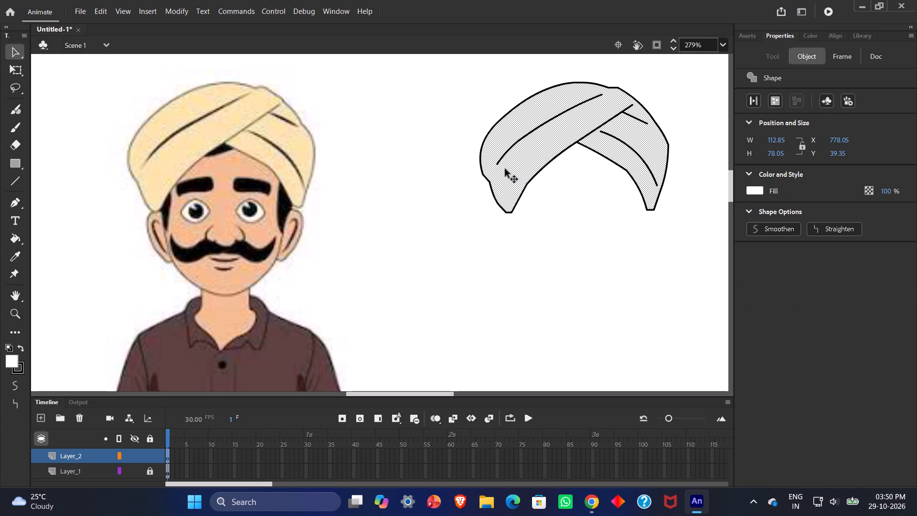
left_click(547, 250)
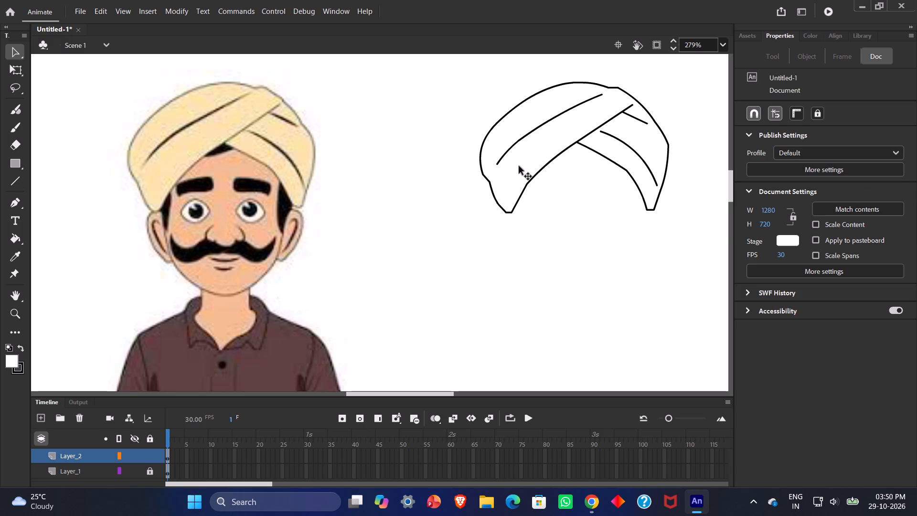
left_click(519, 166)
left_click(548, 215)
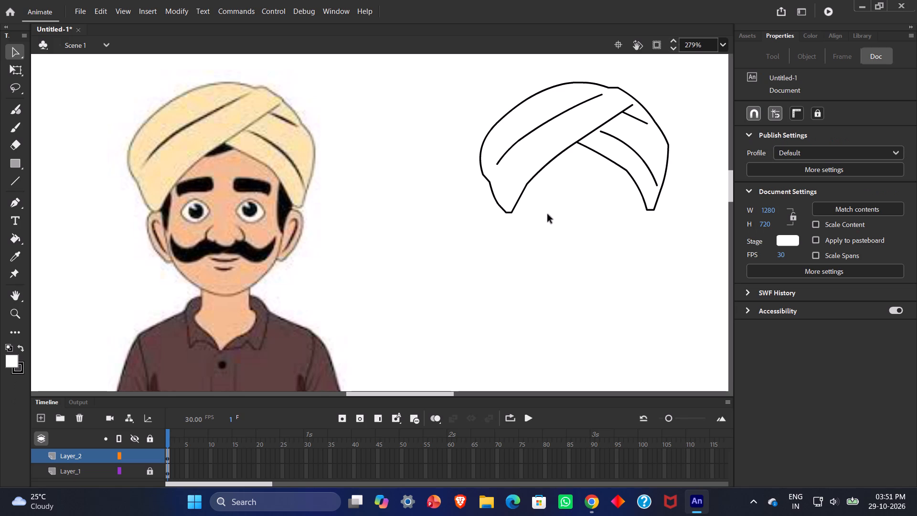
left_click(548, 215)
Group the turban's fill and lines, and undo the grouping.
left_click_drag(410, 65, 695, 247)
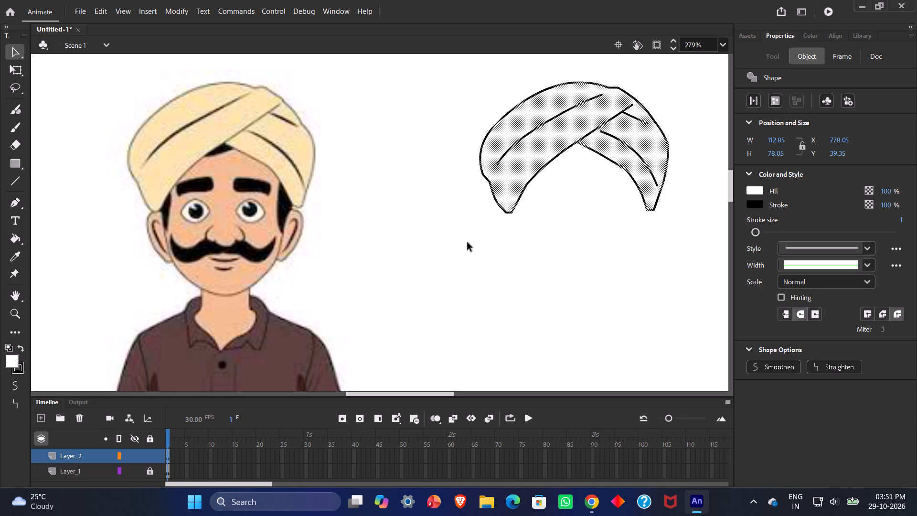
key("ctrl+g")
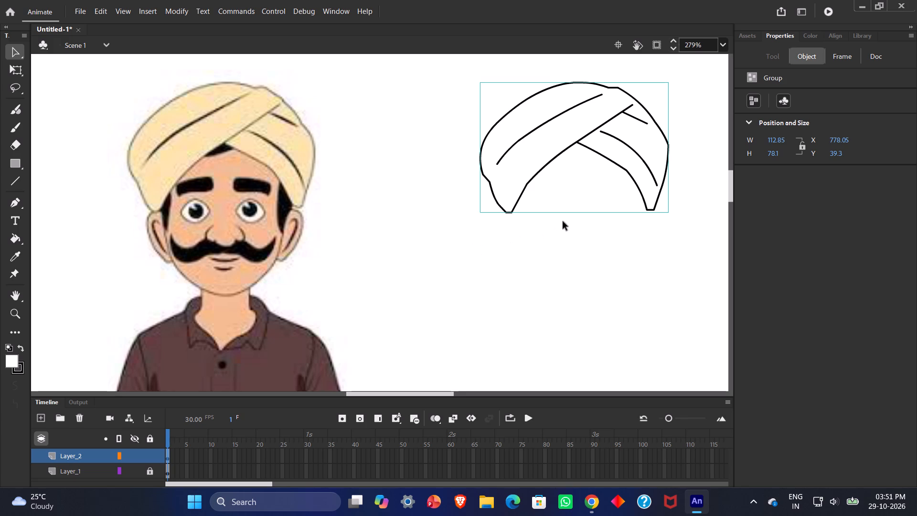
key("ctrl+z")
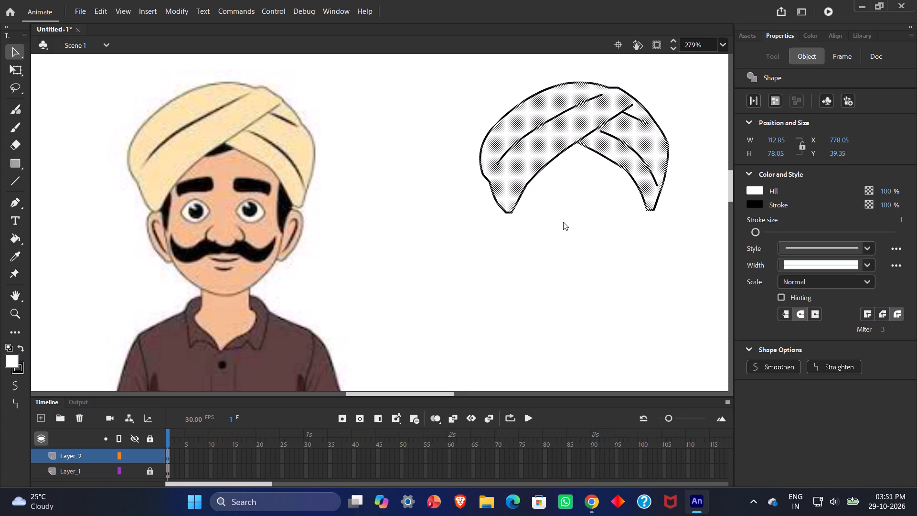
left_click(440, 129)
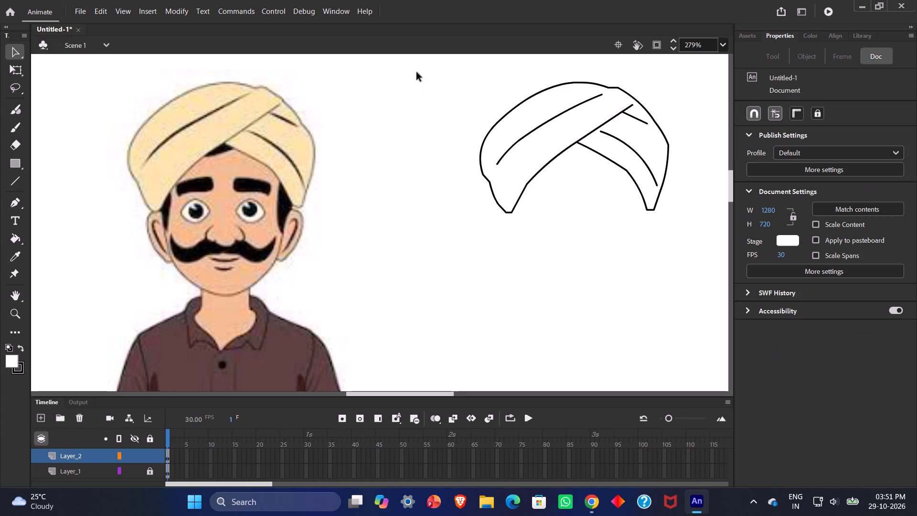
Combine the whole turban, its white fill and all black lines, into one group.
left_click_drag(412, 63, 709, 249)
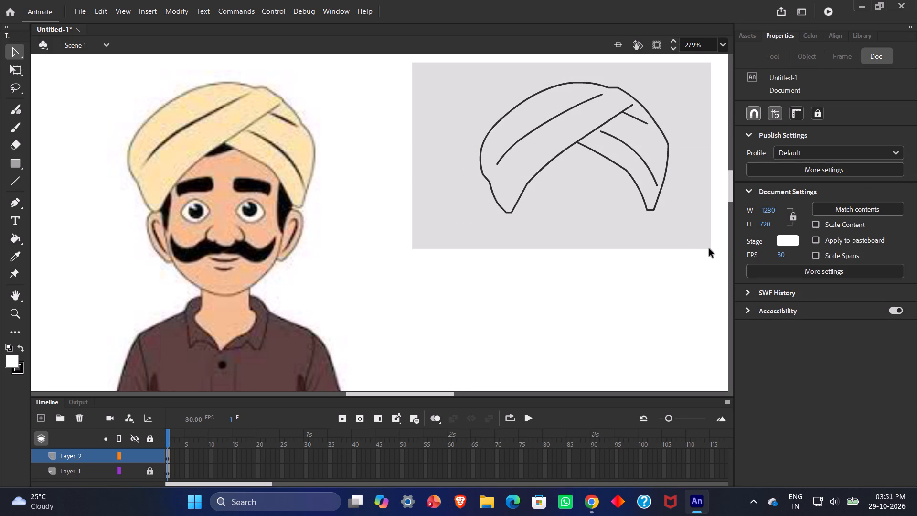
left_click_drag(709, 249, 708, 249)
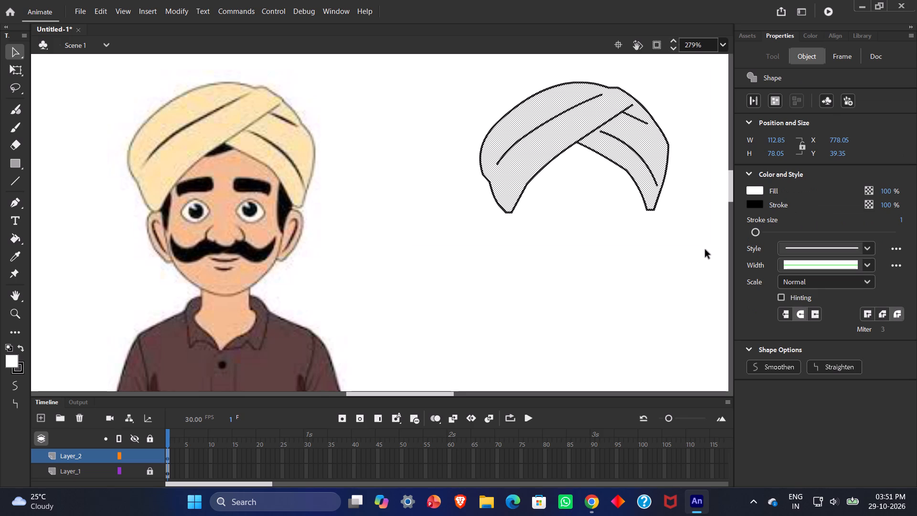
key("ctrl+g")
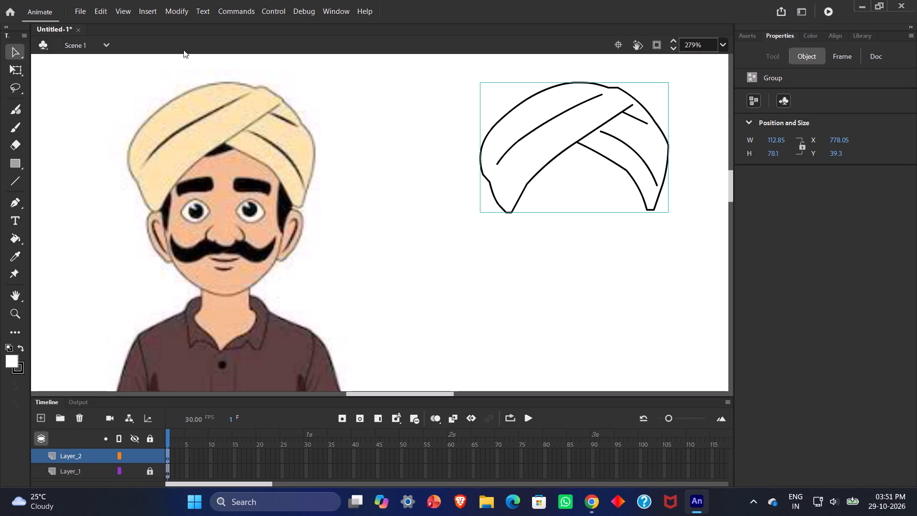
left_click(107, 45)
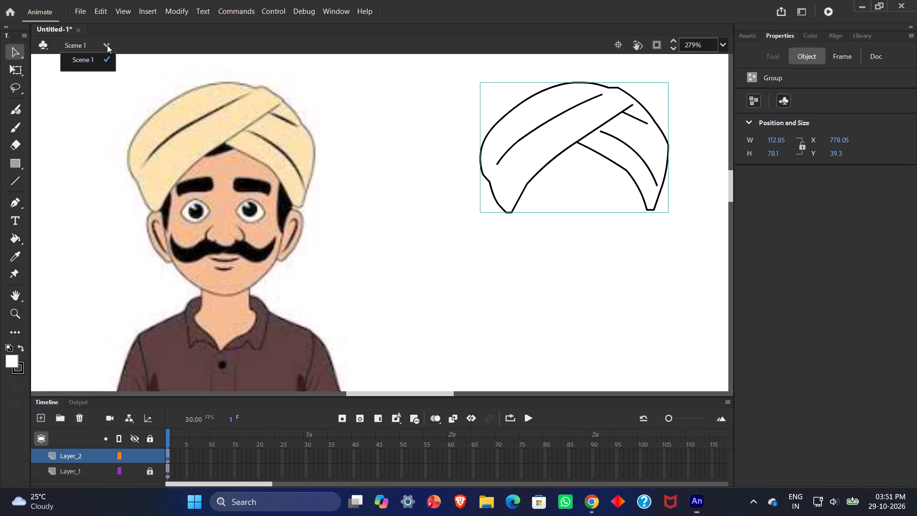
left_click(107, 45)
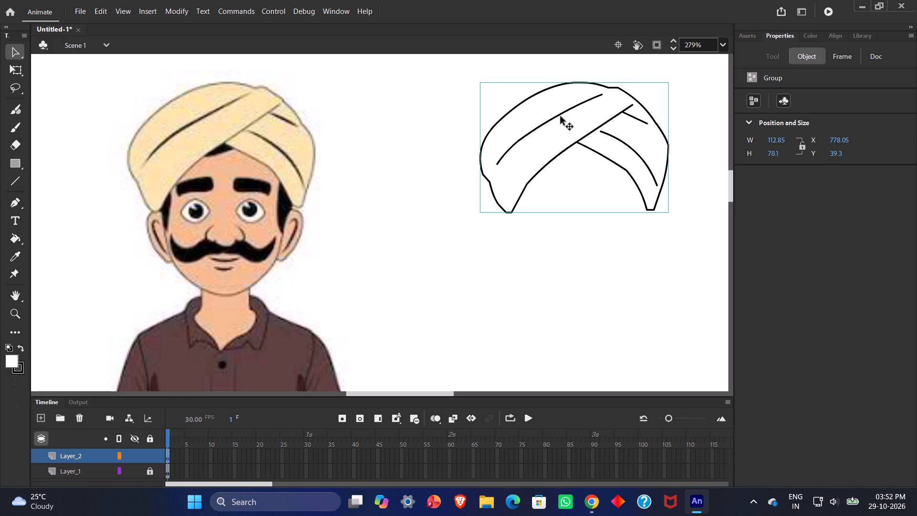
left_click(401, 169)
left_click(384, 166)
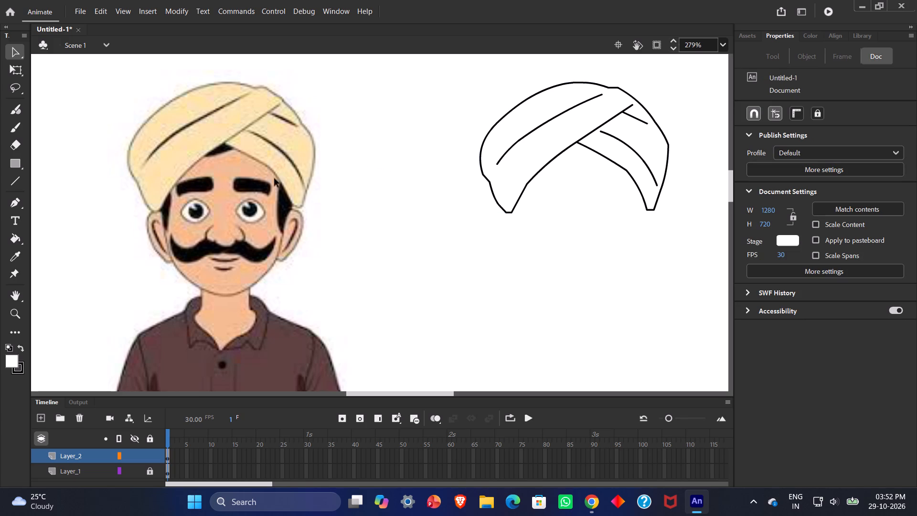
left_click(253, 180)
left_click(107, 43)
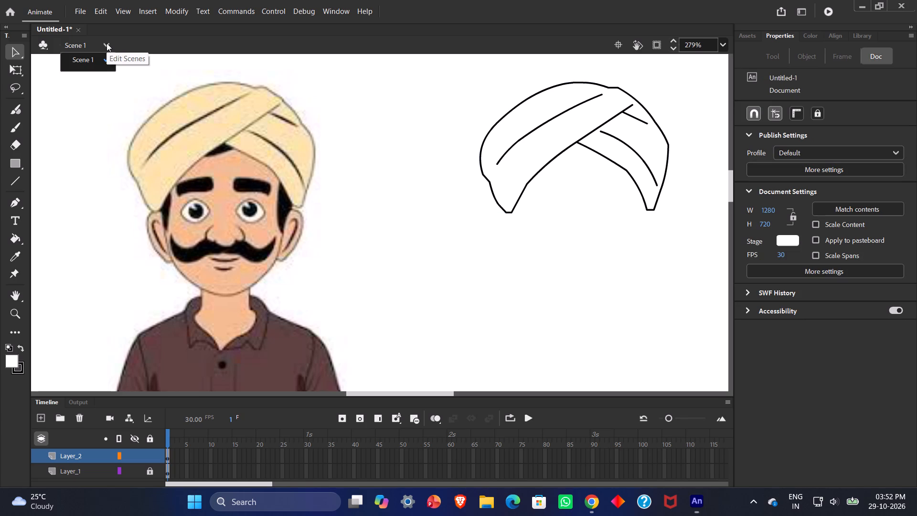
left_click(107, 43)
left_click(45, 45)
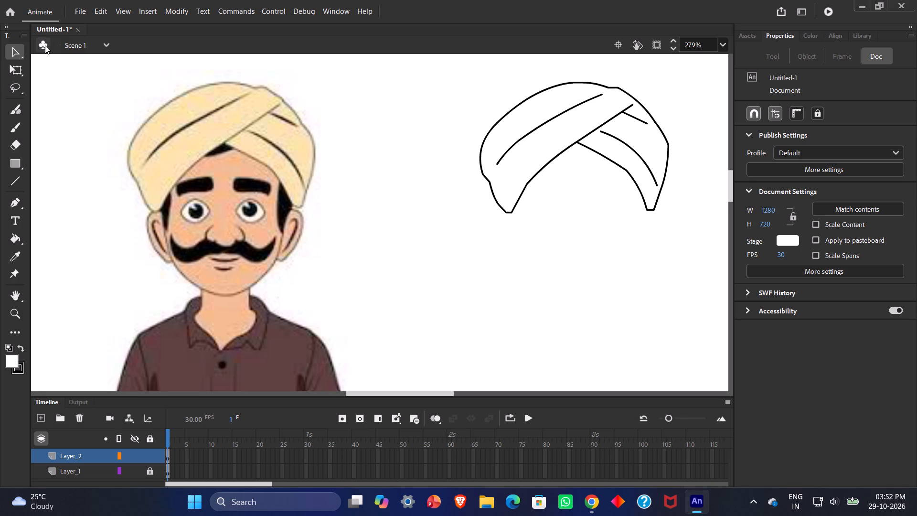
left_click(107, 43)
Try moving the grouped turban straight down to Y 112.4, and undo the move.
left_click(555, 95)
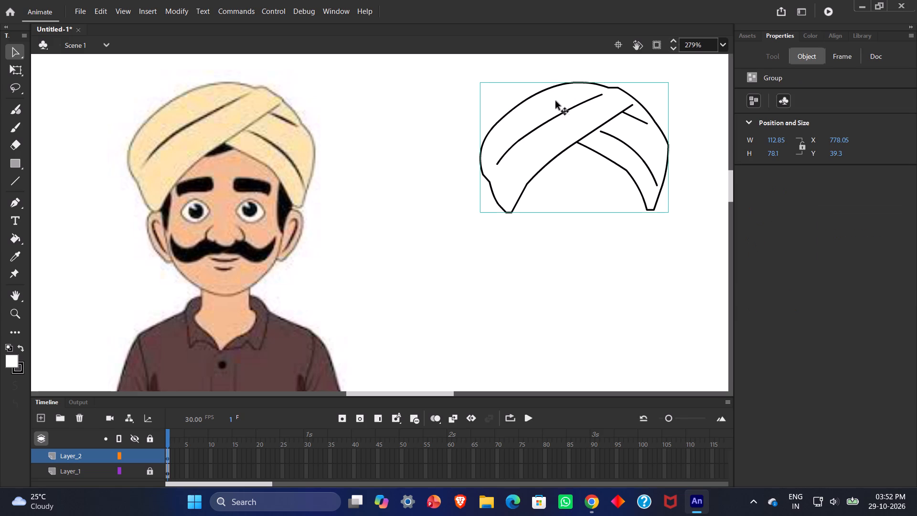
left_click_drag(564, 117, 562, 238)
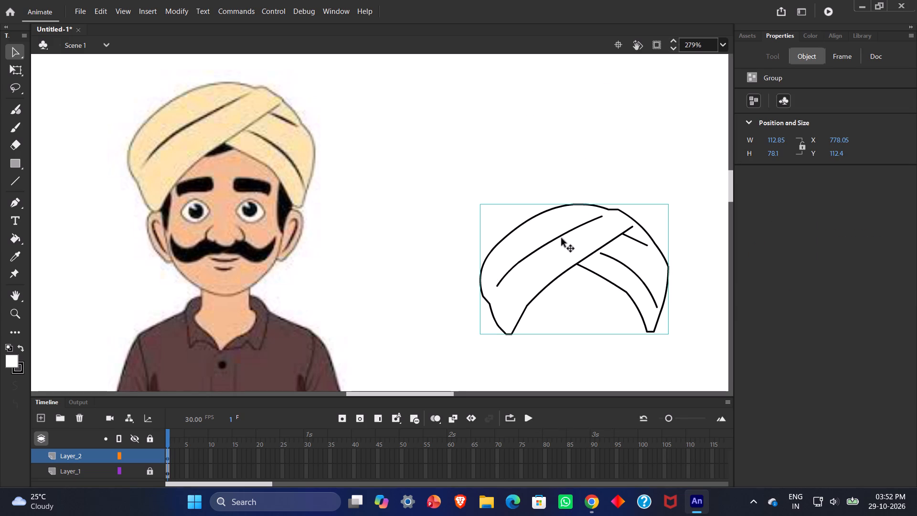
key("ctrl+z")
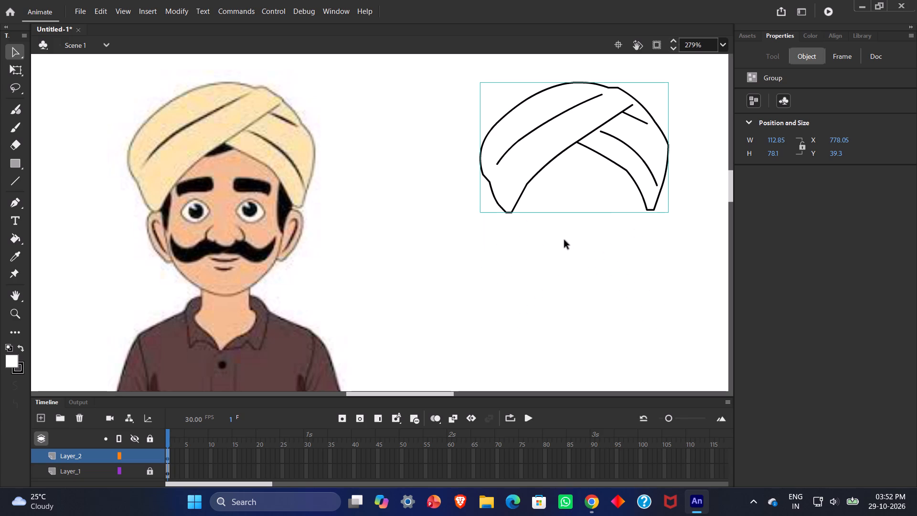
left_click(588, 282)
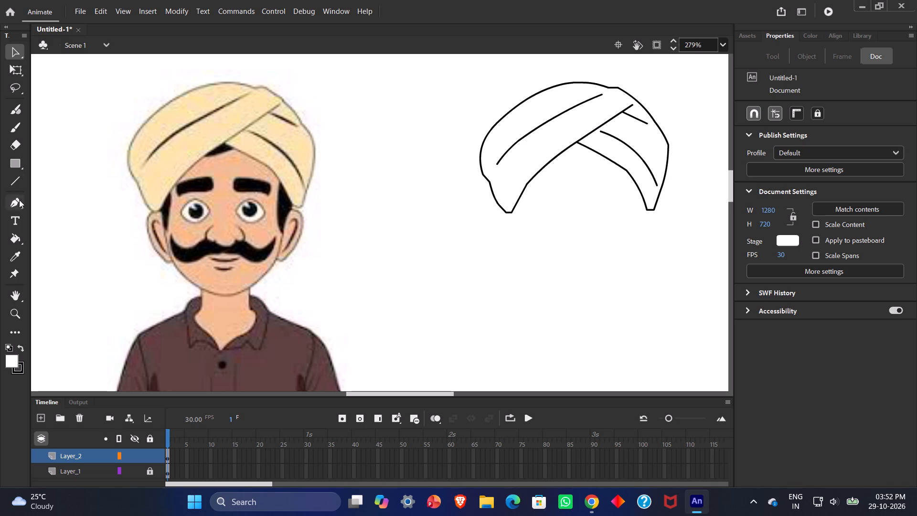
Set the Line tool's stroke colour to bright green.
left_click(12, 182)
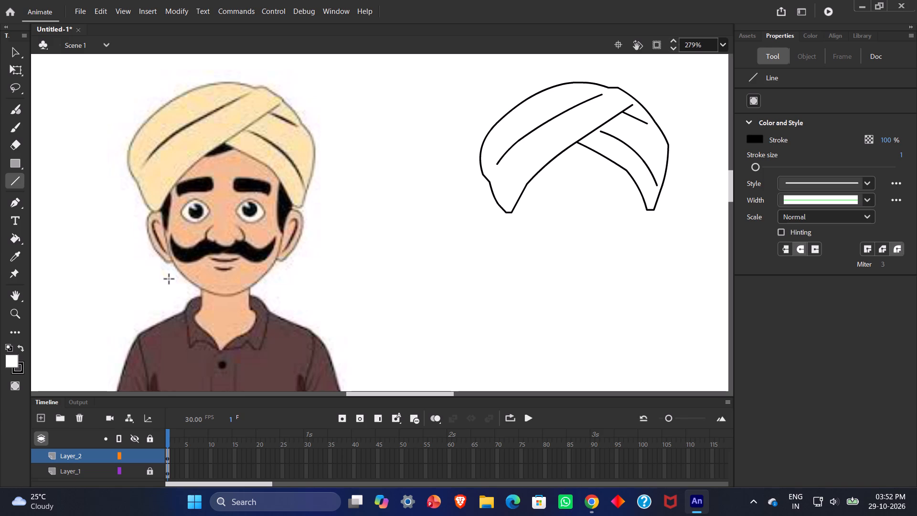
scroll(292, 267, "up", 1)
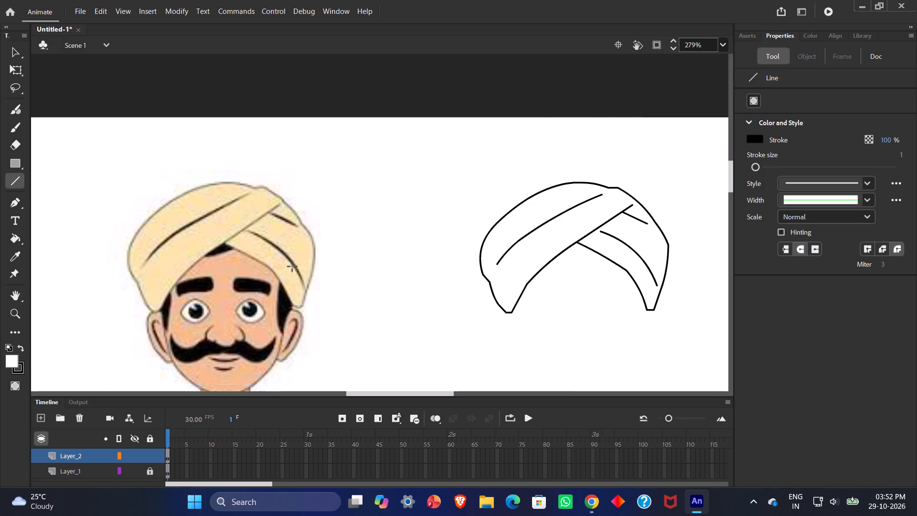
scroll(292, 267, "down", 2)
scroll(292, 267, "up", 1)
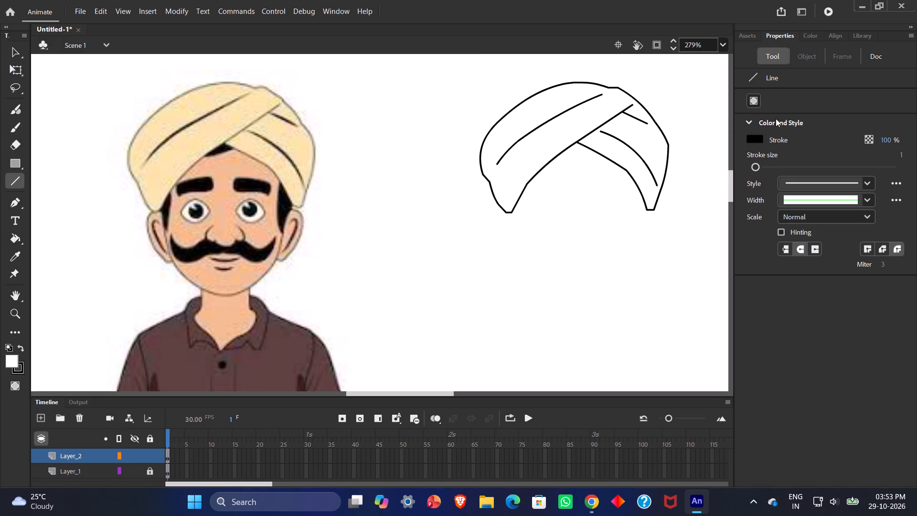
left_click(756, 140)
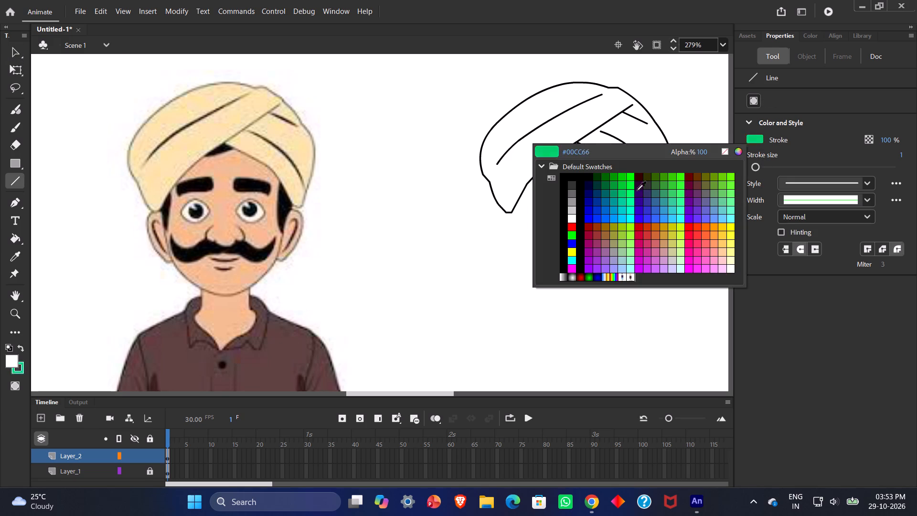
left_click(629, 183)
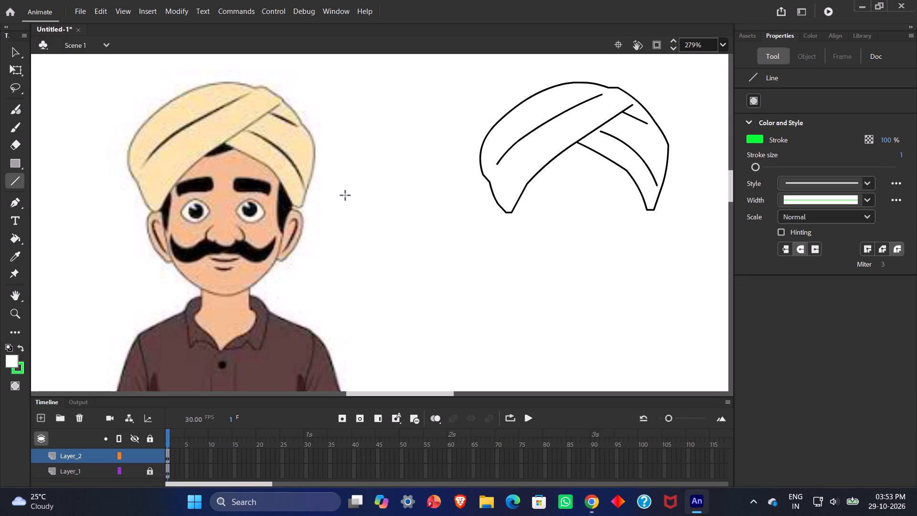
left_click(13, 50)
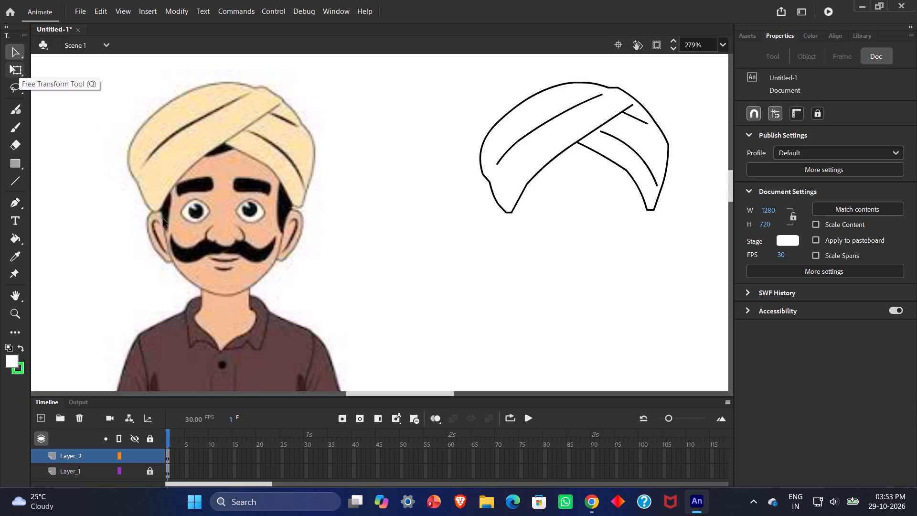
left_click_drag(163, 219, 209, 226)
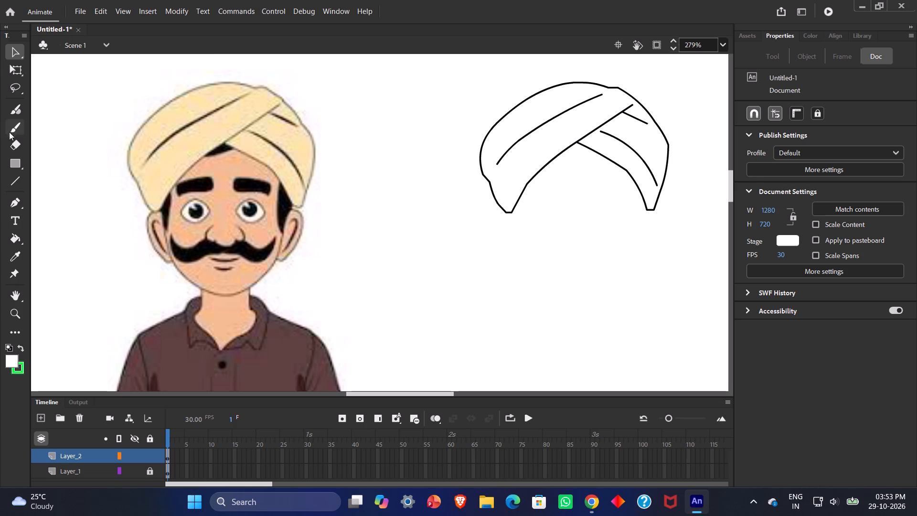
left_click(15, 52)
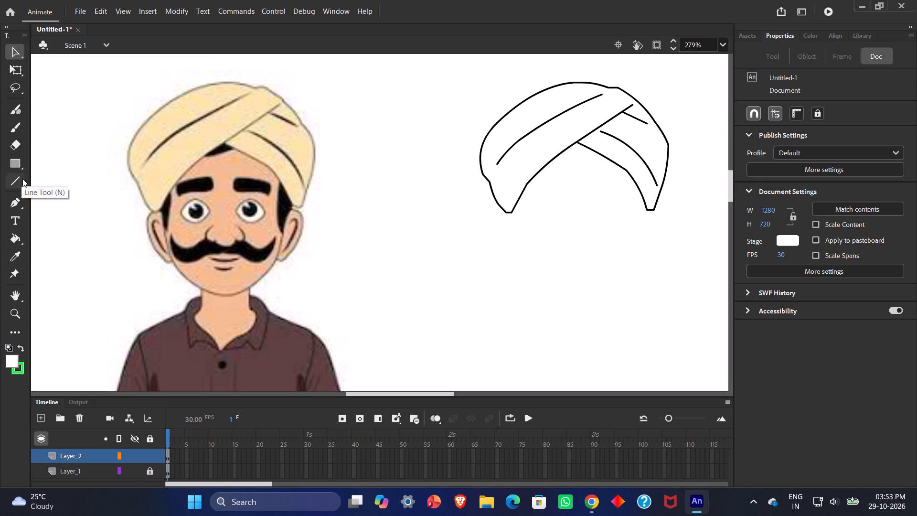
Draw a straight green line across the face below the eyes, from the left ear to the right ear.
left_click(19, 177)
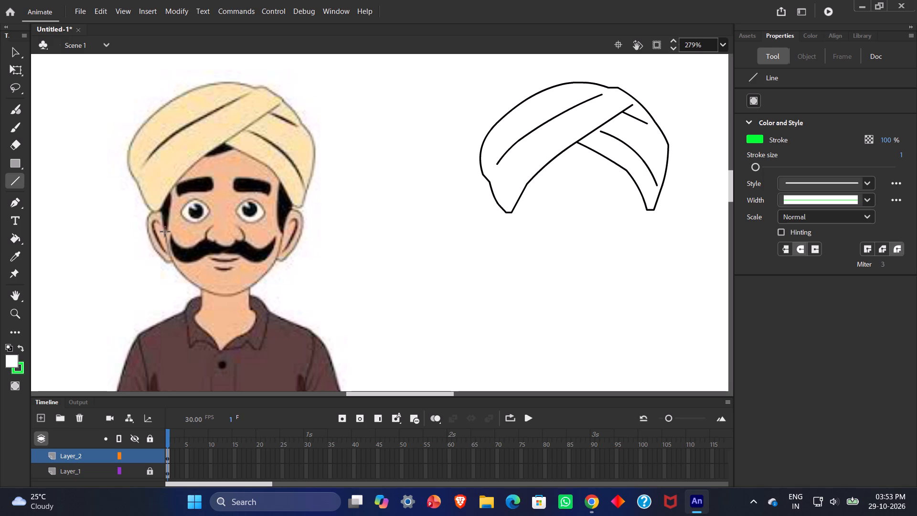
left_click_drag(164, 232, 195, 230)
left_click_drag(195, 230, 289, 222)
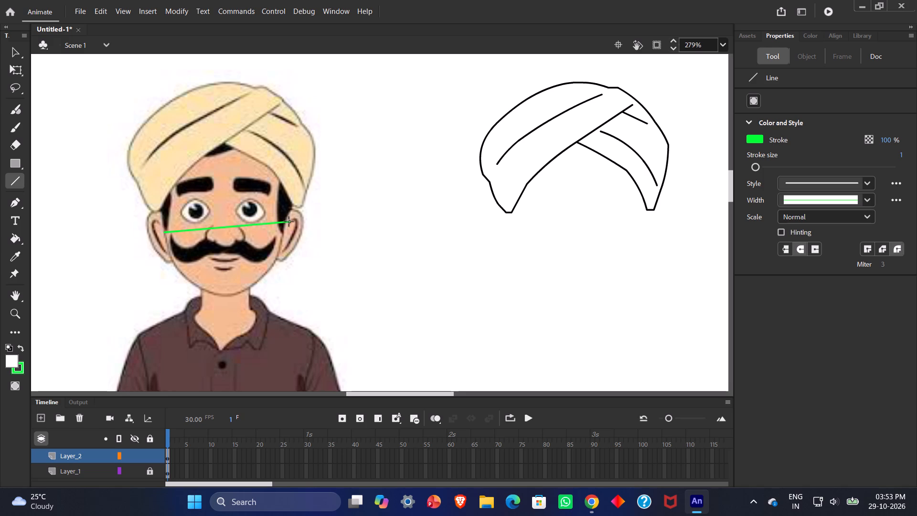
left_click_drag(289, 222, 285, 222)
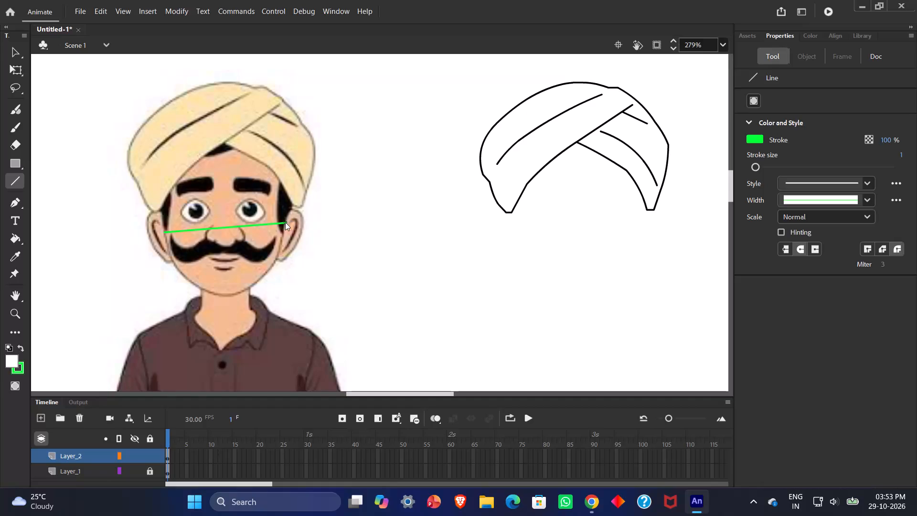
left_click_drag(285, 222, 285, 223)
Pull corner points out of the green line so it follows the jaw and chin from the left ear round to the right ear.
left_click(14, 51)
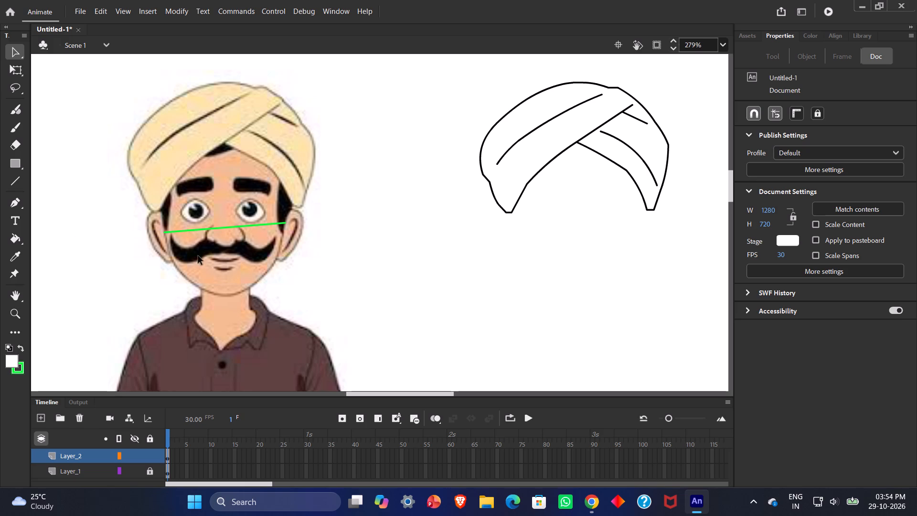
left_click_drag(188, 230, 180, 249, "ctrl")
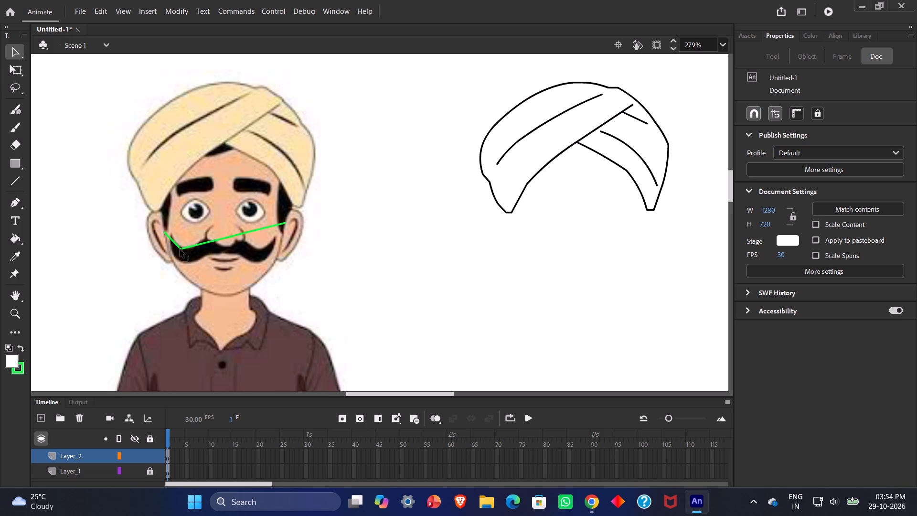
left_click_drag(180, 249, 173, 263, "ctrl")
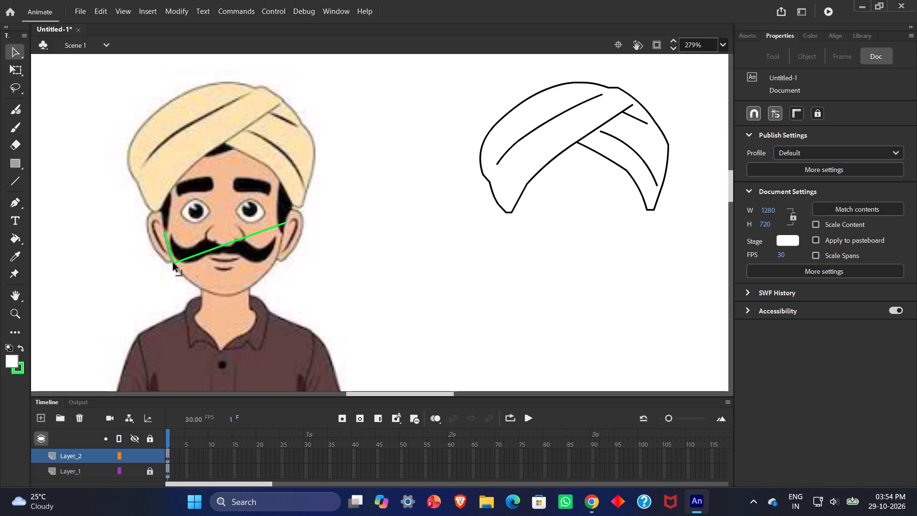
left_click_drag(173, 263, 173, 265, "ctrl")
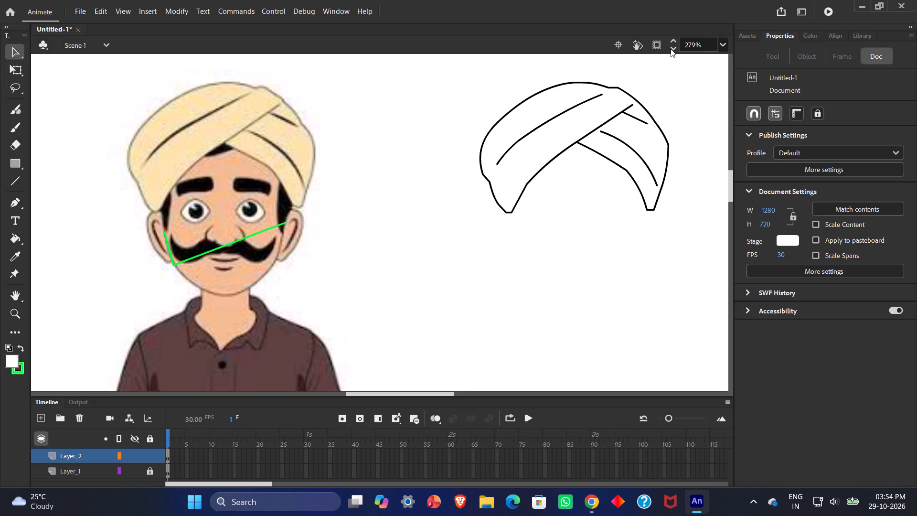
left_click(672, 40)
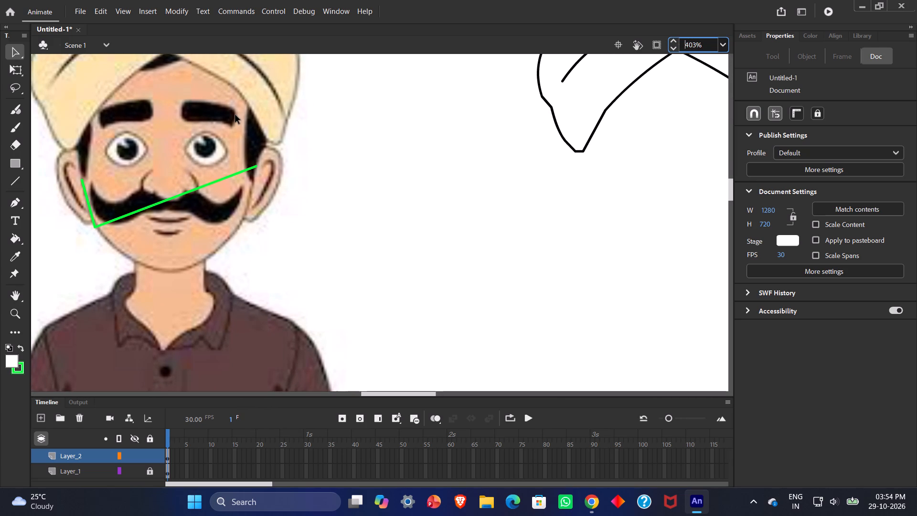
middle_click_drag(237, 115, 322, 197)
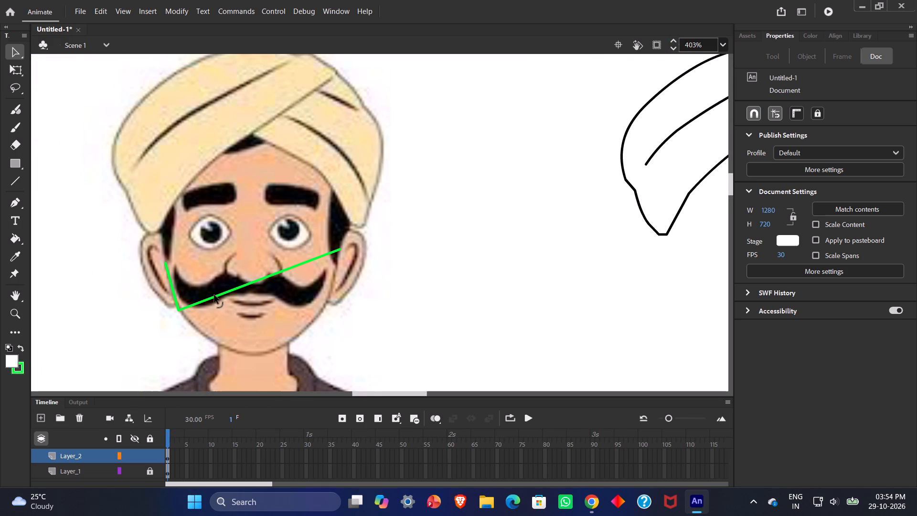
left_click_drag(214, 295, 206, 334, "ctrl")
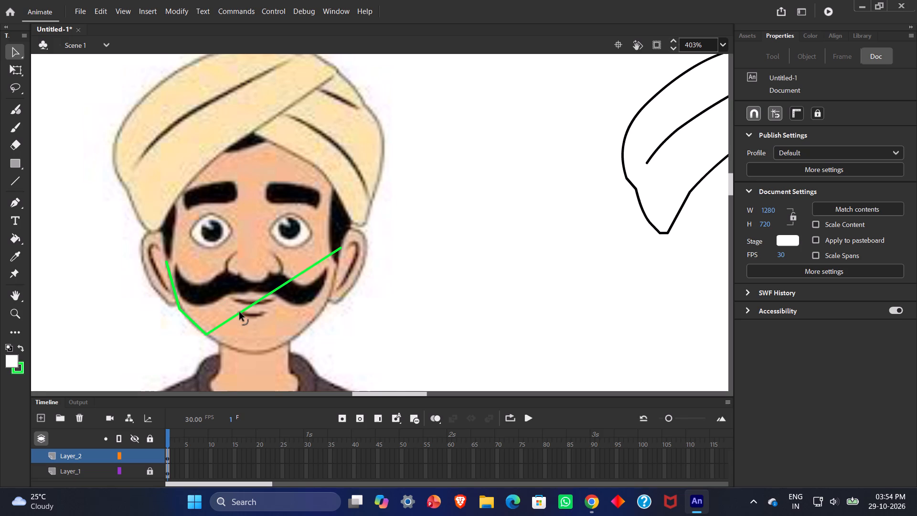
left_click_drag(240, 312, 241, 351, "ctrl")
left_click_drag(257, 335, 263, 349, "ctrl")
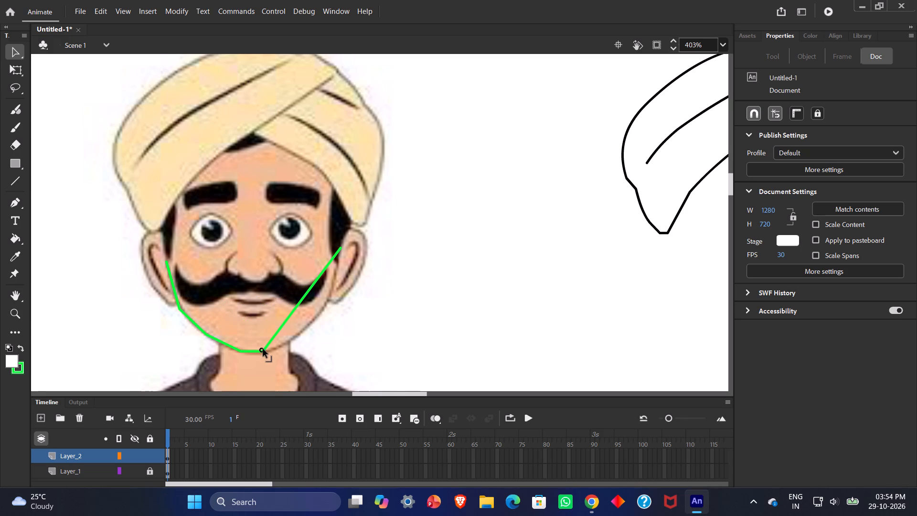
left_click_drag(263, 349, 265, 352, "ctrl")
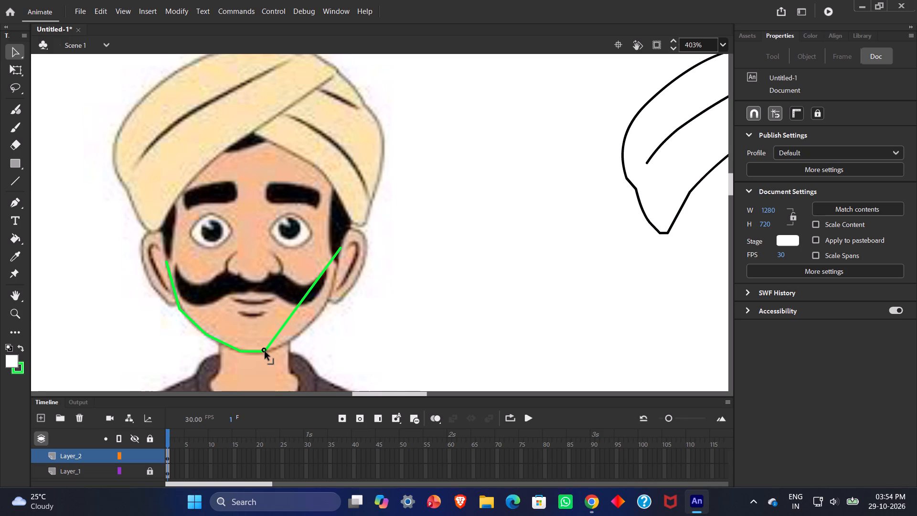
left_click_drag(265, 352, 266, 353, "ctrl")
left_click_drag(284, 327, 302, 336, "ctrl")
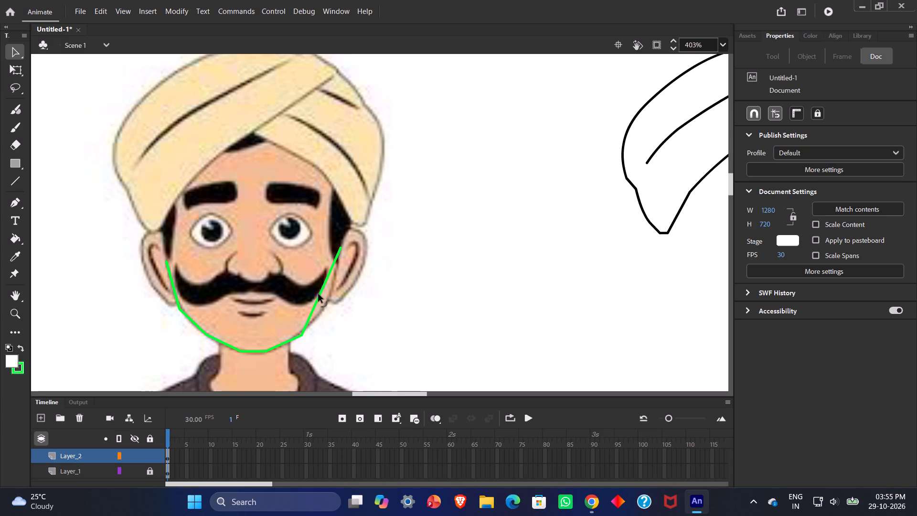
left_click_drag(319, 294, 329, 301, "ctrl")
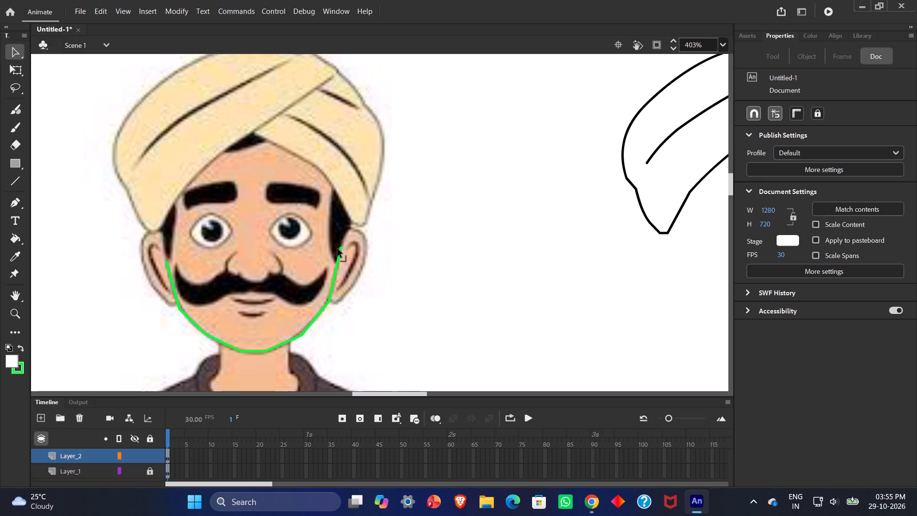
Move the outline's right-ear end up to the forehead's left side and add corners tracing the right side of the head up into the turban.
left_click_drag(341, 248, 267, 165, "ctrl")
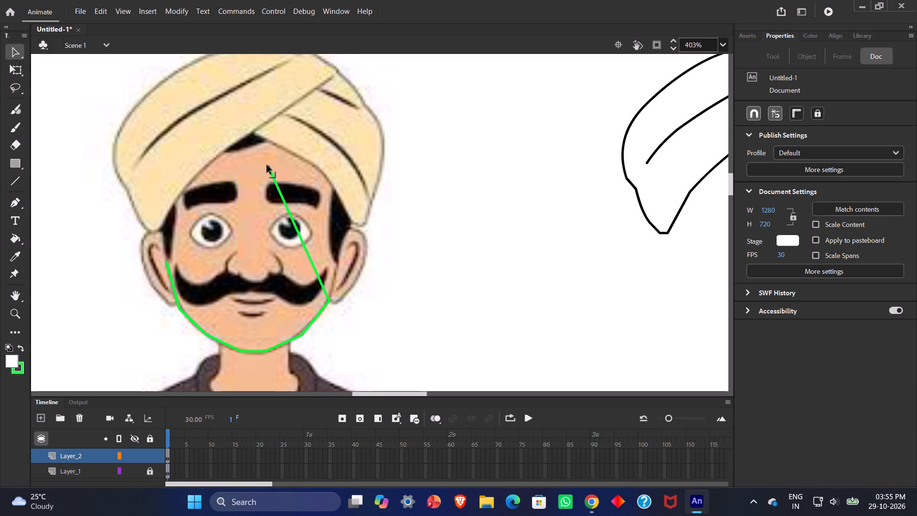
left_click_drag(267, 165, 195, 158, "ctrl")
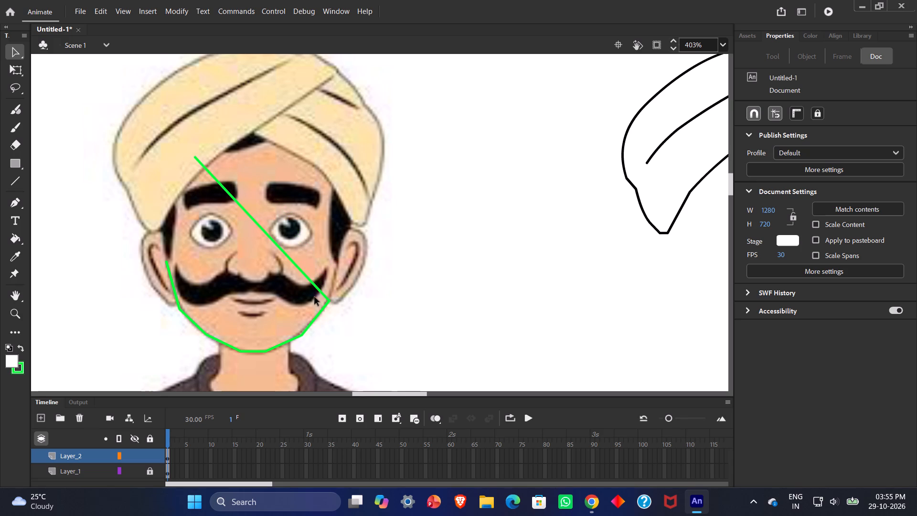
left_click_drag(310, 280, 328, 266, "ctrl")
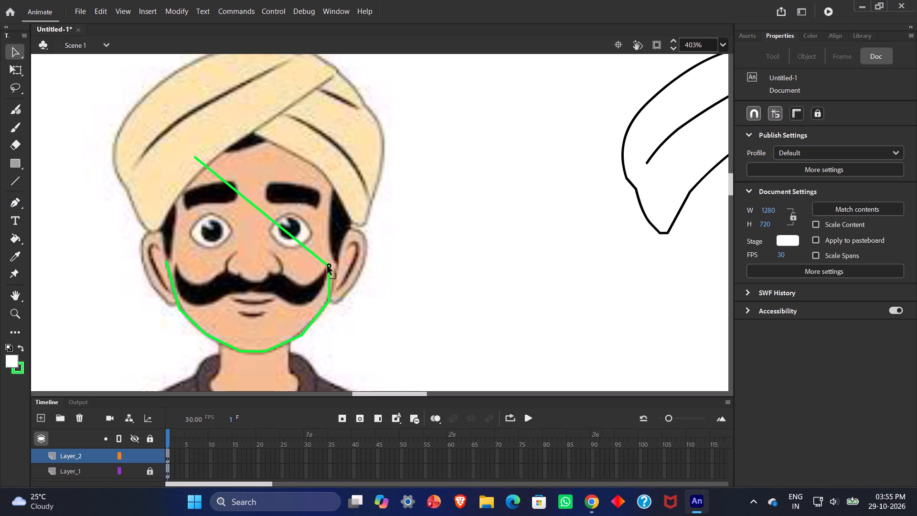
left_click_drag(328, 266, 338, 262, "ctrl")
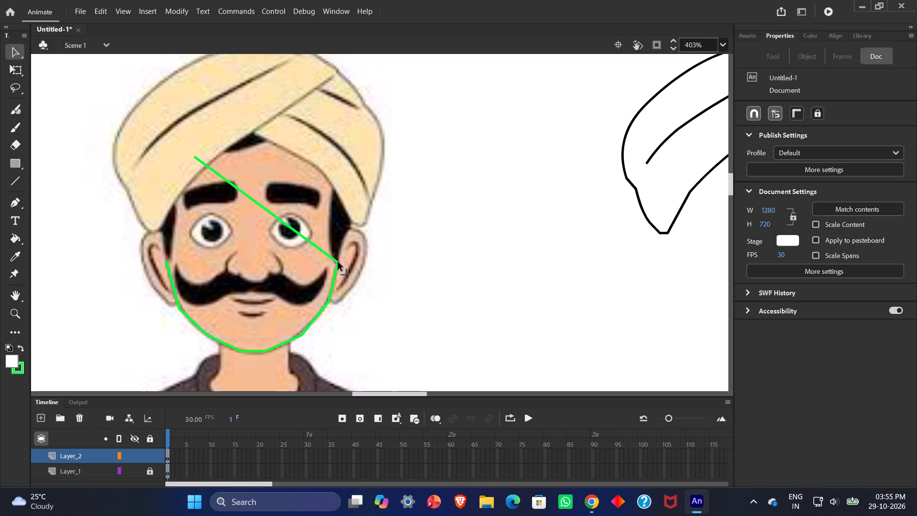
left_click_drag(338, 262, 340, 262, "ctrl")
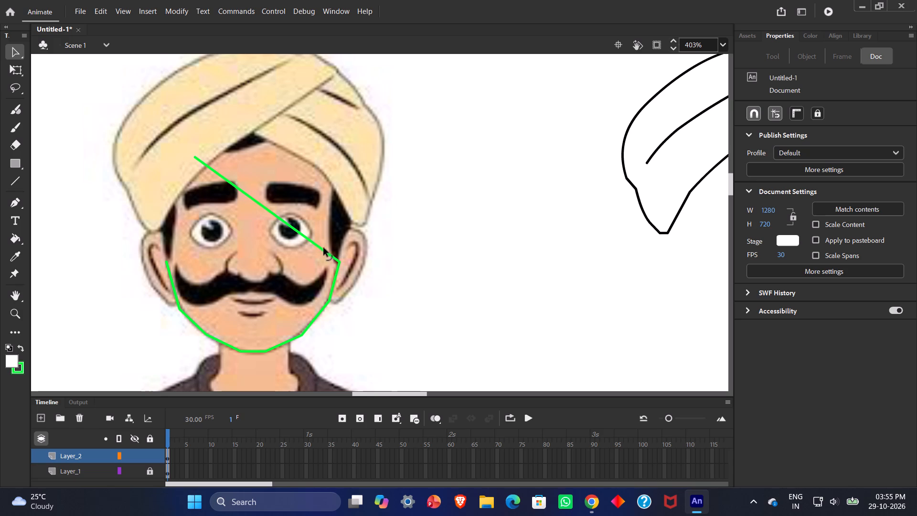
left_click_drag(314, 242, 335, 222, "ctrl")
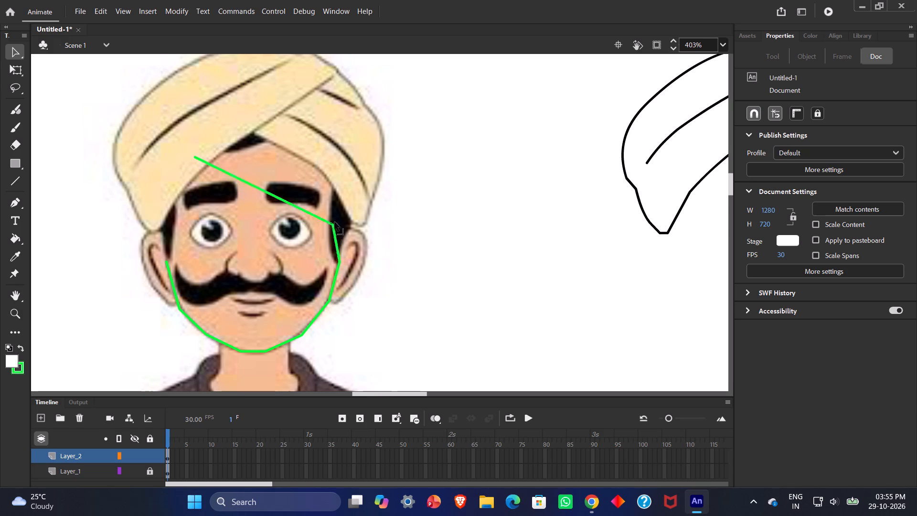
left_click_drag(335, 222, 345, 214, "ctrl")
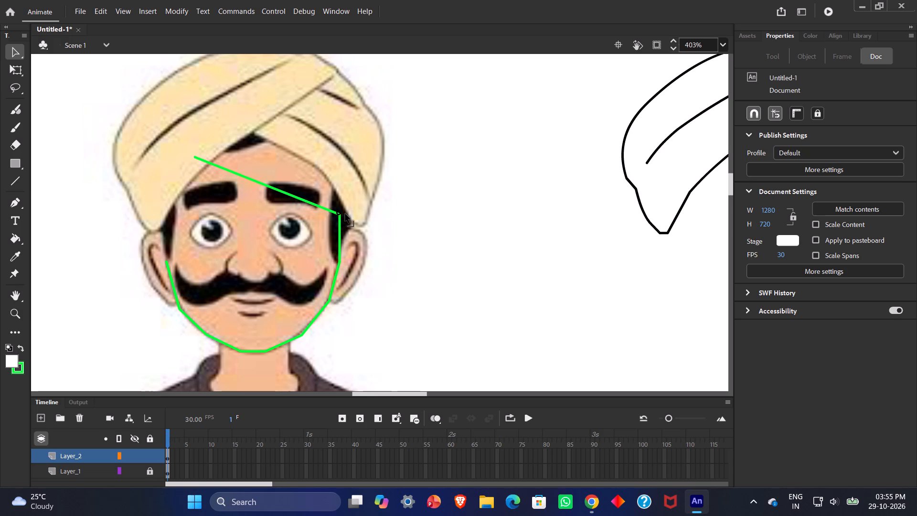
left_click_drag(345, 214, 346, 214, "ctrl")
left_click_drag(320, 204, 337, 171, "ctrl")
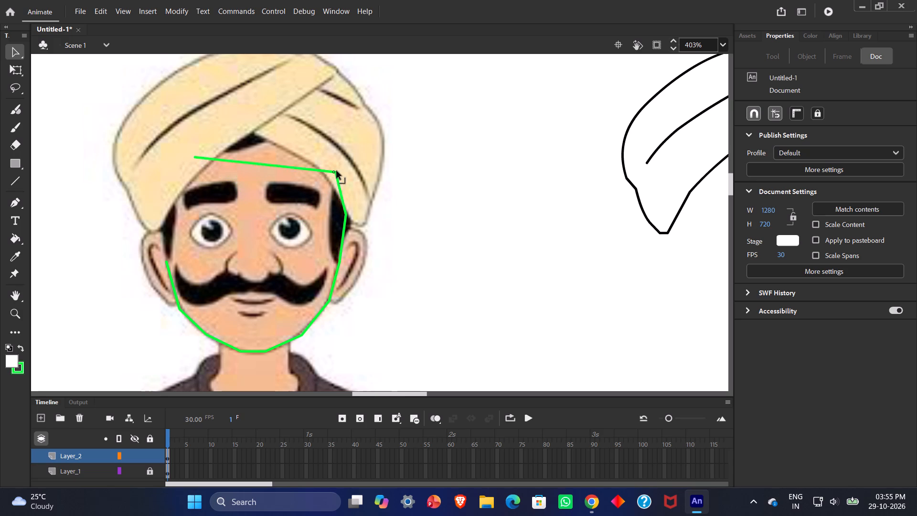
left_click_drag(337, 171, 344, 163, "ctrl")
Add corners to the green outline to form a rounded skull top across the turban, over to the head's left side.
left_click_drag(323, 162, 317, 114, "ctrl")
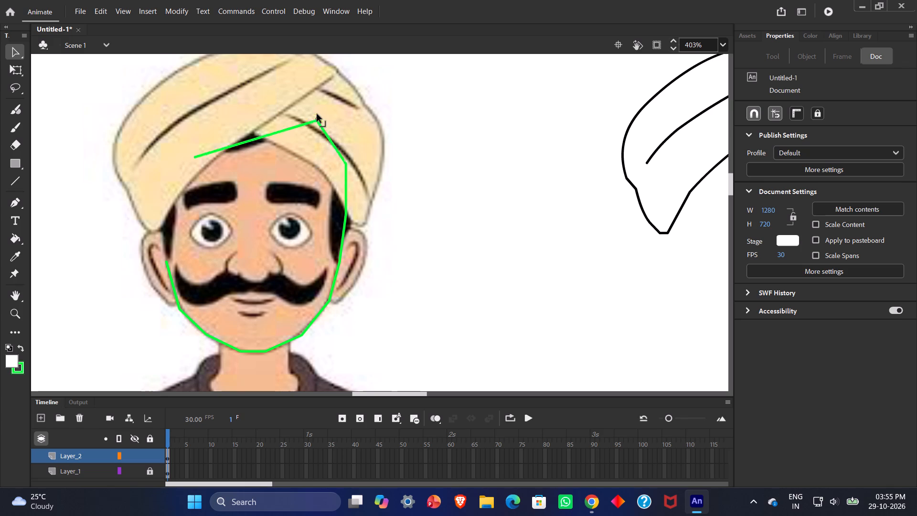
left_click_drag(317, 114, 317, 114, "ctrl")
left_click_drag(292, 123, 268, 114, "ctrl")
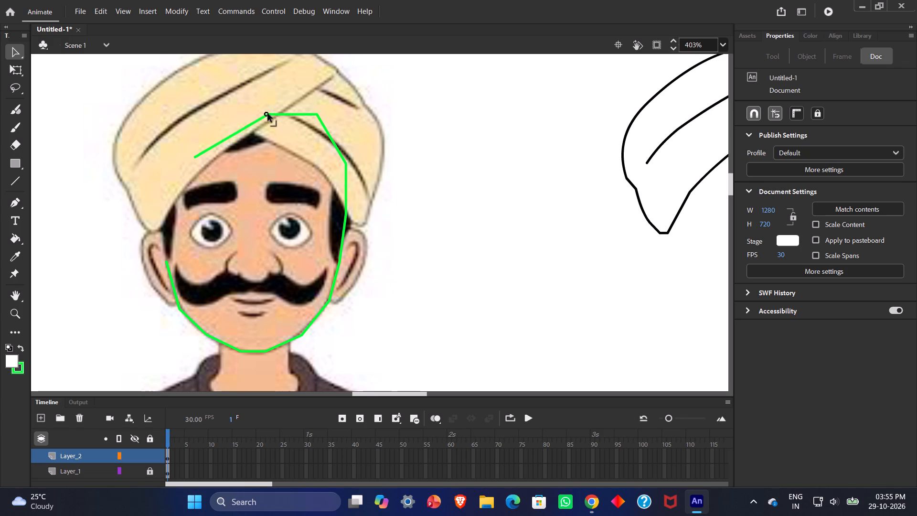
left_click_drag(268, 114, 265, 103, "ctrl")
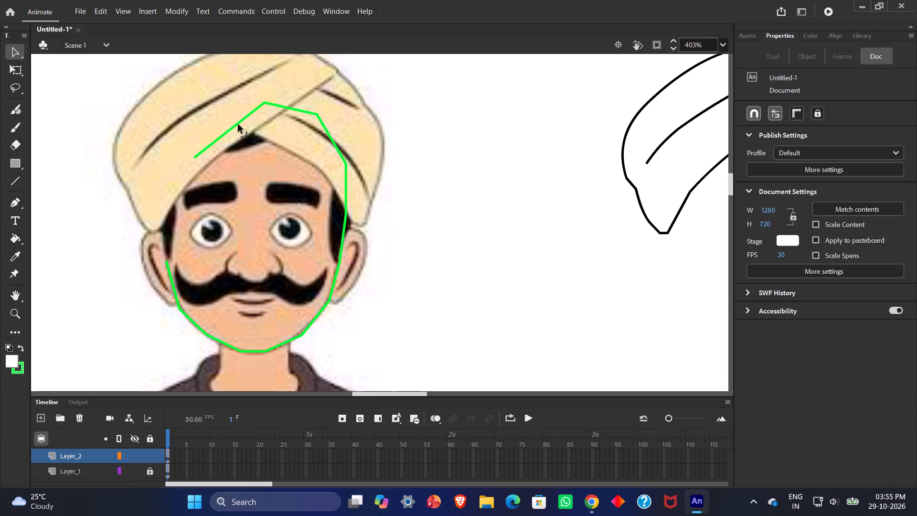
left_click_drag(238, 125, 204, 119, "ctrl")
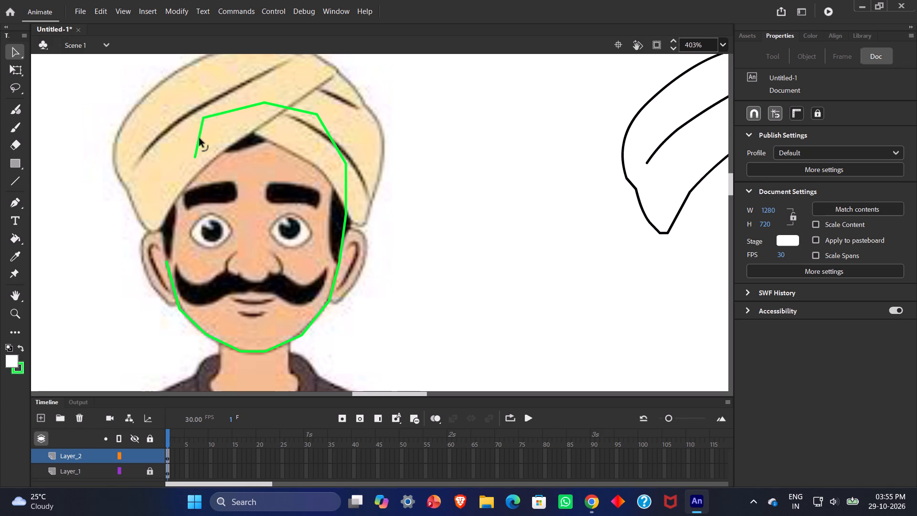
left_click_drag(200, 139, 170, 137, "ctrl")
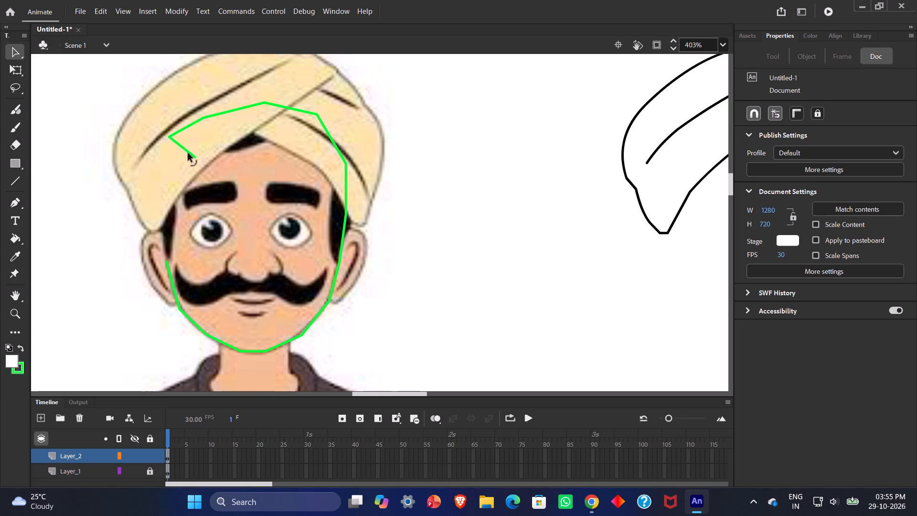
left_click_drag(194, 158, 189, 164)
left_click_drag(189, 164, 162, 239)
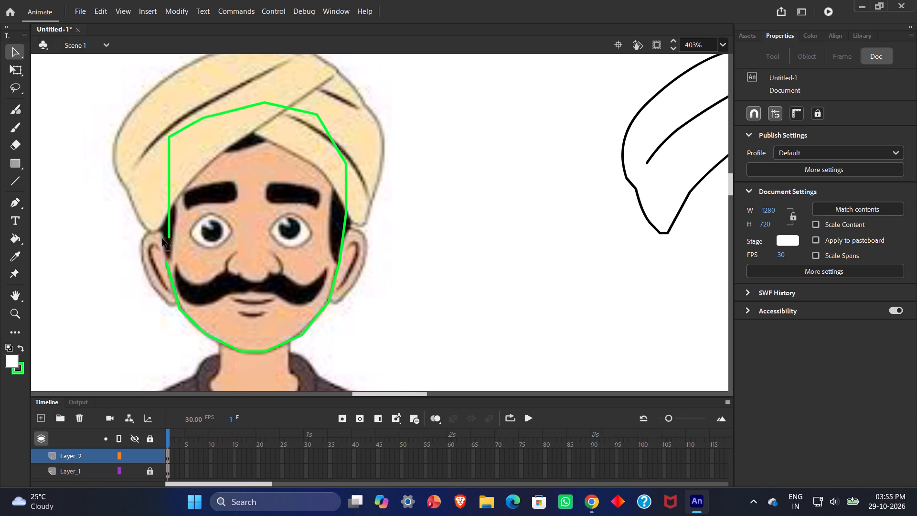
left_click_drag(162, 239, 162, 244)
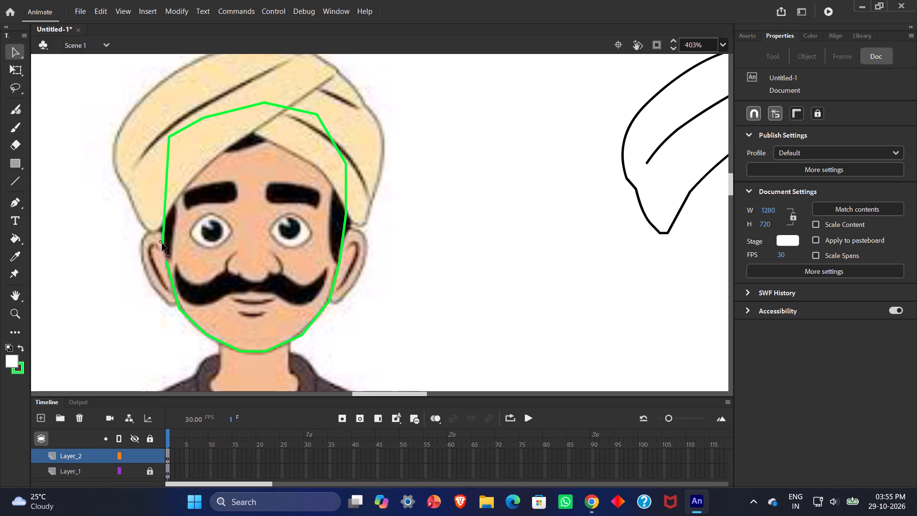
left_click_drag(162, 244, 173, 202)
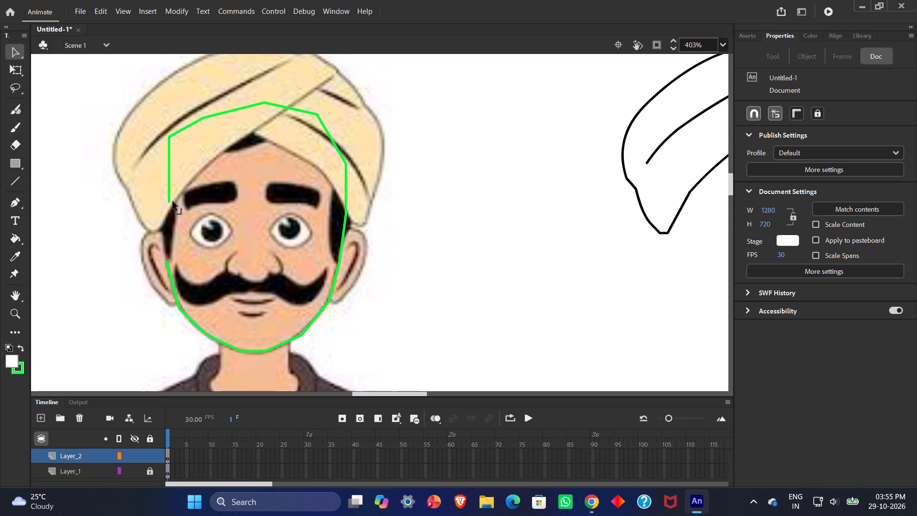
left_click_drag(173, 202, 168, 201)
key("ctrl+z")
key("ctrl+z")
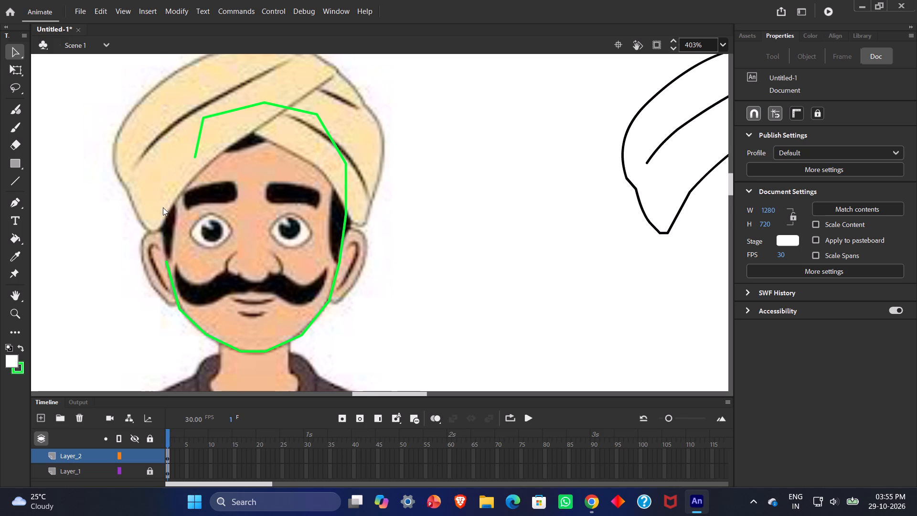
Close the green head outline by joining its open end to the left-ear end, with a corner and smooth curves down the left side.
left_click(196, 156, "ctrl")
left_click(229, 157)
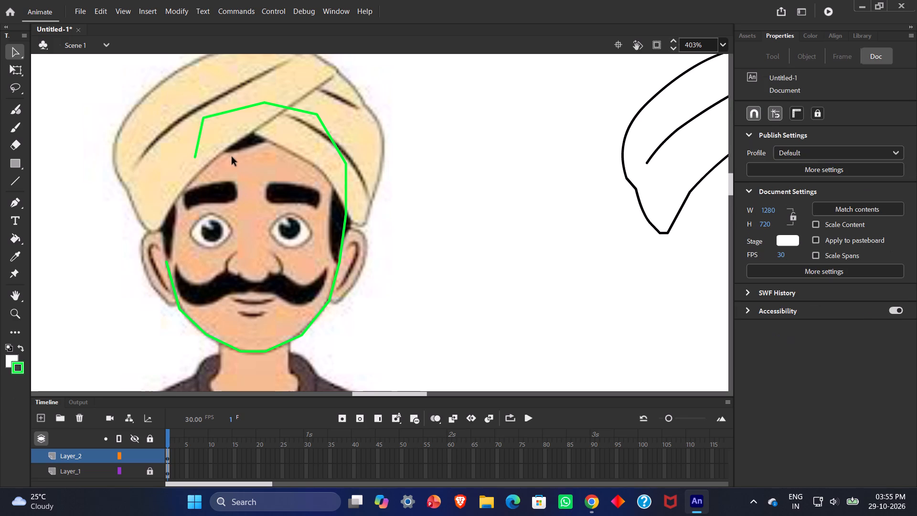
left_click(232, 157)
left_click_drag(195, 156, 168, 218)
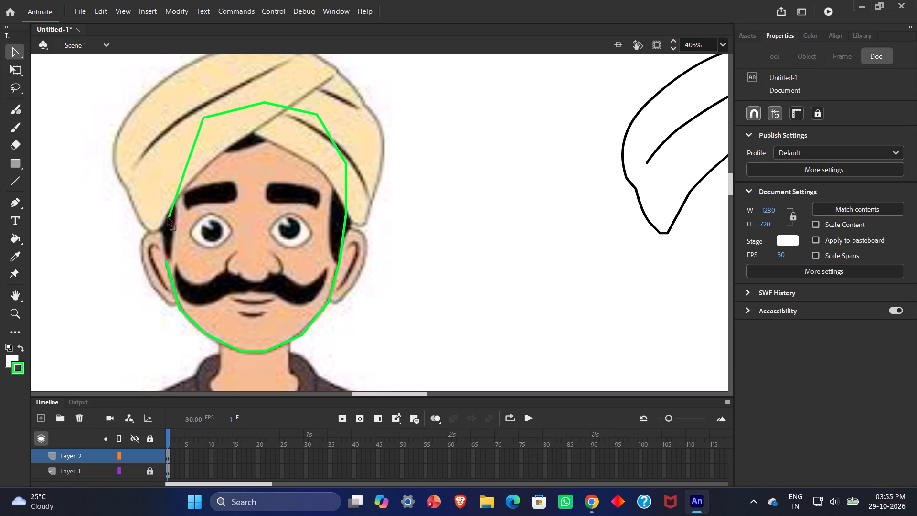
left_click_drag(168, 218, 184, 183)
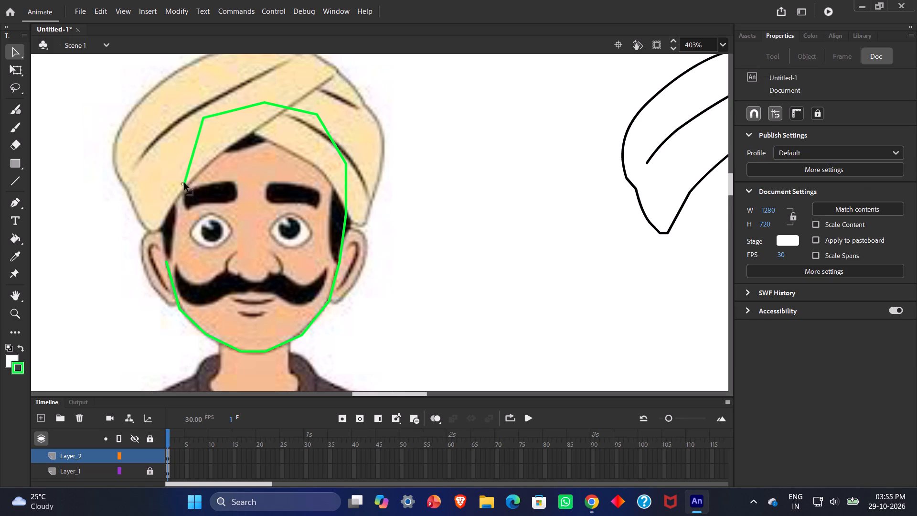
left_click_drag(184, 183, 149, 188)
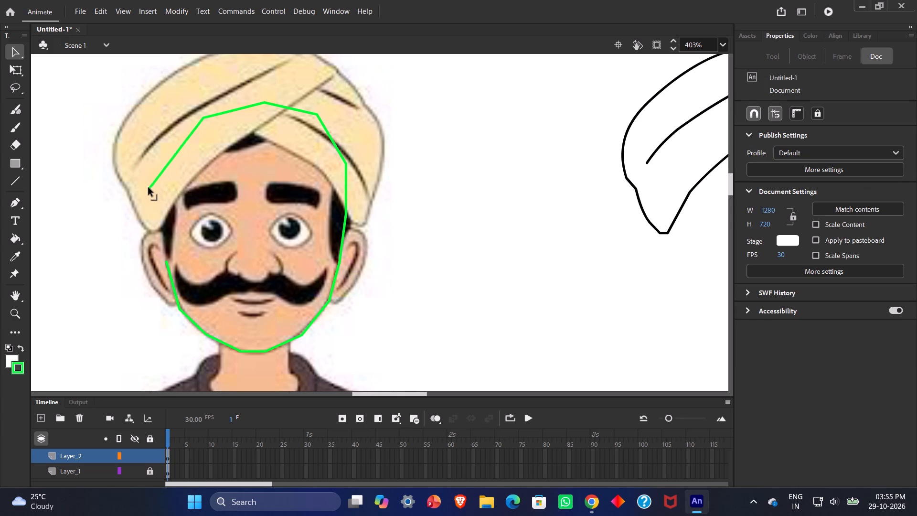
left_click_drag(149, 188, 149, 188)
left_click_drag(171, 160, 175, 165)
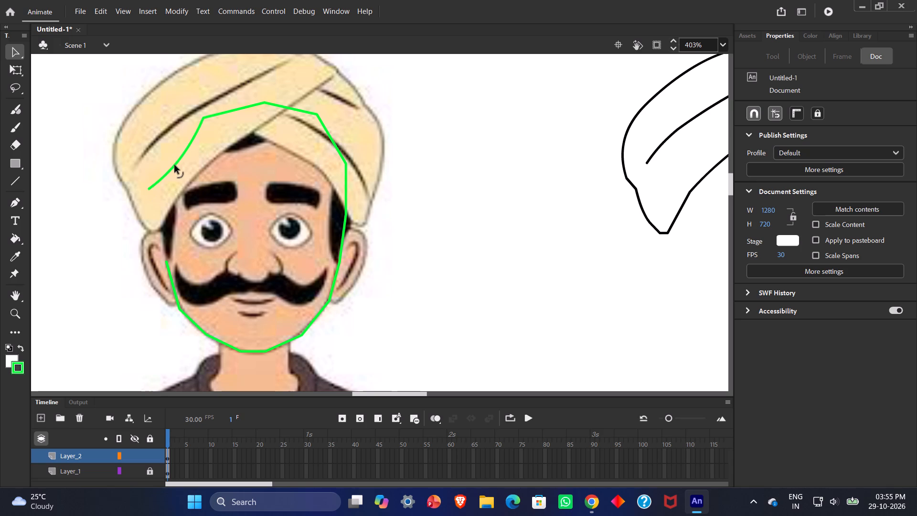
left_click_drag(175, 165, 171, 157)
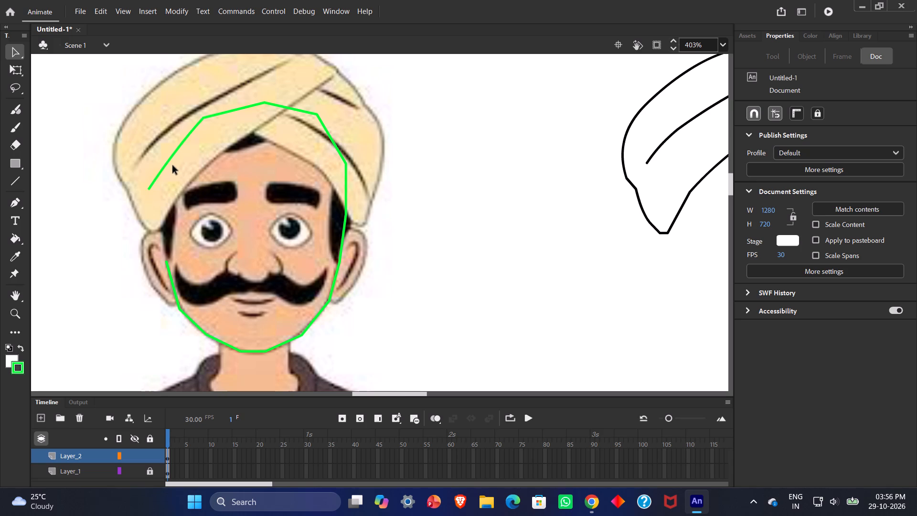
left_click_drag(167, 163, 175, 177, "ctrl")
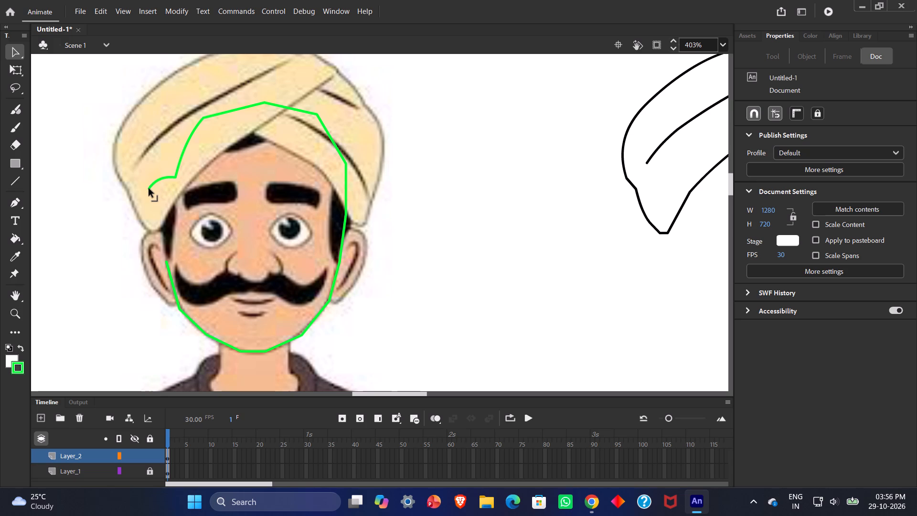
left_click_drag(149, 189, 172, 246)
left_click_drag(172, 246, 168, 260)
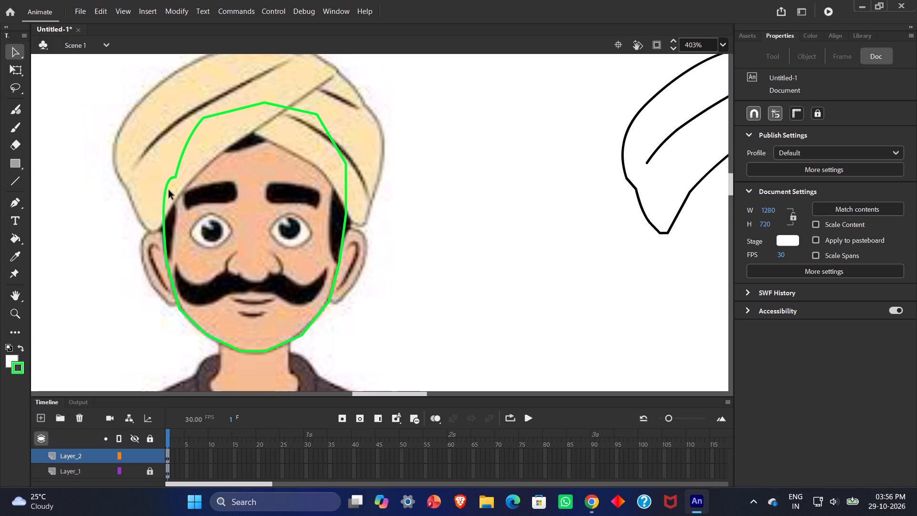
left_click_drag(166, 190, 172, 198)
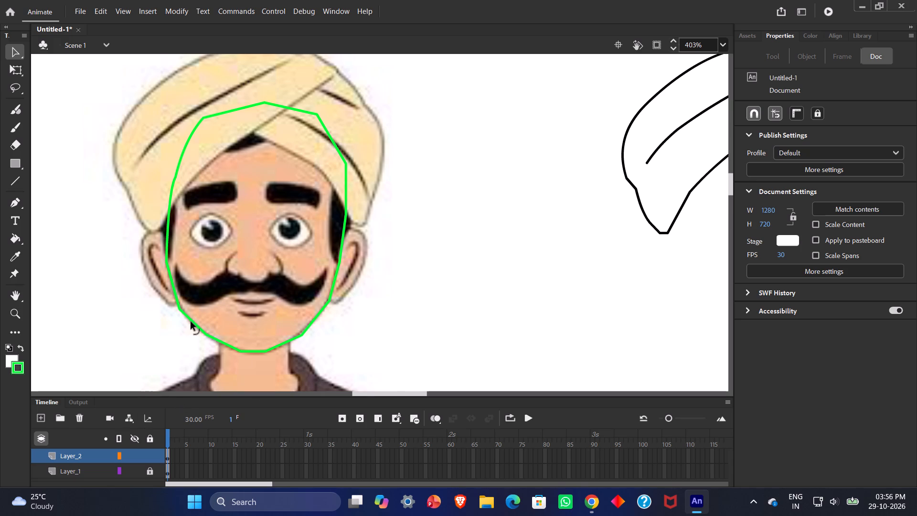
Bend the outline's straight segments along the left jaw outward into curves following the face from cheek to chin.
left_click_drag(191, 322, 195, 326)
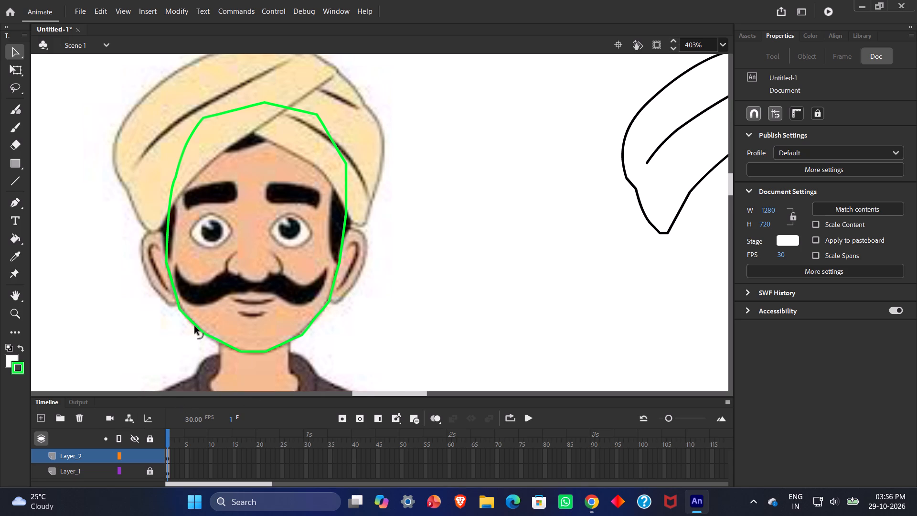
left_click_drag(195, 326, 195, 329)
left_click(195, 328)
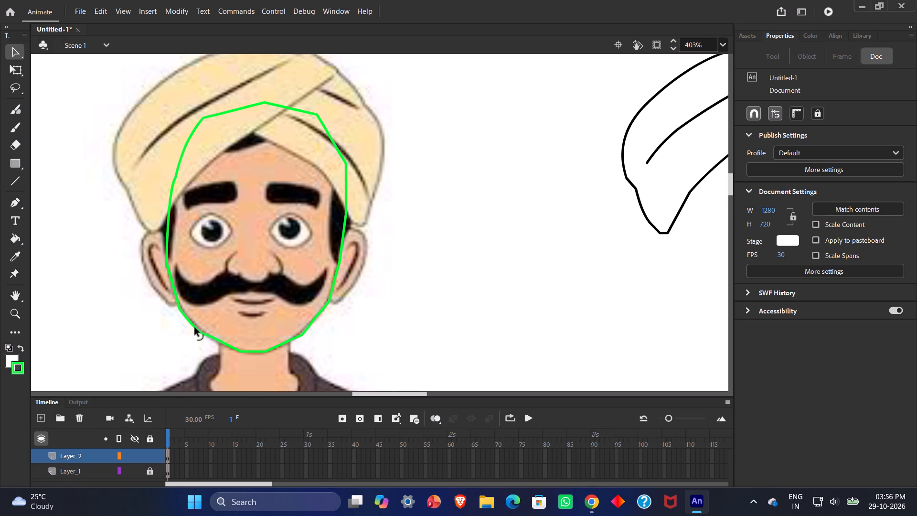
left_click(224, 343)
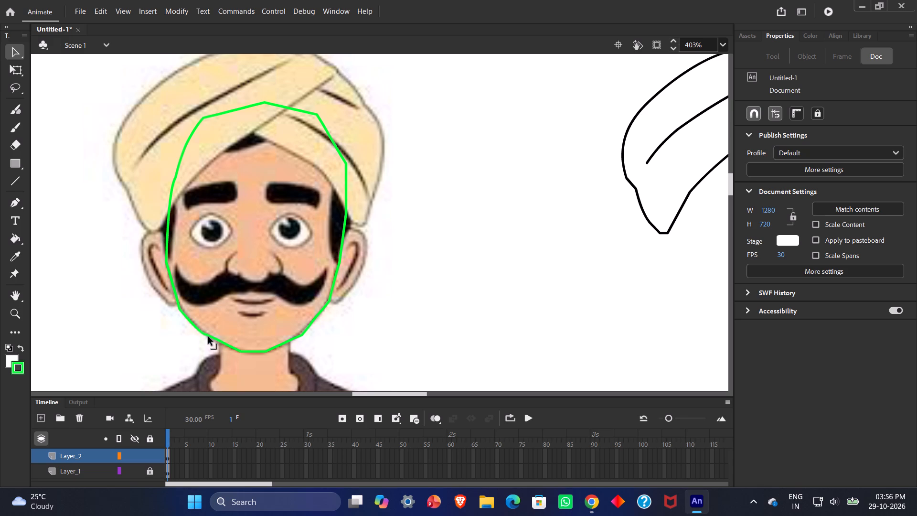
left_click(208, 337)
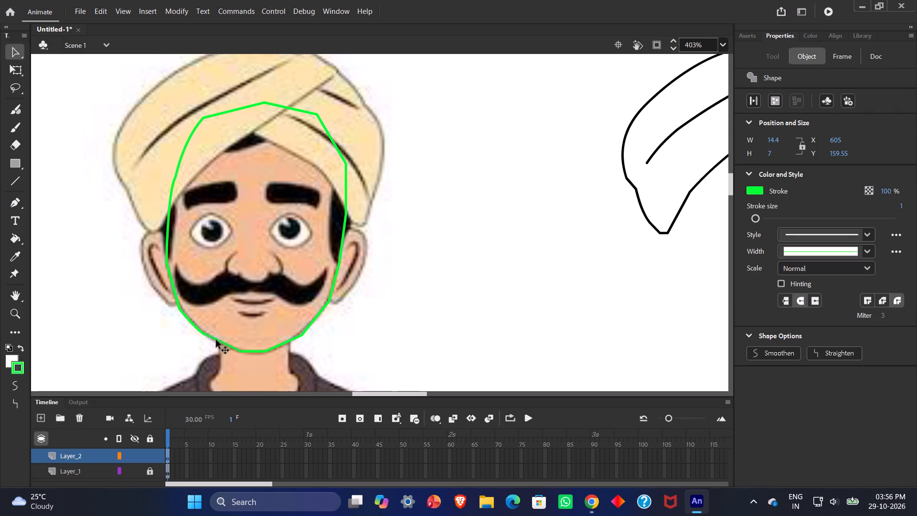
double_click(242, 333)
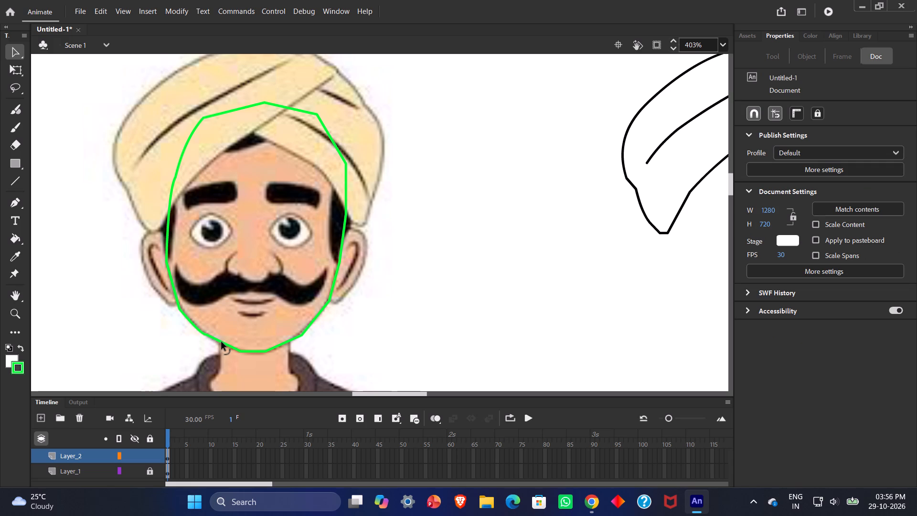
left_click(222, 342)
Curve the outline's segments along the right jaw and round off the bottom of the chin to match the reference face.
left_click(282, 344)
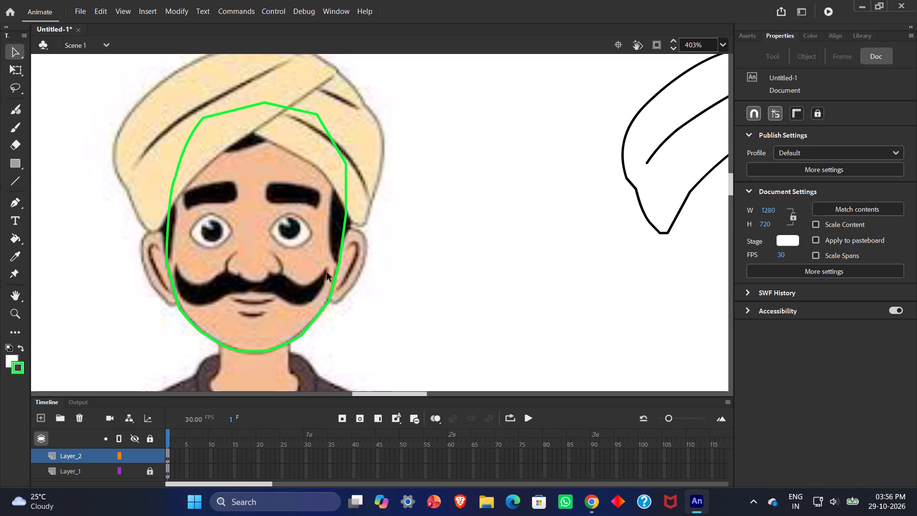
left_click(302, 336)
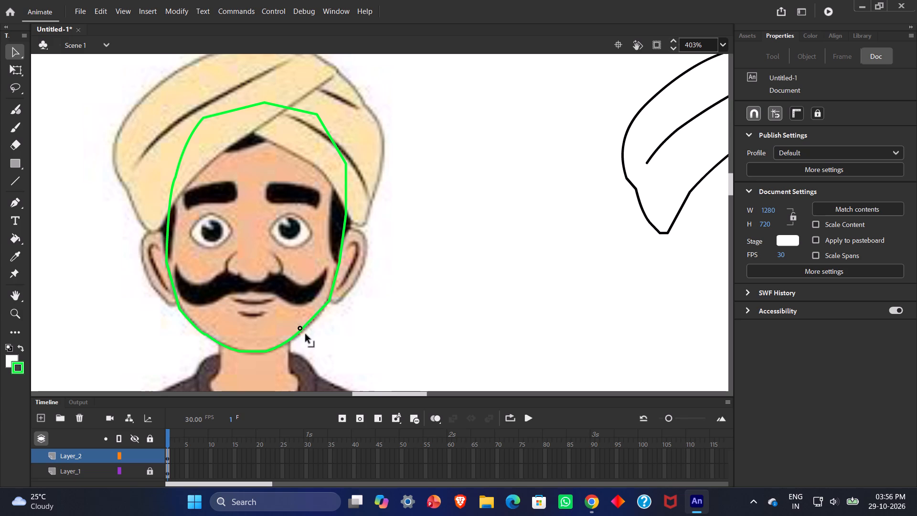
left_click(314, 316)
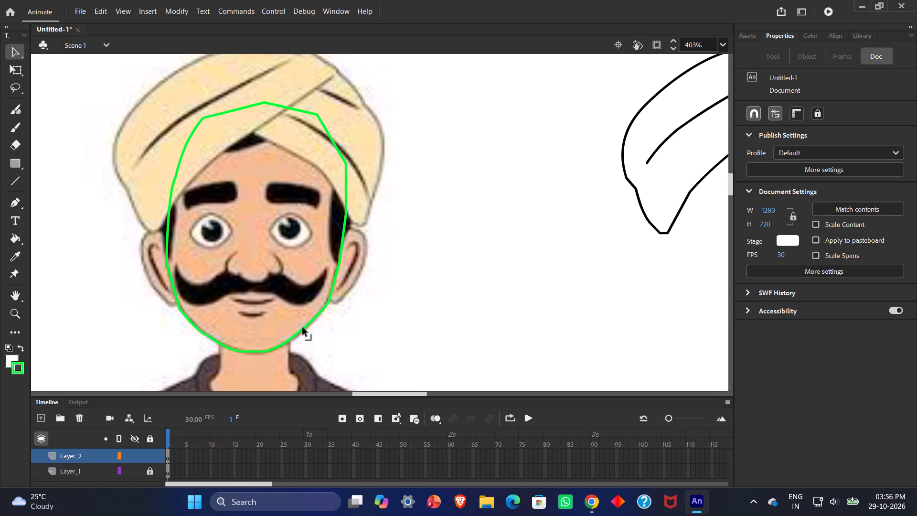
left_click_drag(303, 328, 305, 333)
left_click(285, 342)
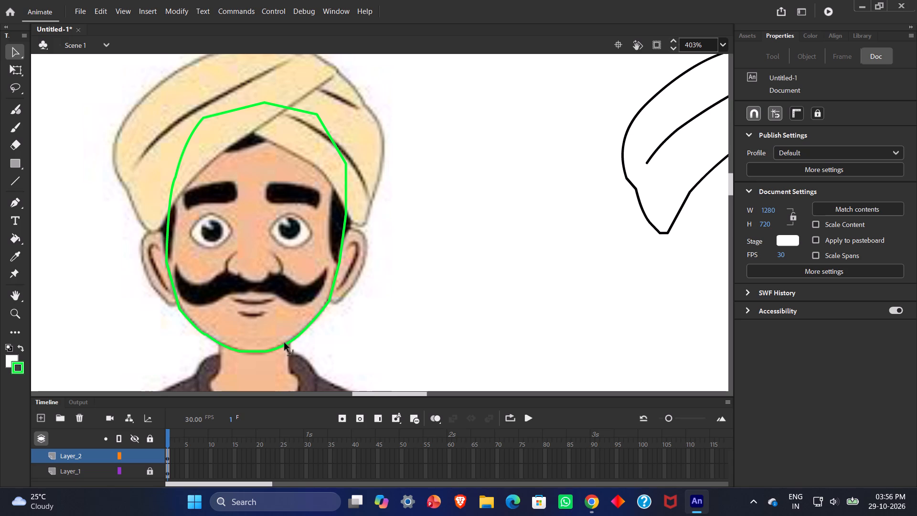
left_click(257, 352)
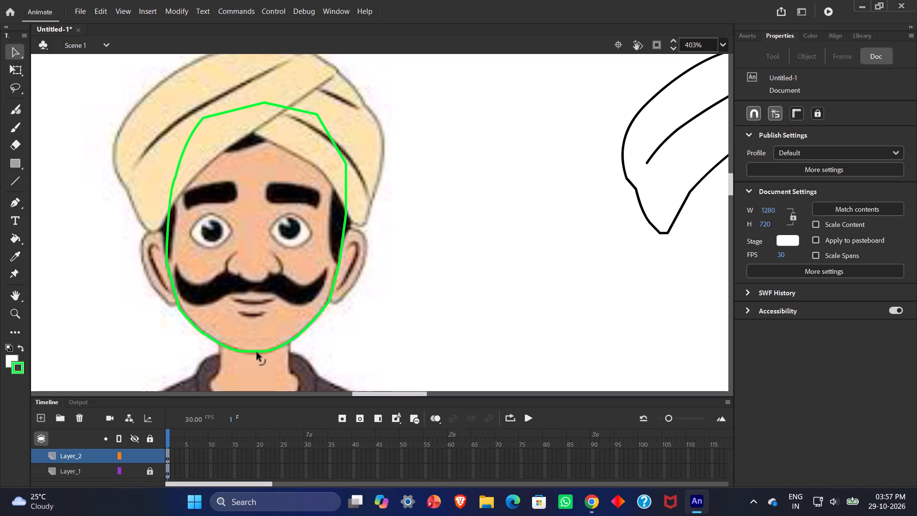
left_click(266, 352)
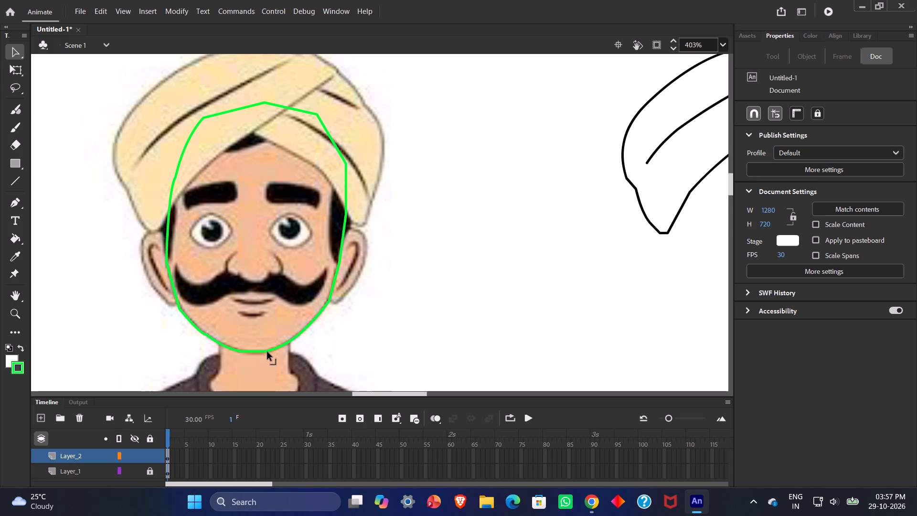
left_click(258, 351)
left_click(330, 301)
Reshape the green head outline's left side, bowing it outward by the left ear and shifting its turban corner outward and up.
left_click(205, 334)
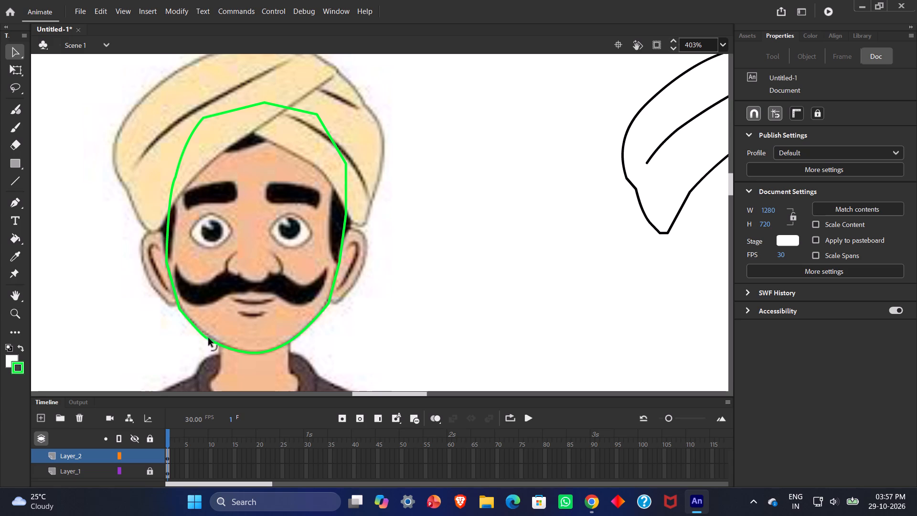
left_click(207, 338)
left_click(173, 288)
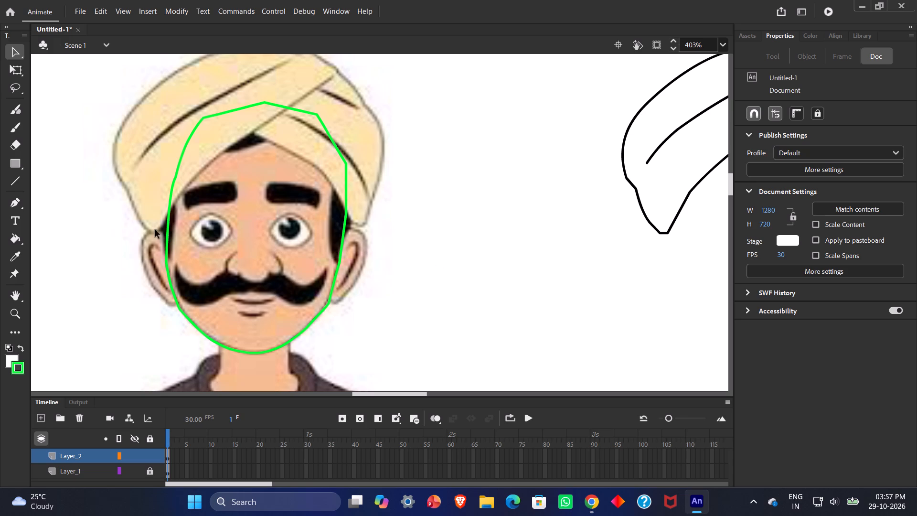
left_click_drag(168, 227, 167, 226)
left_click_drag(167, 226, 163, 229)
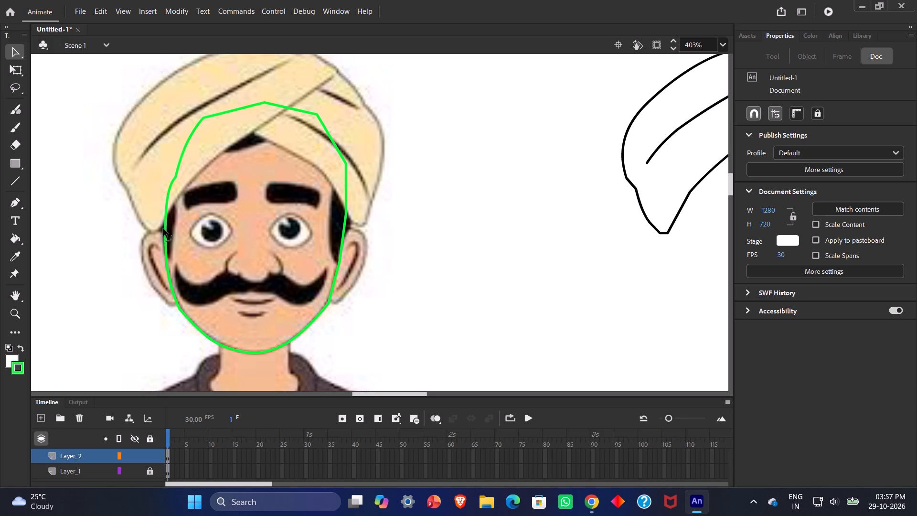
left_click_drag(163, 229, 162, 221)
left_click_drag(162, 221, 161, 221)
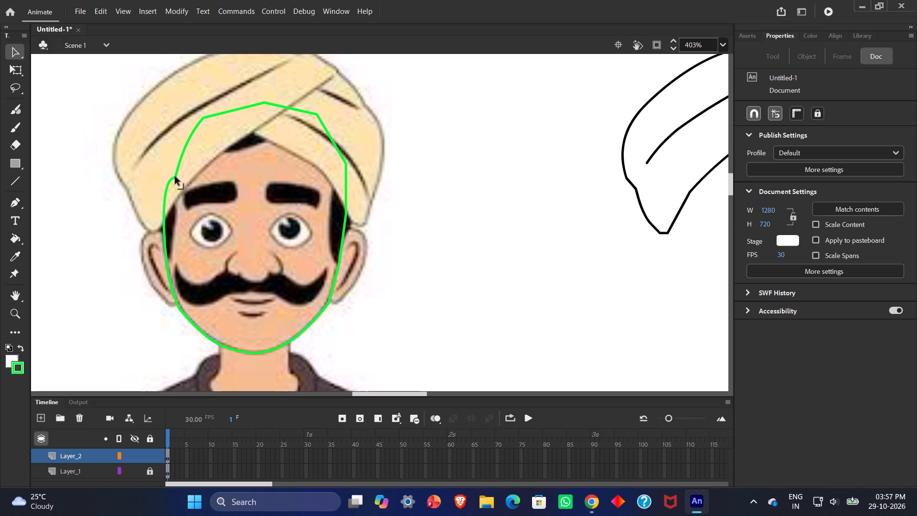
left_click_drag(175, 177, 173, 166)
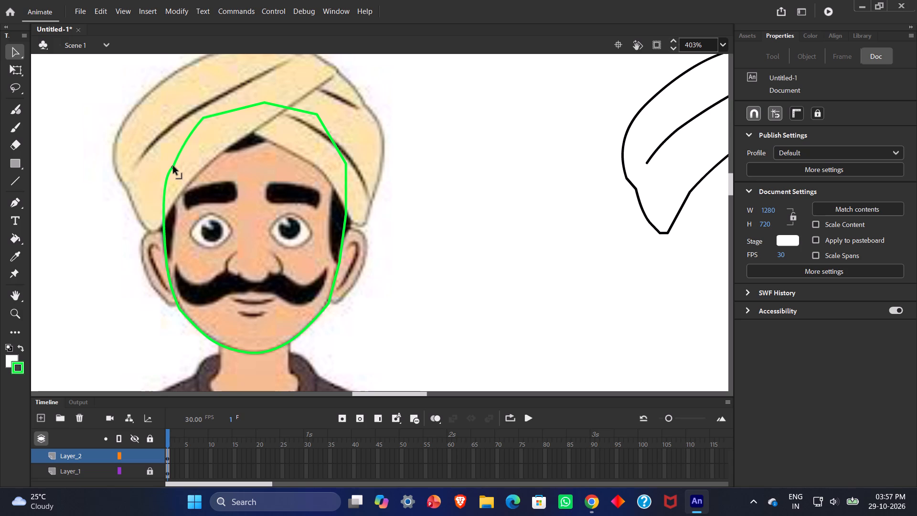
left_click_drag(173, 166, 173, 164)
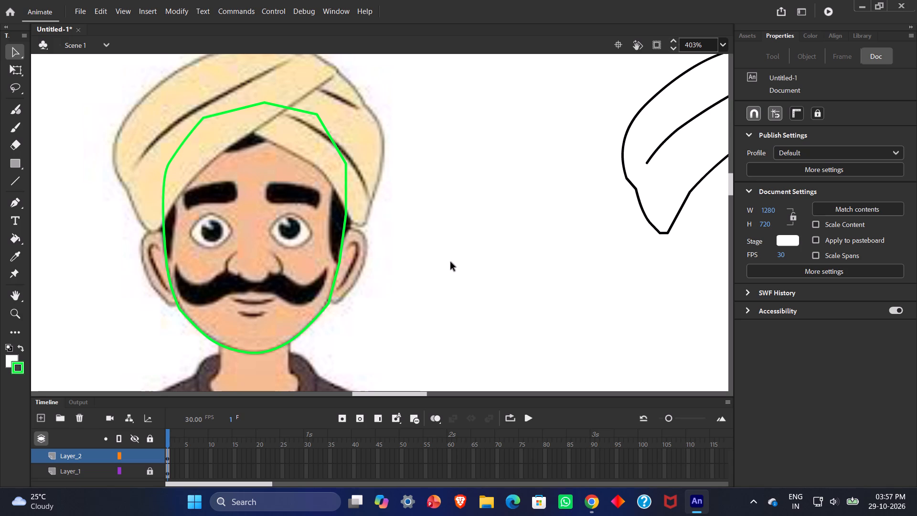
Sample the face's skin tone from the reference and fill the closed green head outline with it.
left_click(249, 237)
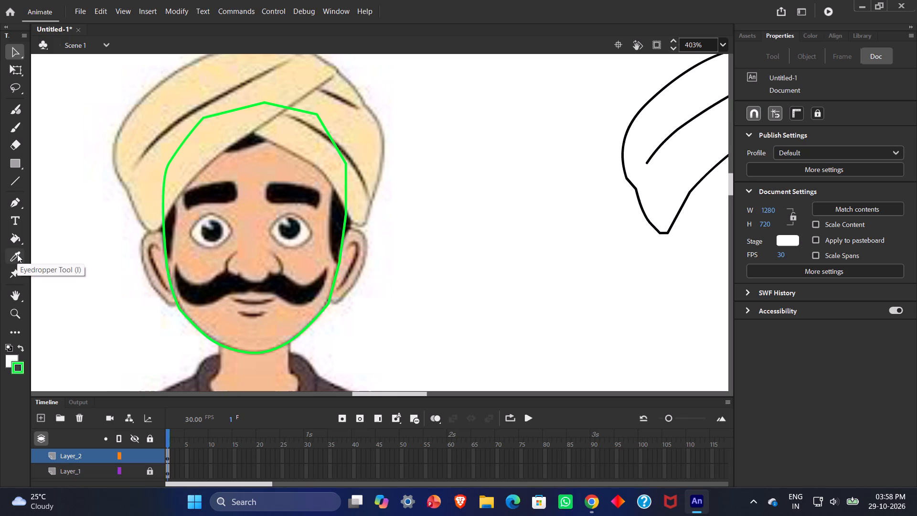
left_click(17, 254)
left_click(249, 248)
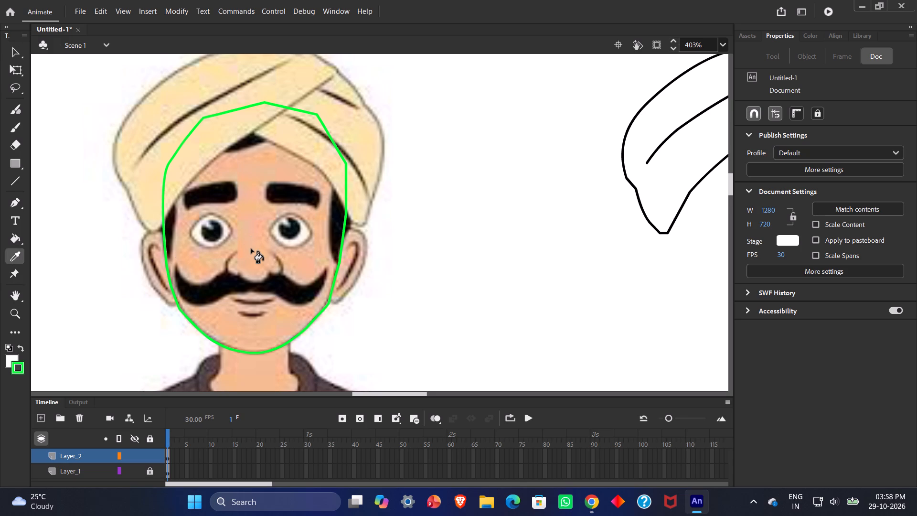
left_click(245, 184)
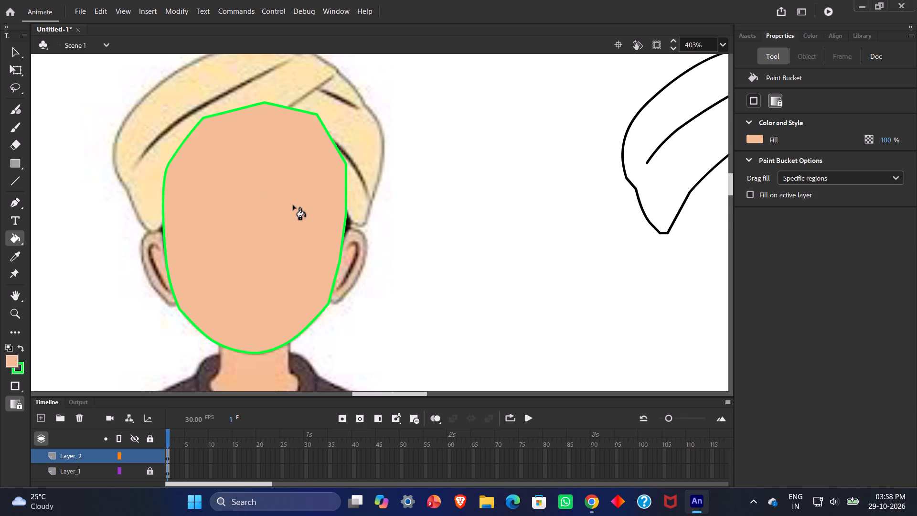
left_click(17, 251)
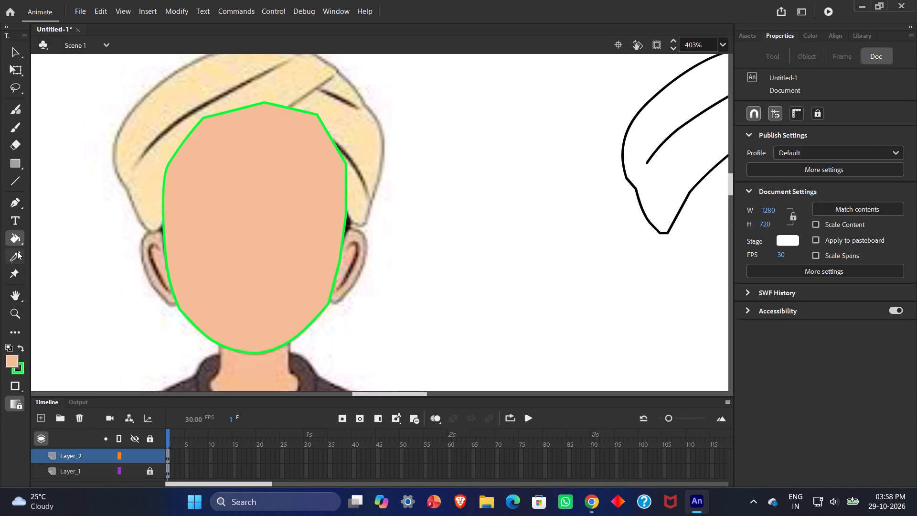
left_click(233, 254)
left_click(245, 210)
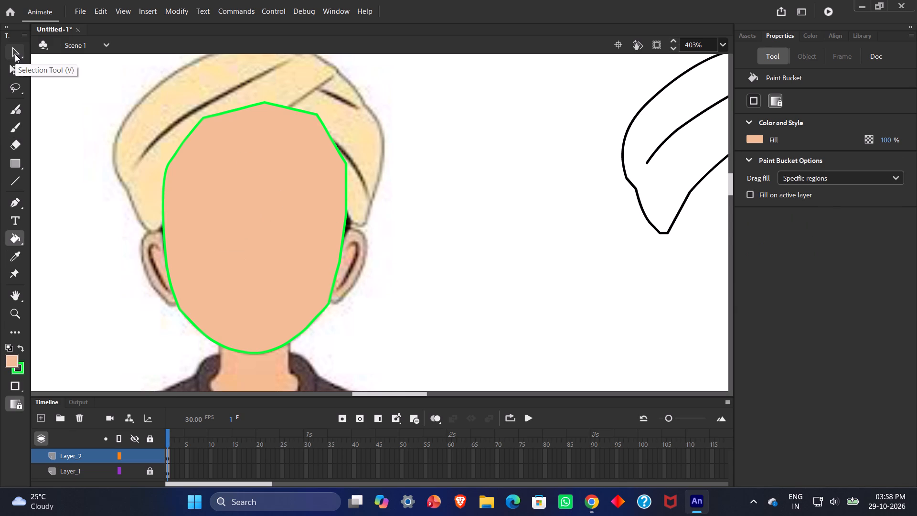
Select the whole filled head with its green outline and group it.
key("v")
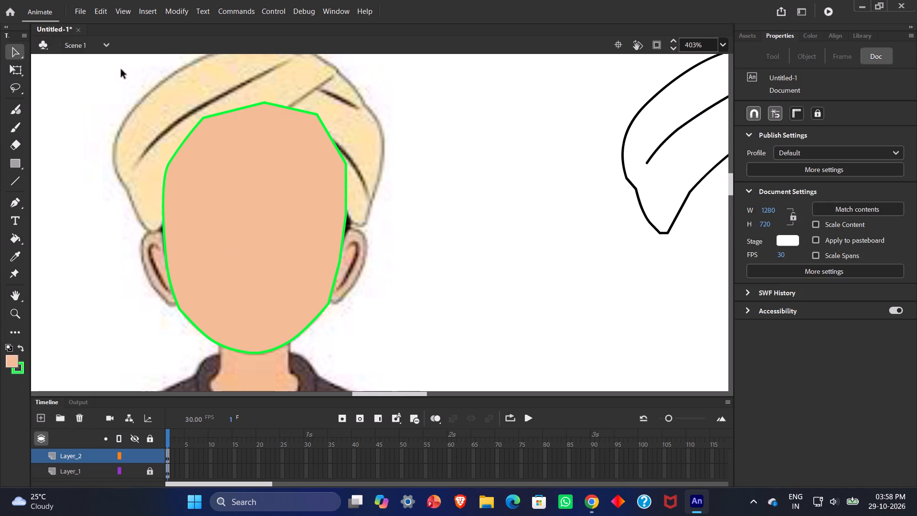
left_click_drag(105, 75, 430, 376)
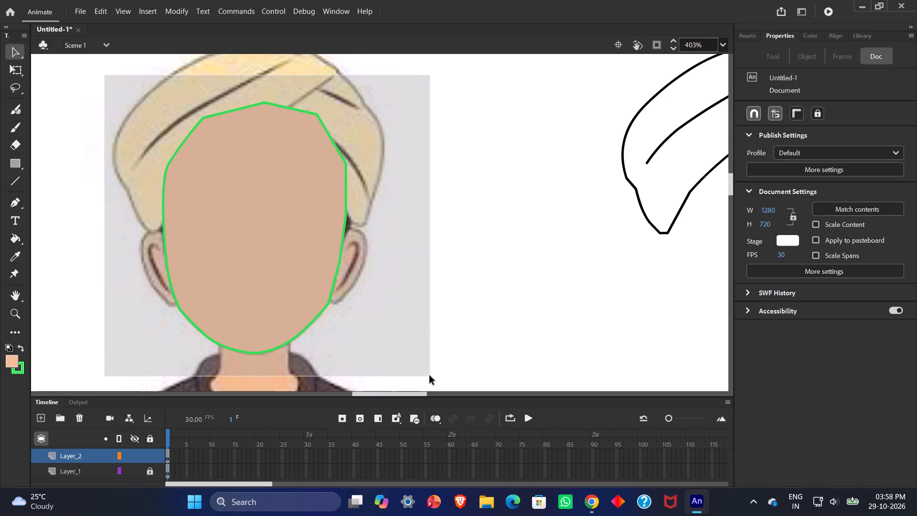
left_click_drag(430, 376, 431, 378)
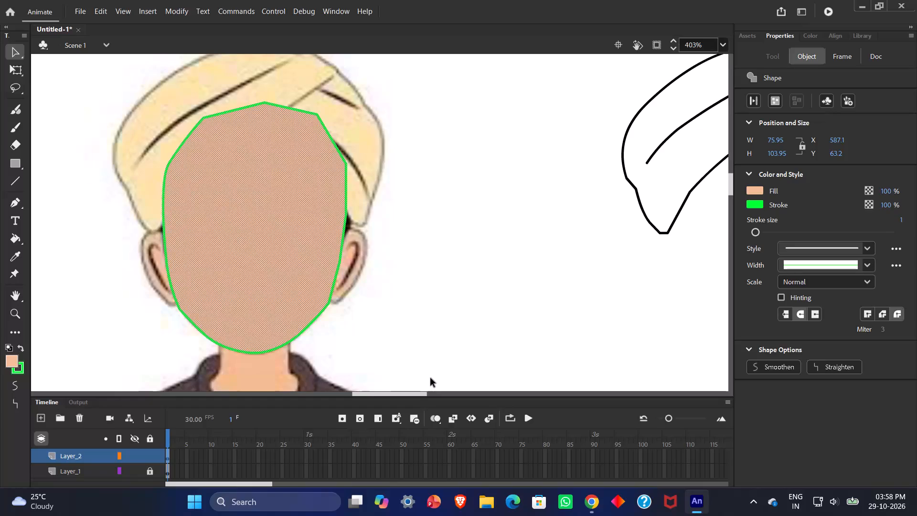
key("ctrl+g")
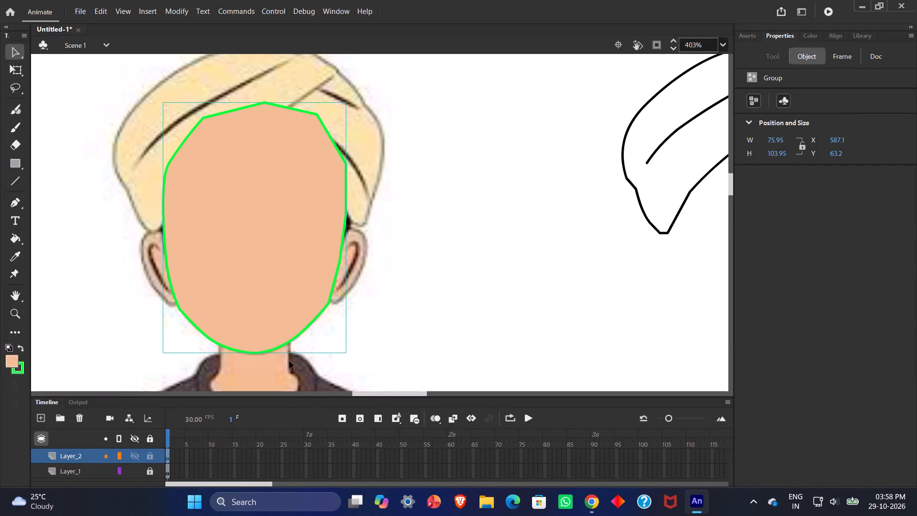
Move the head group horizontally off the reference and onto the black turban outline, to X 797.35.
key("Right")
key("Right")
key("Right")
key("Right")
key("Right")
key("Right")
key("Right")
key("Right")
key("Right")
key("Right")
key("Right")
key("Right")
key("Right")
key("Right")
key("Right")
key("Right")
key("Right")
key("Right")
key("Right")
key("Right")
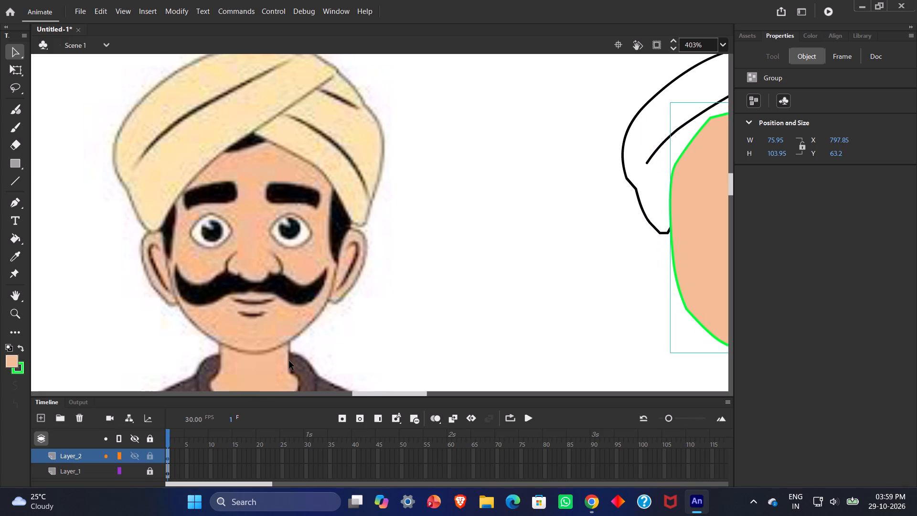
key("Left")
key("Left")
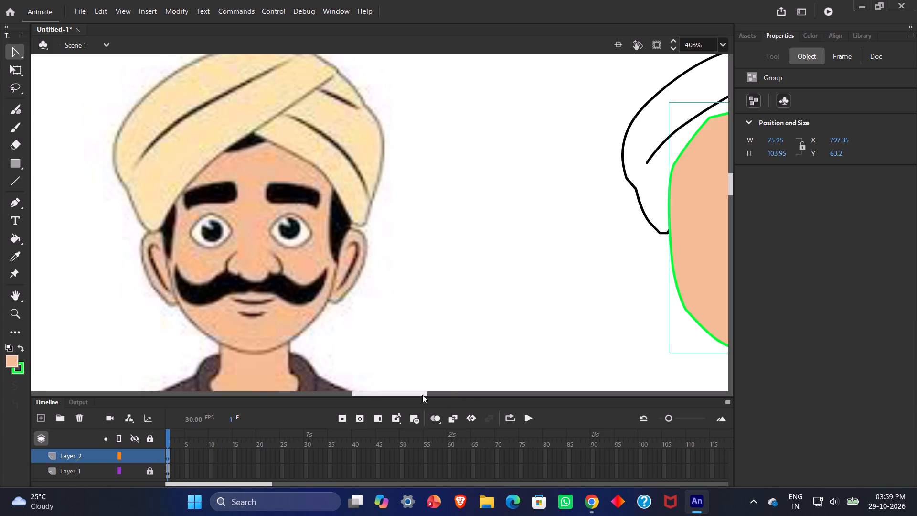
Fine-tune the head group's horizontal position under the black turban outline, to X 799.85.
left_click(454, 393)
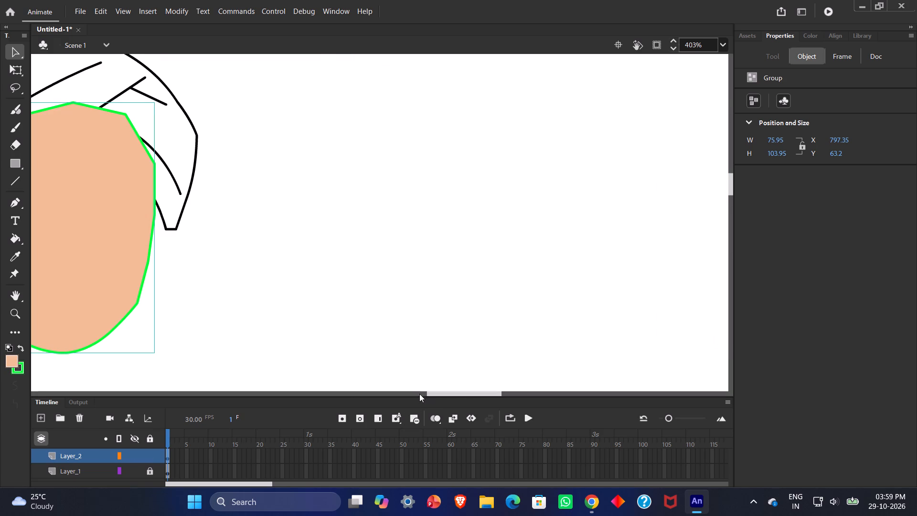
left_click(419, 394)
left_click_drag(410, 391, 410, 393)
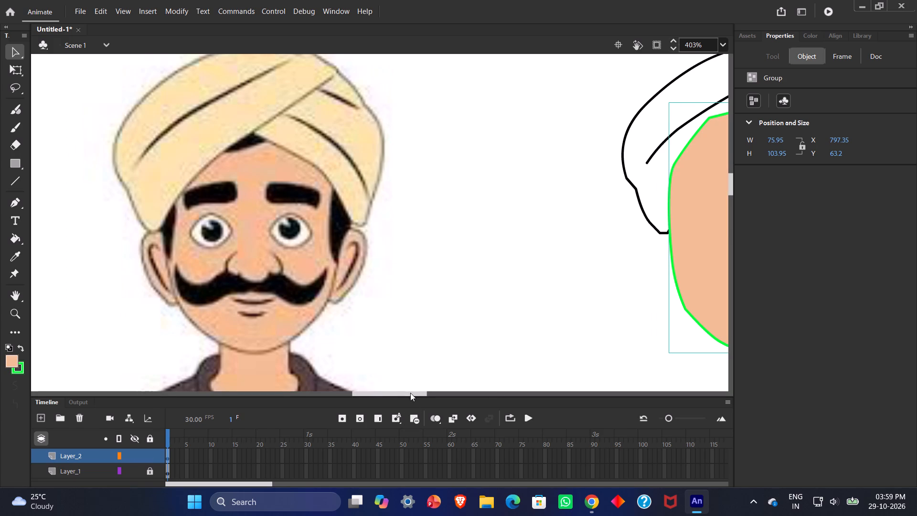
left_click_drag(410, 393, 432, 398)
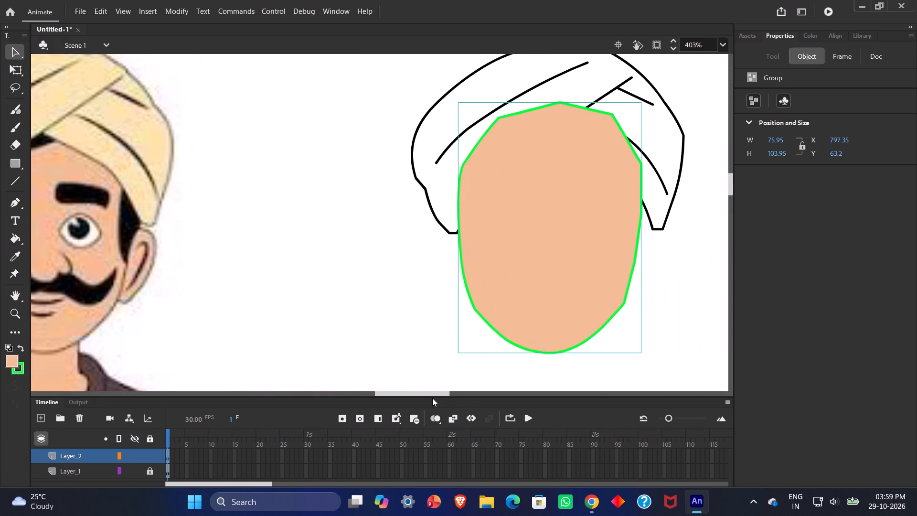
left_click_drag(432, 398, 434, 399)
key("Right")
key("Right")
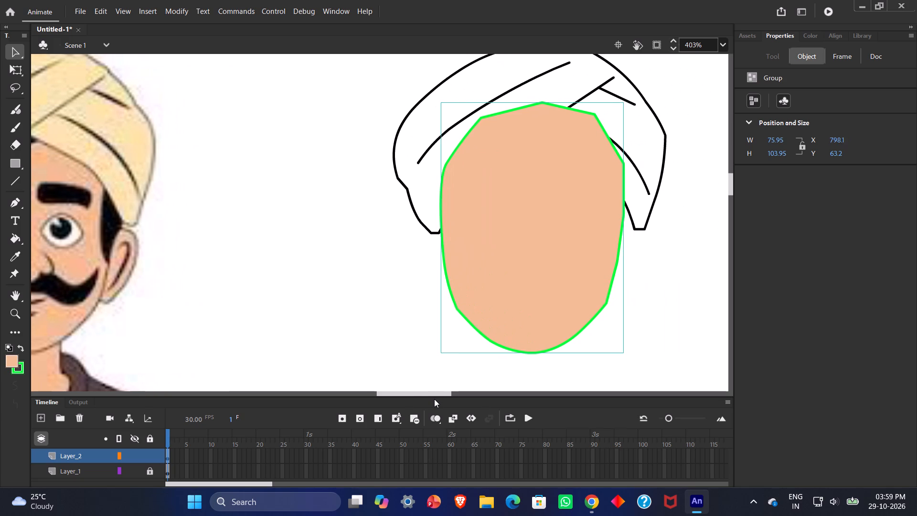
key("Right")
key("Right")
key("Right")
key("Right")
key("Right")
key("Right")
key("Right")
key("Right")
key("Right")
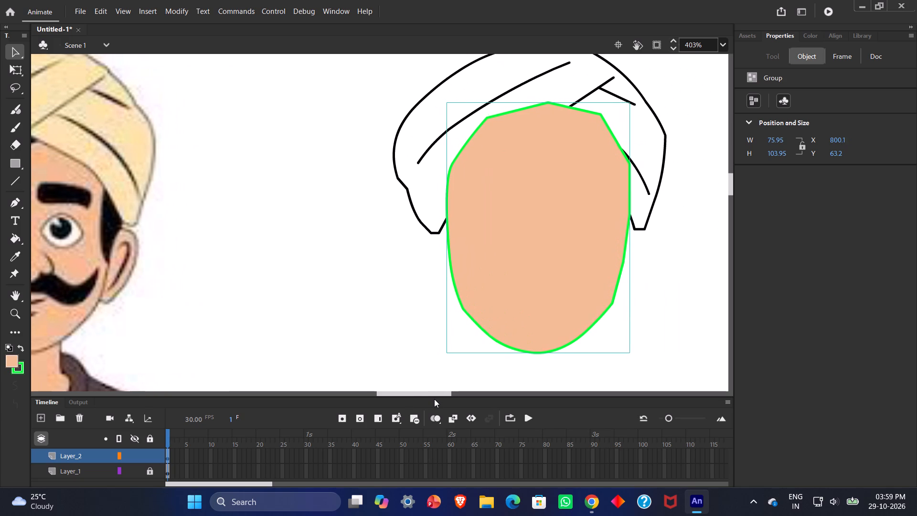
key("Right")
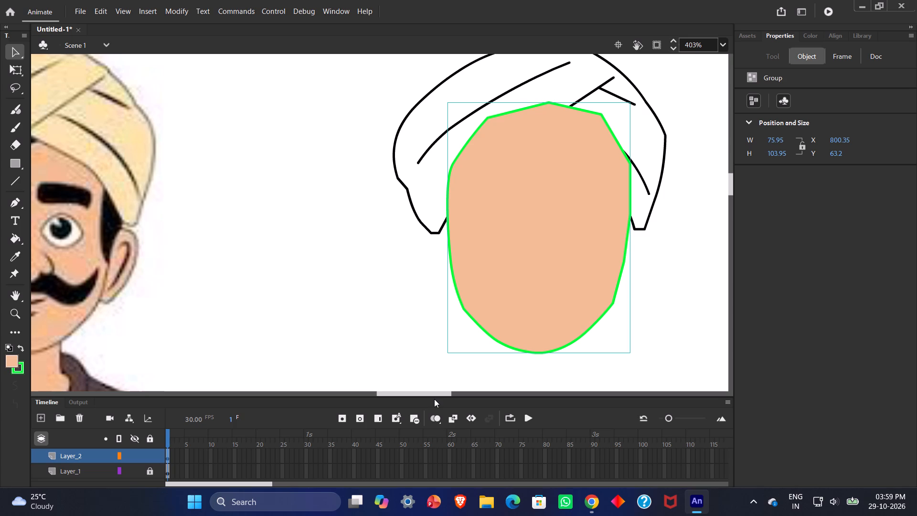
key("Left")
key("Left")
key("Left")
key("Left")
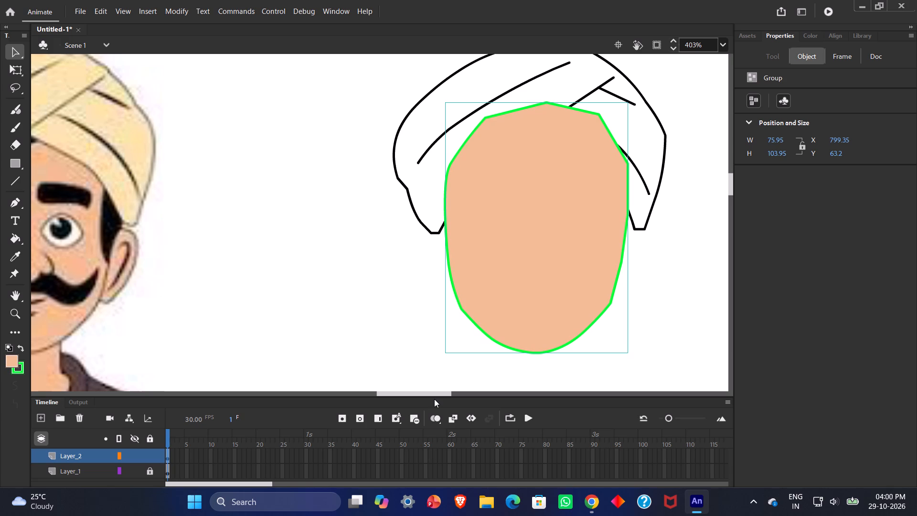
key("Right")
key("Right")
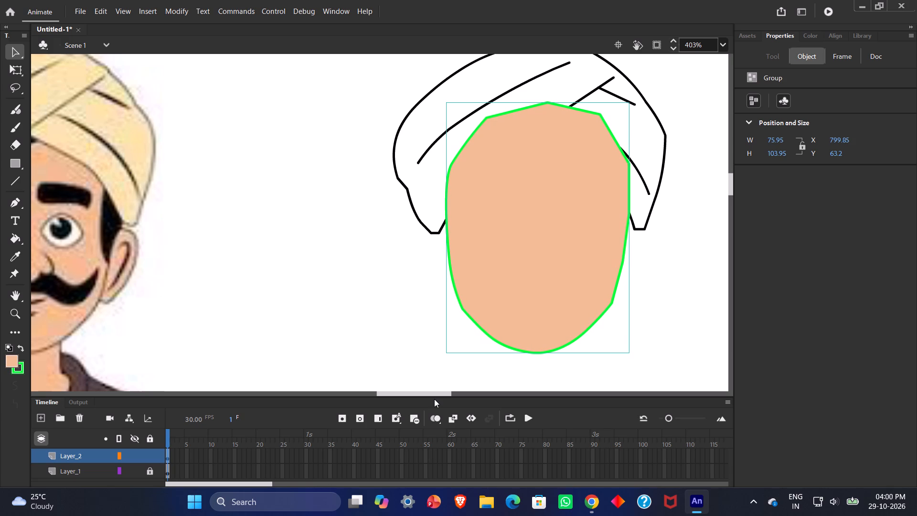
Nudge the head group slightly back to the left within the turban outline, to X 798.45.
left_click(674, 46)
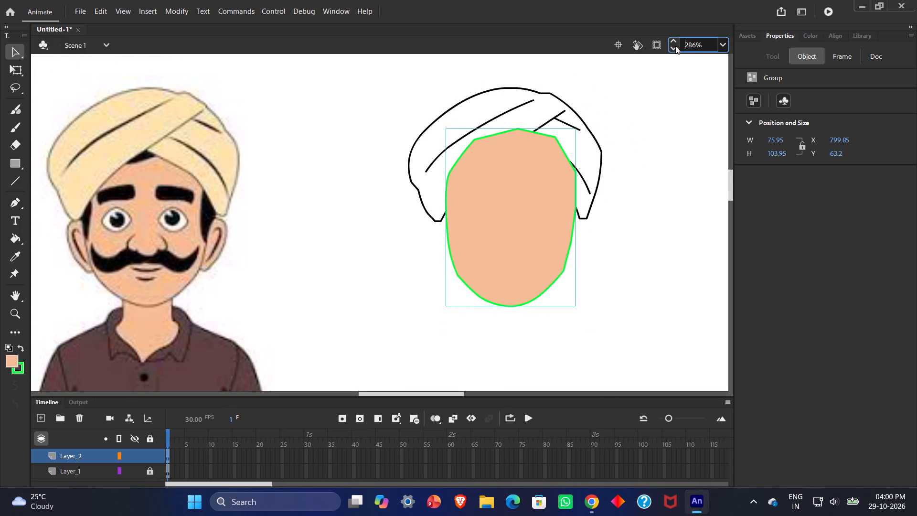
key("Left")
key("Left")
key("Left")
key("Left")
key("Left")
key("Left")
key("Left")
key("Left")
key("Left")
key("Left")
key("Left")
key("Left")
key("Left")
key("Left")
key("Left")
key("Left")
key("Left")
key("Left")
key("Left")
key("Left")
key("Left")
left_click(652, 115)
left_click(535, 195)
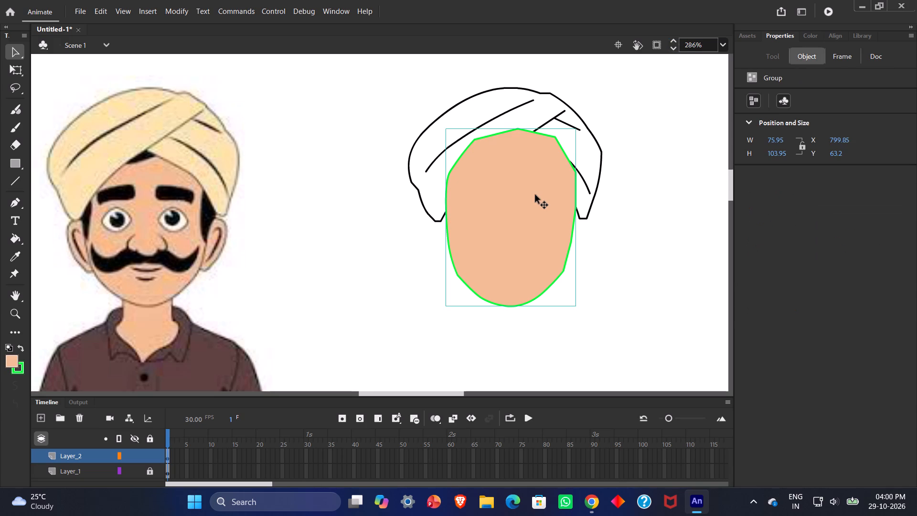
key("Left")
key("Left")
key("Left")
key("Left")
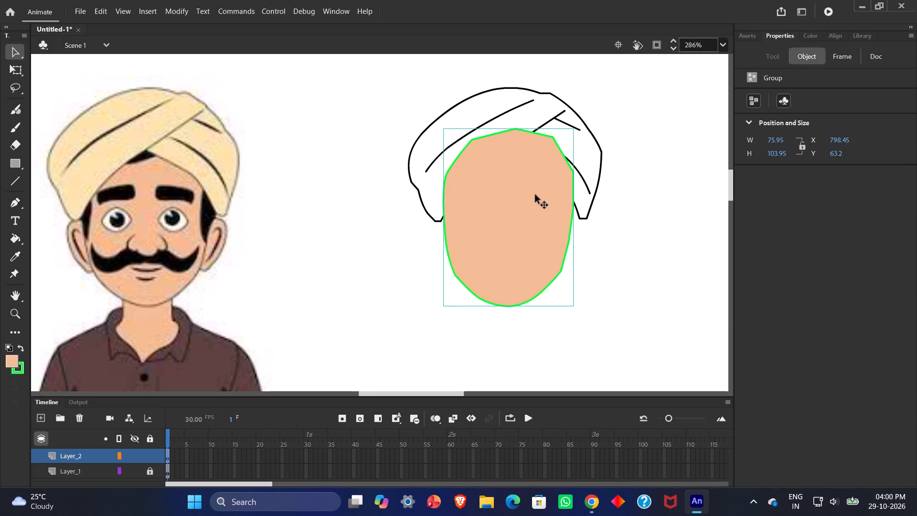
Nudge the head group to X 798.8 and send it one level backward, behind the turban.
key("Right")
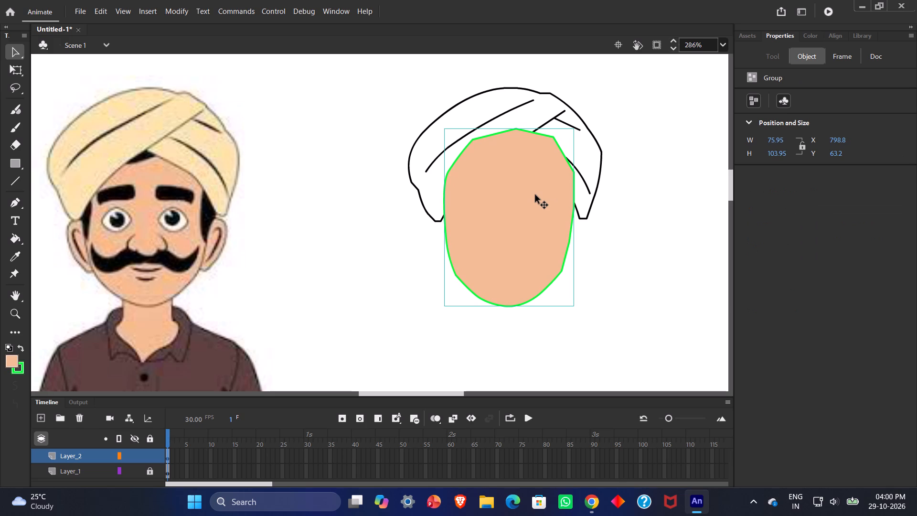
key("ctrl+Down")
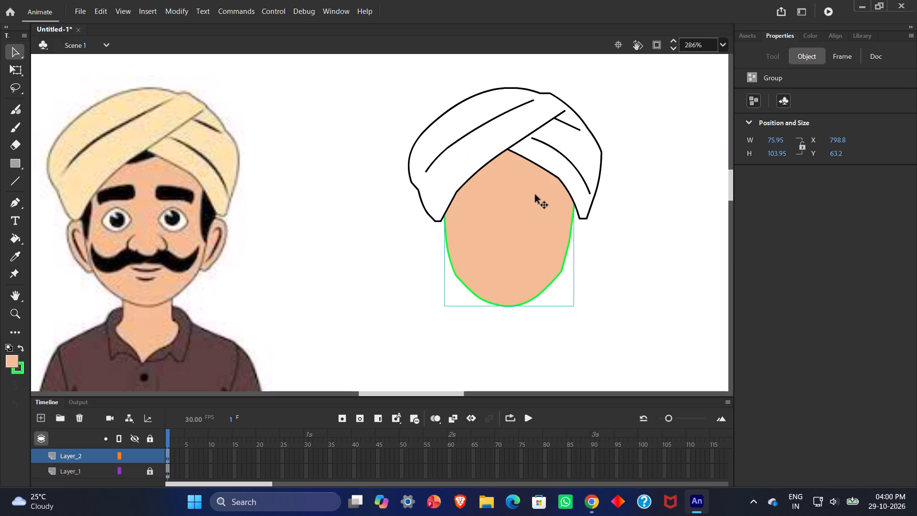
Centre the head group horizontally beneath the turban at X 799.85 and deselect it.
key("Right")
key("Right")
key("Right")
key("Right")
key("Right")
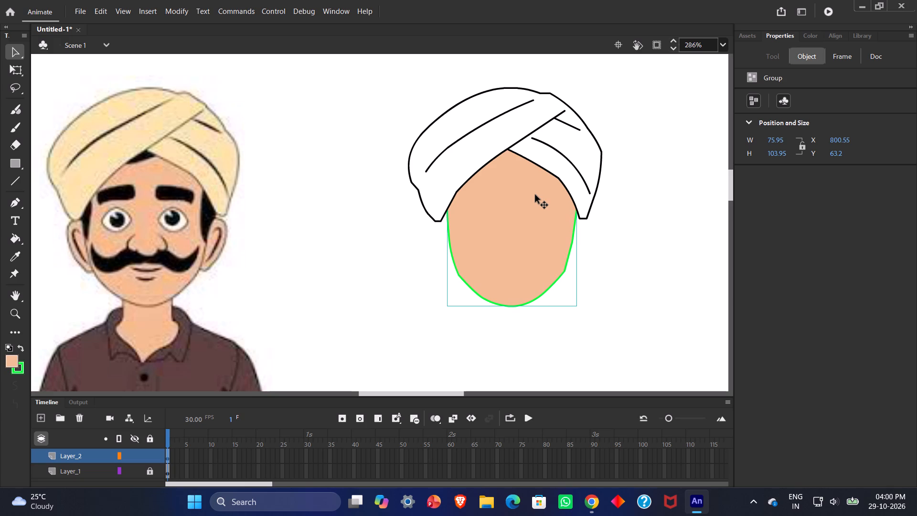
key("Left")
key("Left")
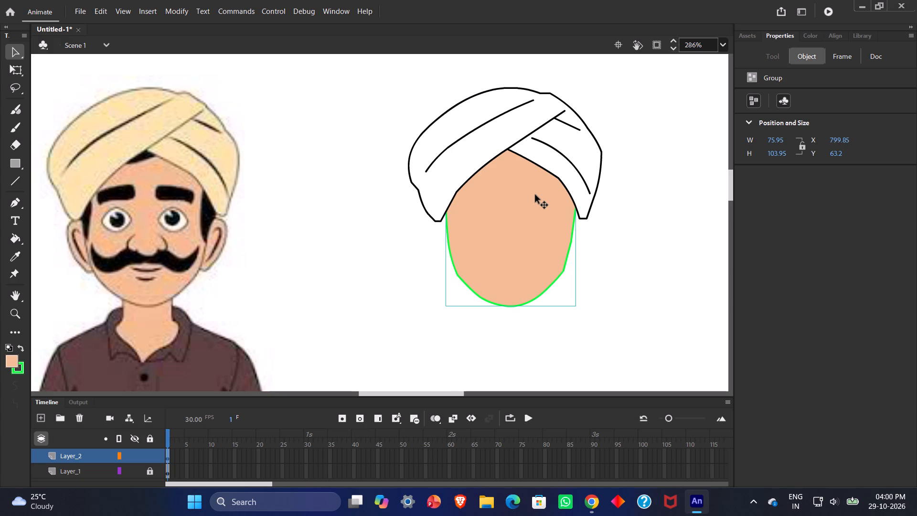
left_click(366, 236)
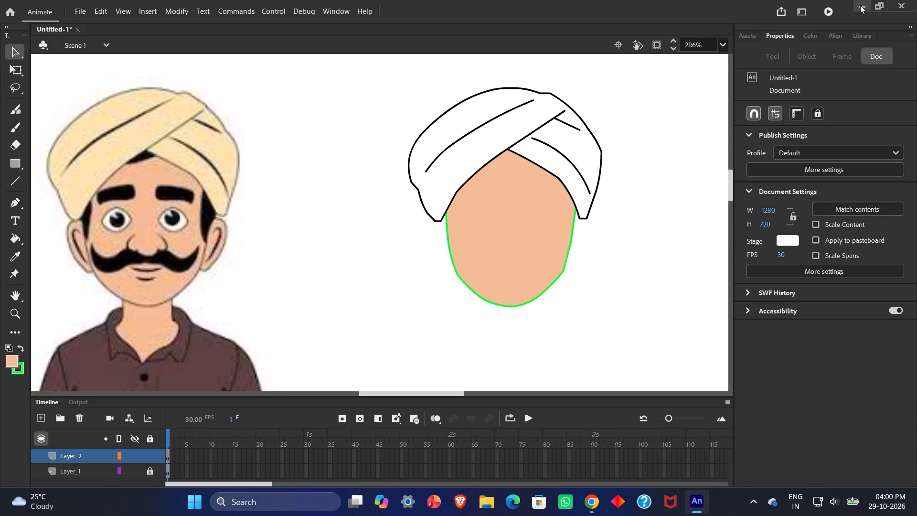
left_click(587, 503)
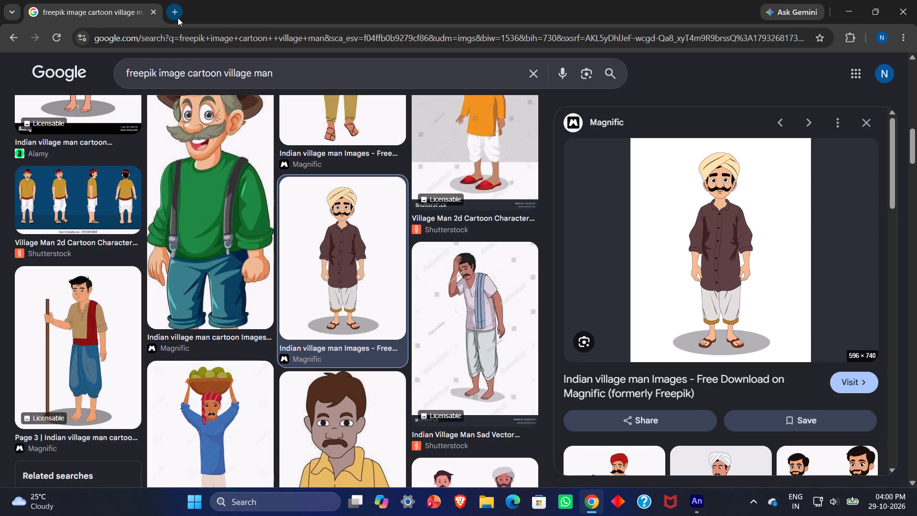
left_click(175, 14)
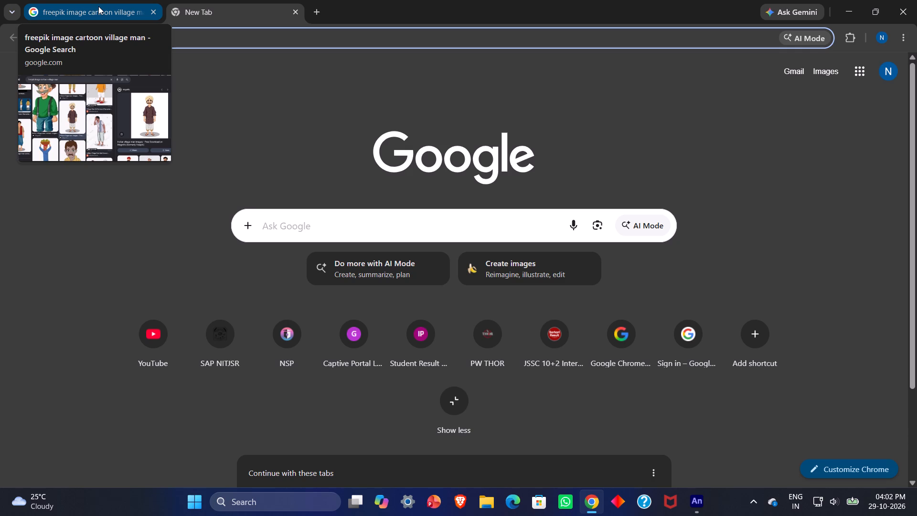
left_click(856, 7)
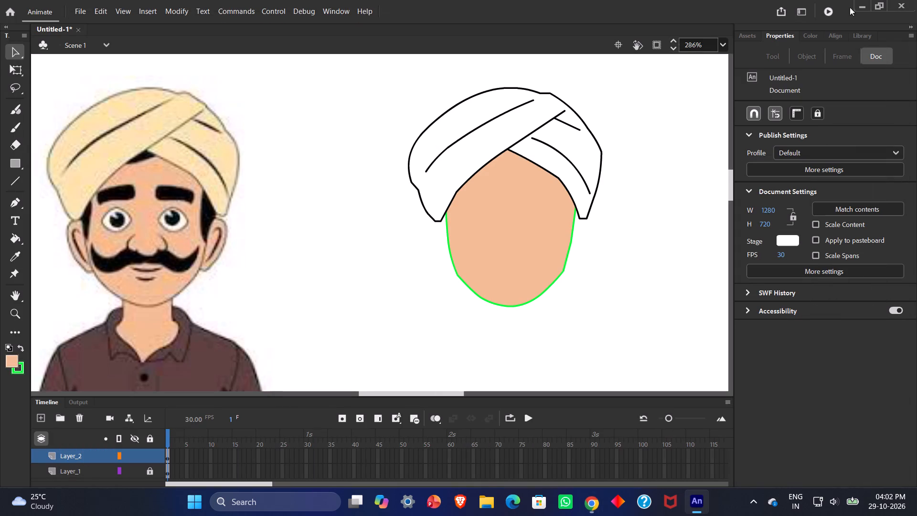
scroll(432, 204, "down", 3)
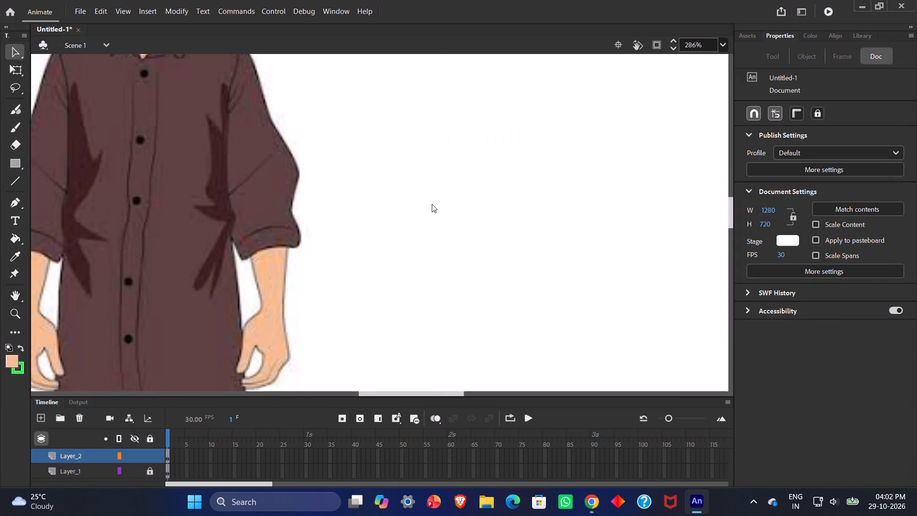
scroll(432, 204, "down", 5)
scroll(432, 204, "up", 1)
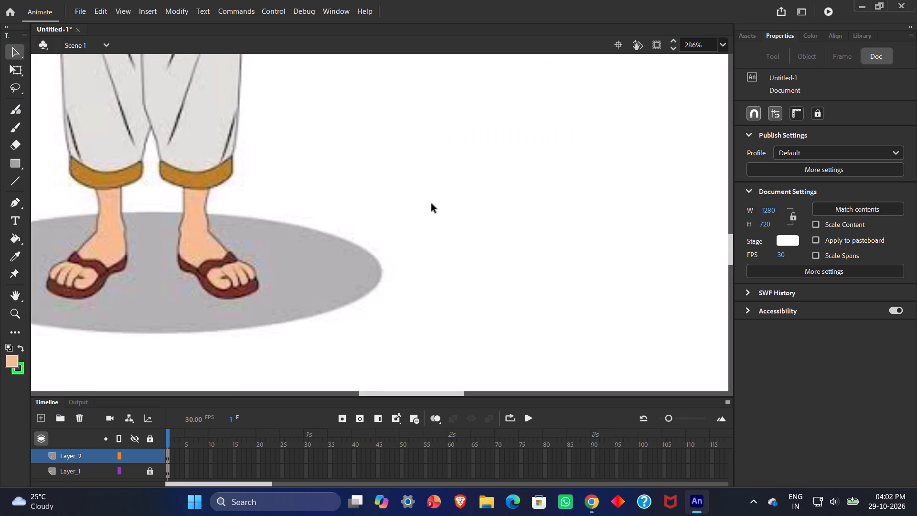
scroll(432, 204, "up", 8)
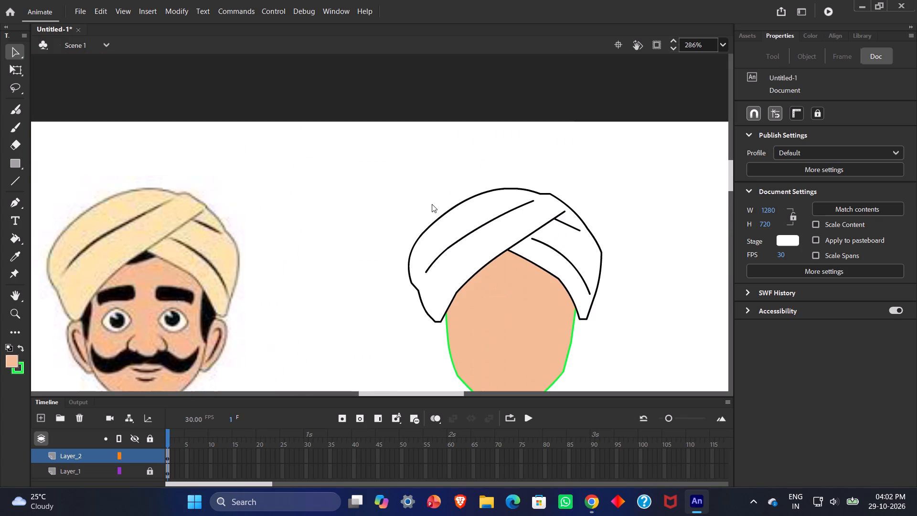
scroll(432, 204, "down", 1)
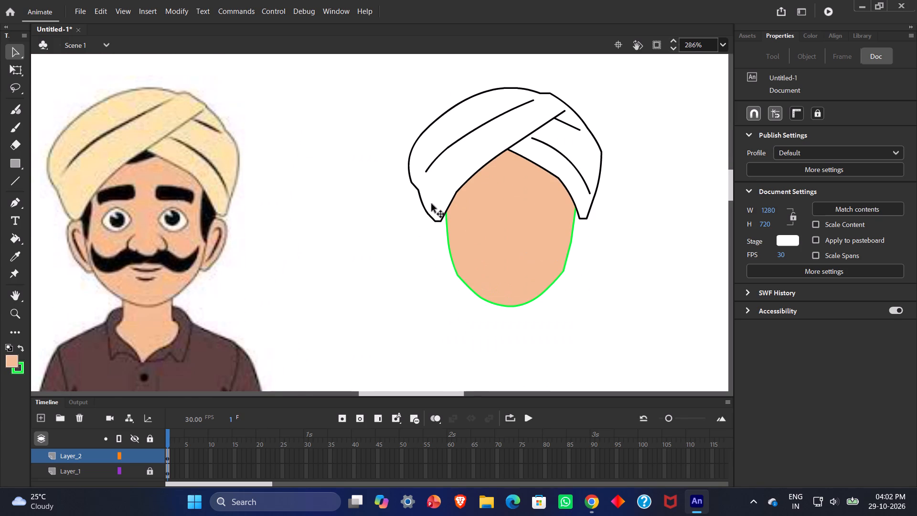
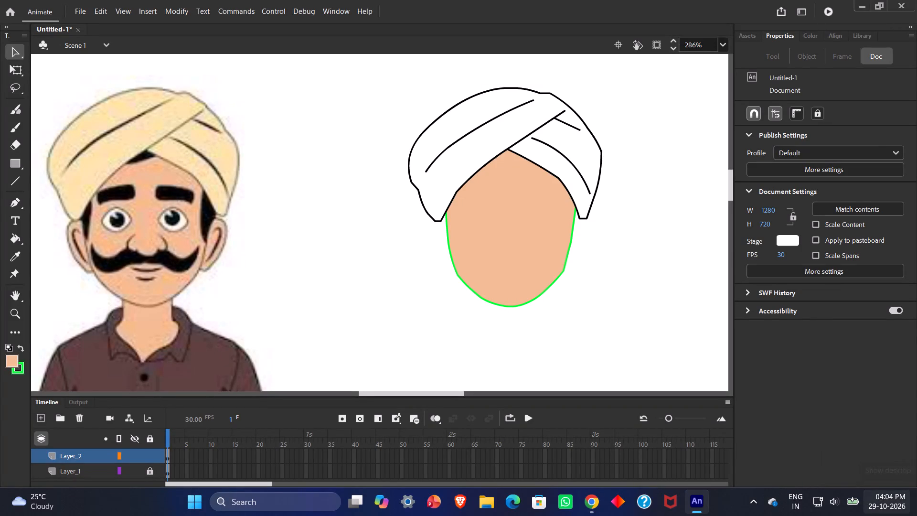
Lower the display brightness to a little over a third of its range in the Windows quick settings.
left_click(847, 503)
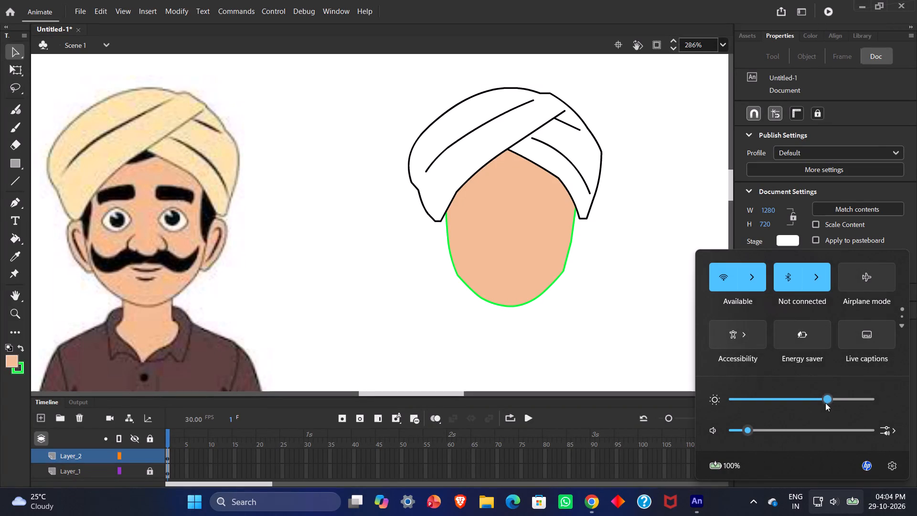
left_click_drag(829, 398, 771, 417)
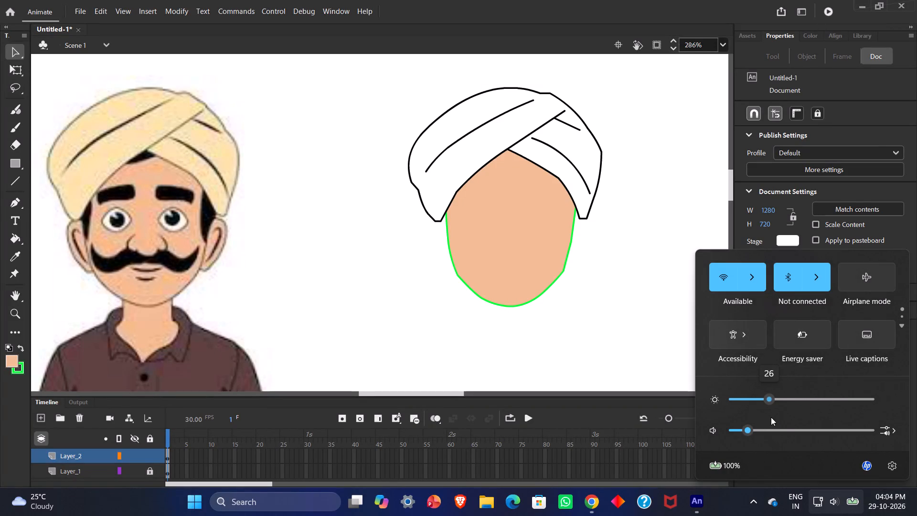
left_click_drag(771, 417, 783, 420)
left_click(834, 505)
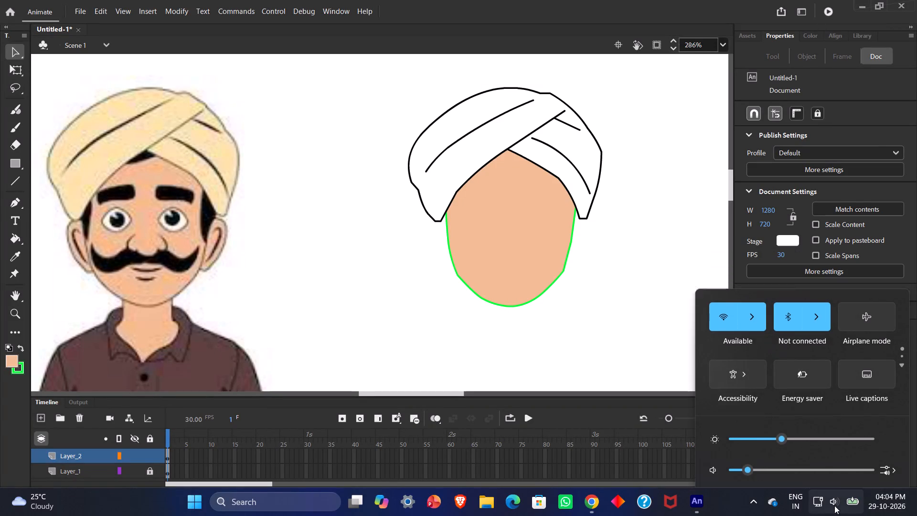
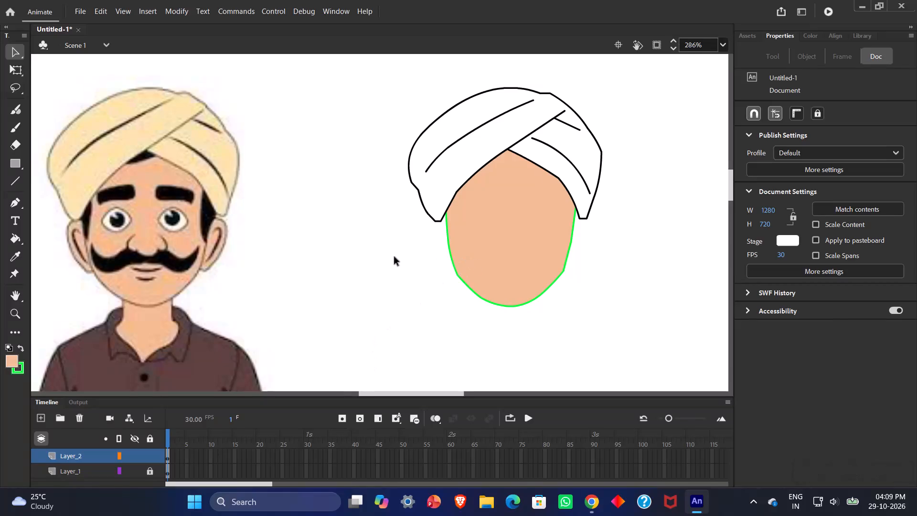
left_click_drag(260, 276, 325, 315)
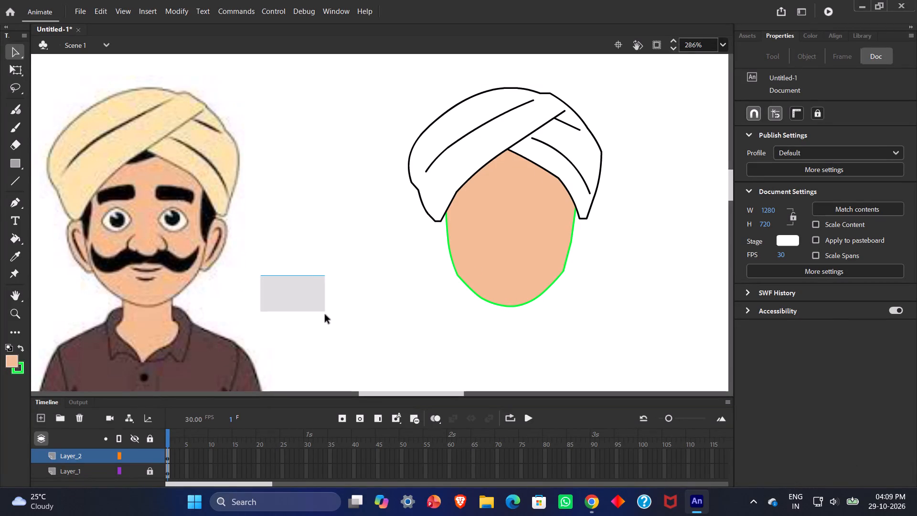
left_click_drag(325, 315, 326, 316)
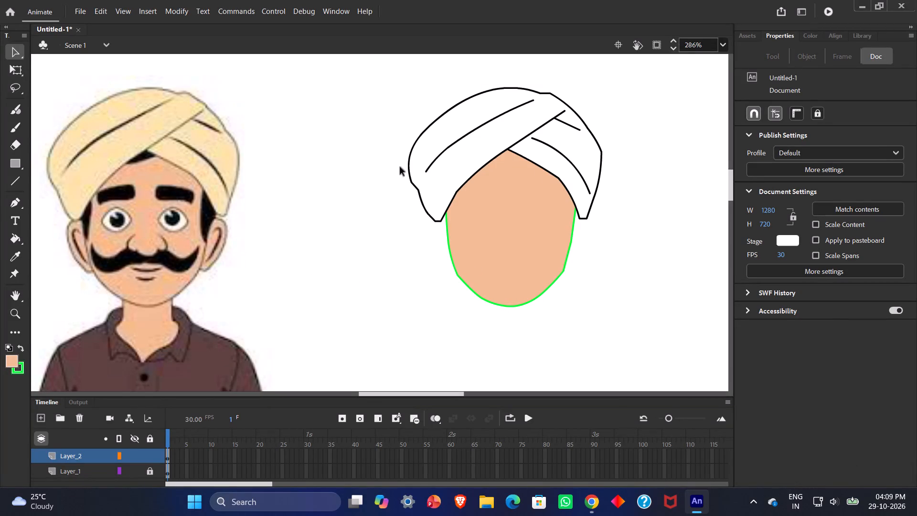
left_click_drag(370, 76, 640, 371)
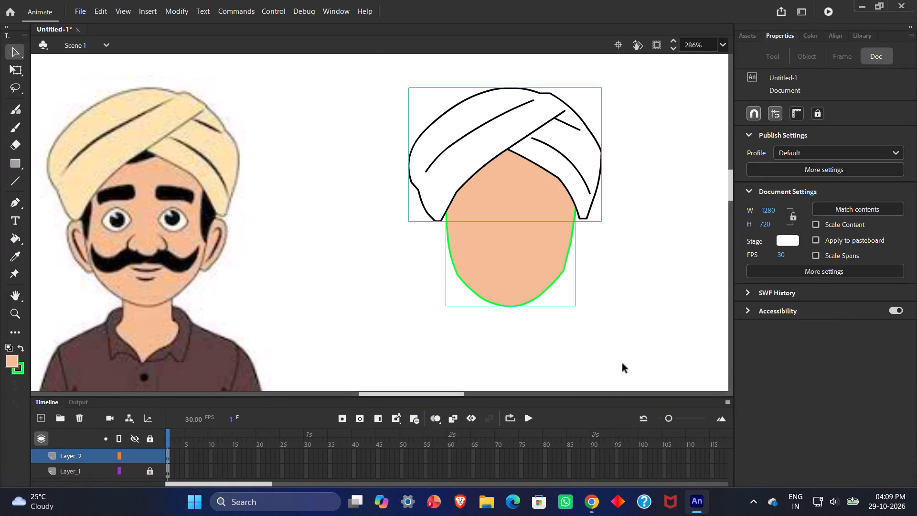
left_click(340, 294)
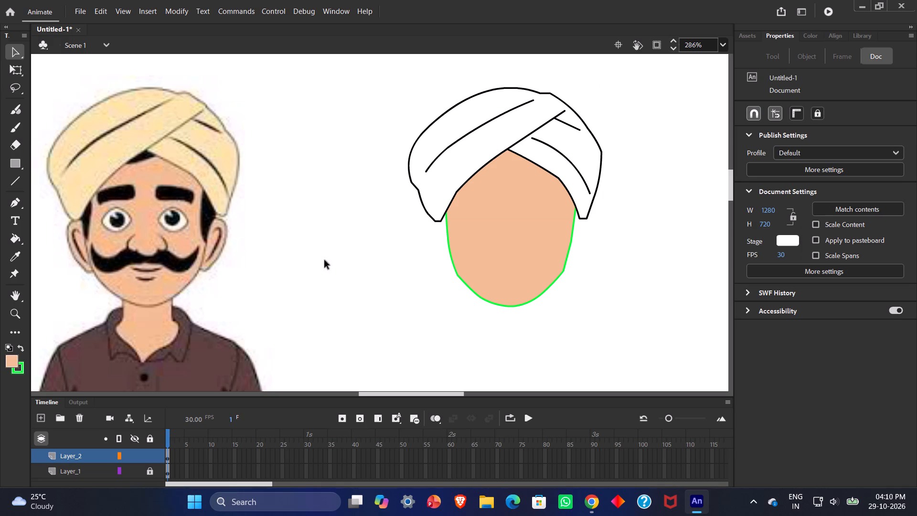
Save the document as an Animate Document named "1 character" in the Adobe Animate 2024 v24.0.10 folder inside Downloads.
left_click(80, 9)
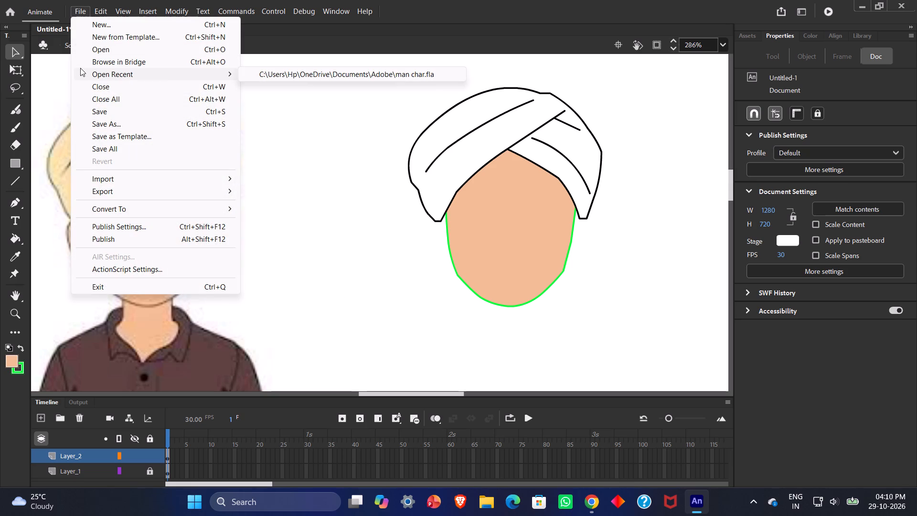
left_click(130, 126)
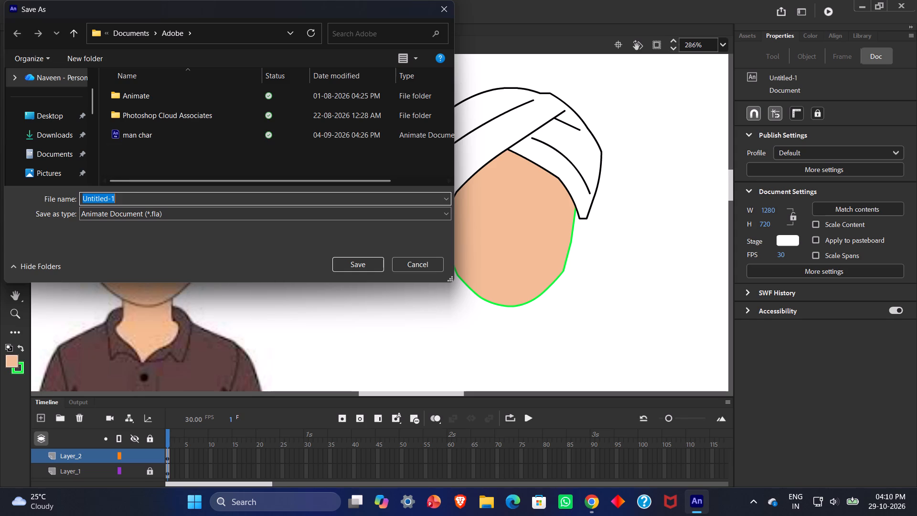
left_click(51, 133)
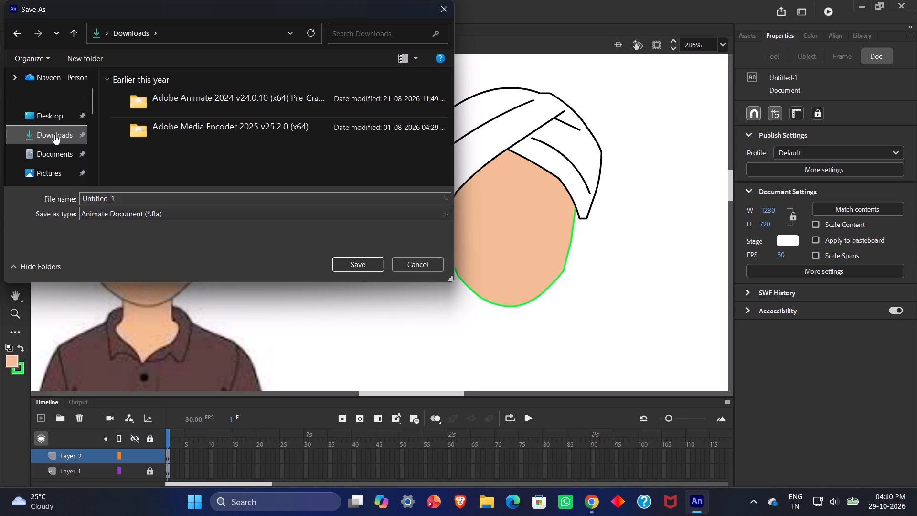
left_click(187, 99)
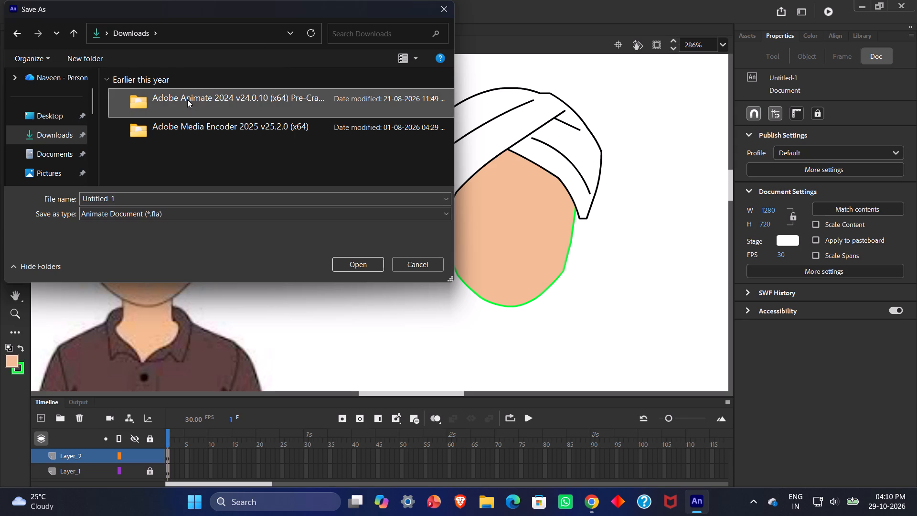
double_click(187, 99)
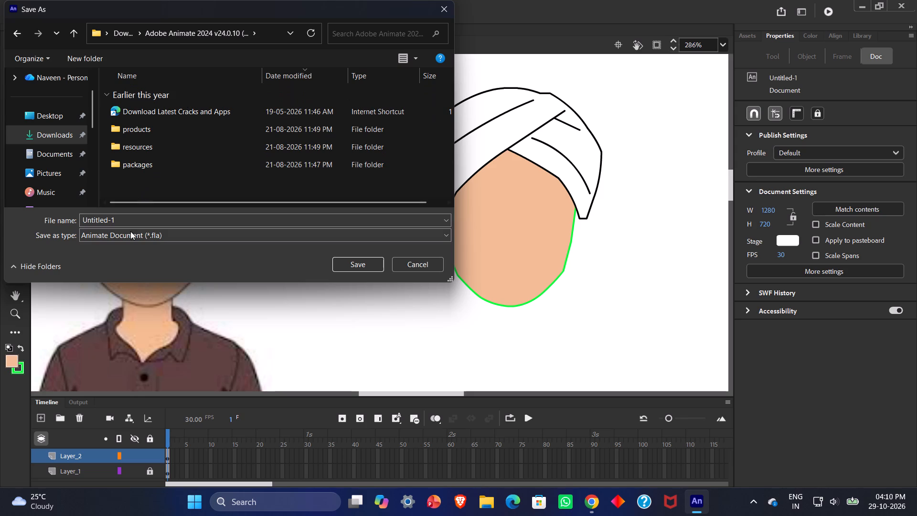
left_click(137, 220)
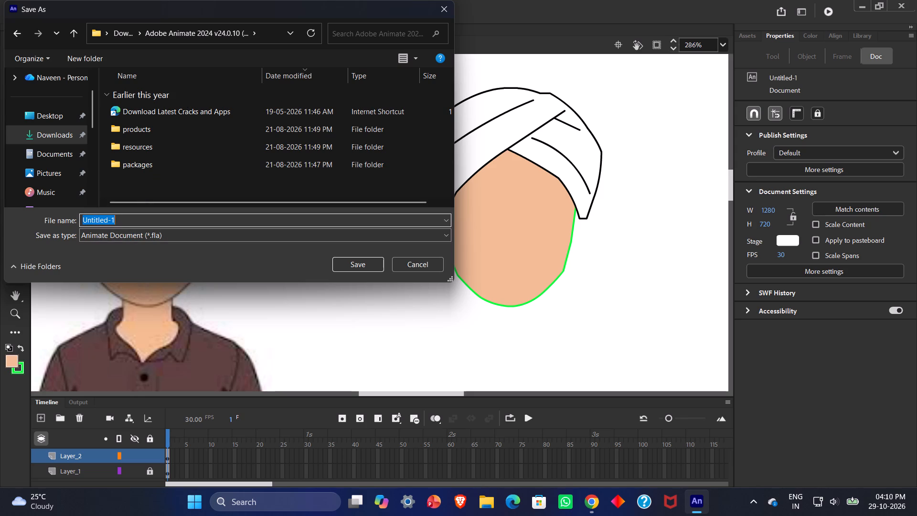
key("BackSpace")
key("BackSpace")
key("BackSpace")
key("BackSpace")
key("BackSpace")
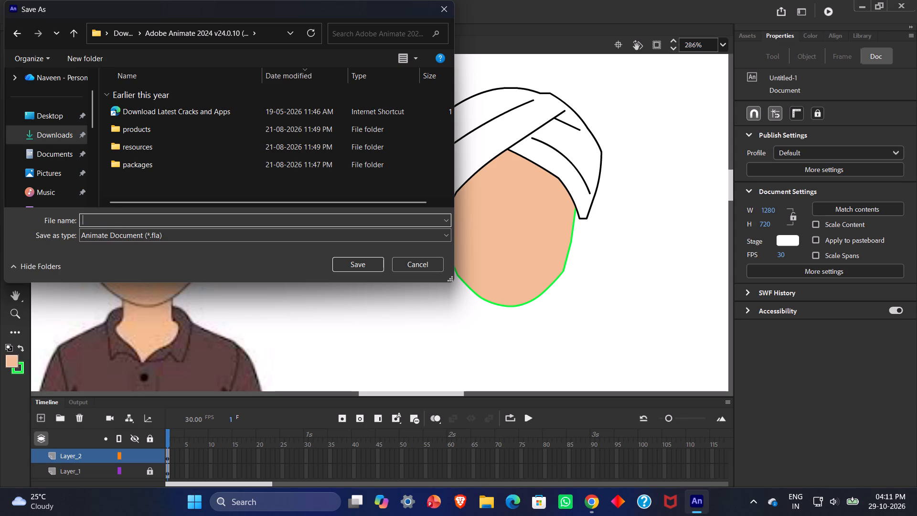
key("f")
key("BackSpace")
type("1 chara")
type("cy")
key("BackSpace")
type("ter")
left_click(351, 265)
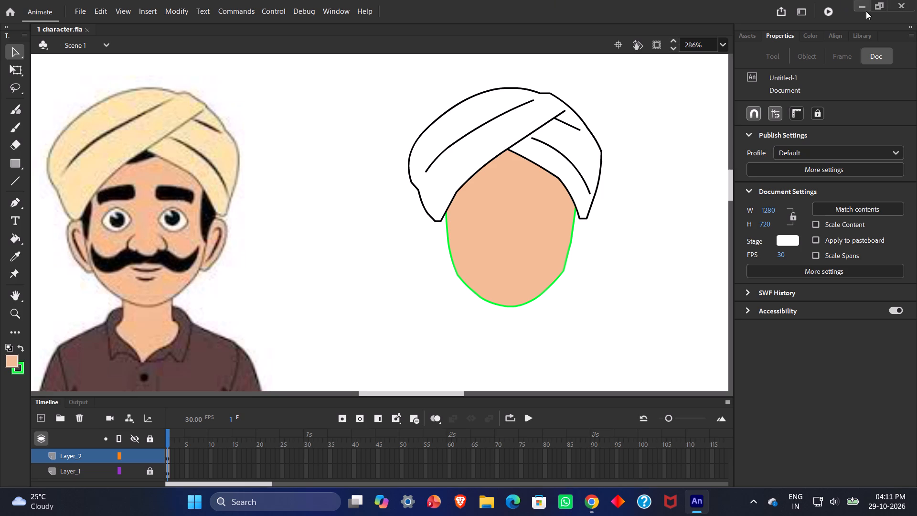
Switch to File Explorer, find the saved "1 character" file in the Adobe Animate 2024 folder under Downloads, and open it.
left_click(485, 506)
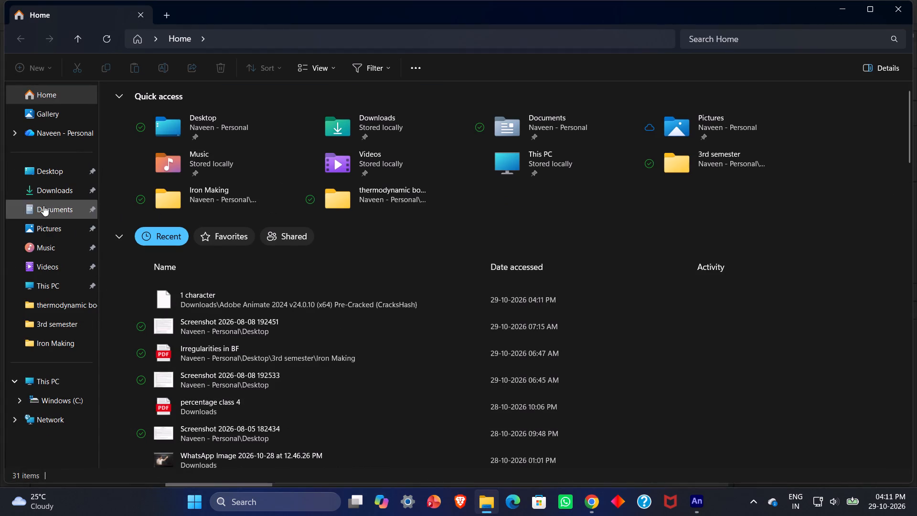
double_click(55, 192)
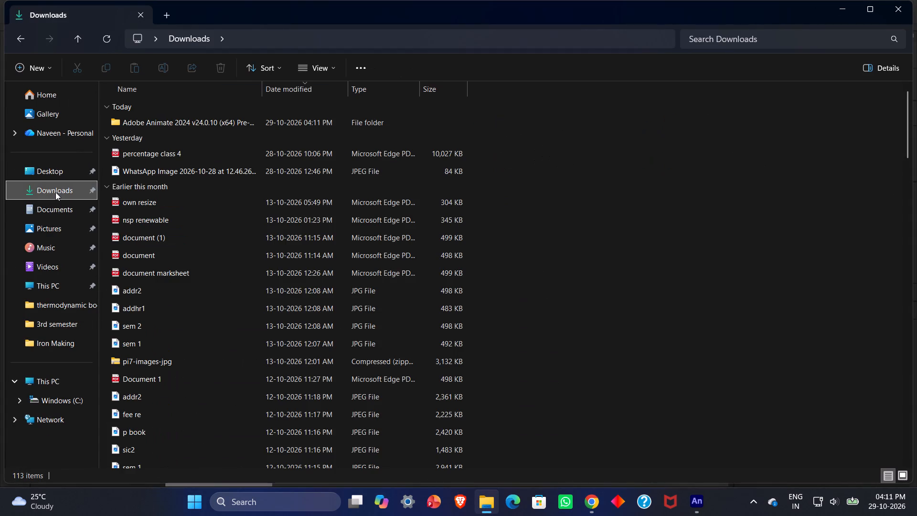
double_click(230, 121)
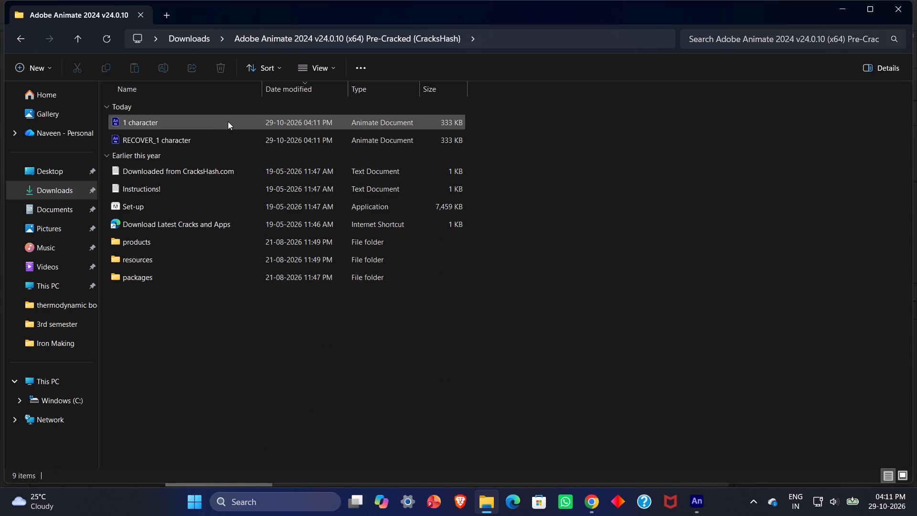
double_click(220, 125)
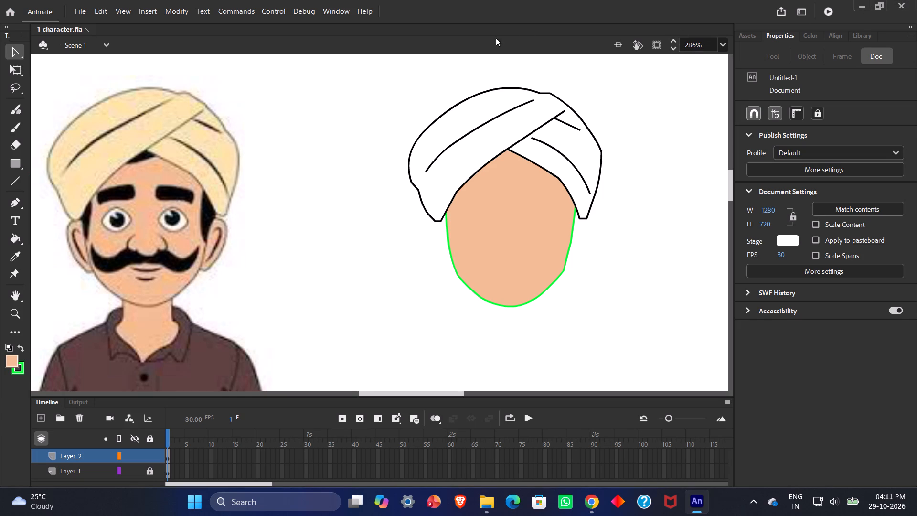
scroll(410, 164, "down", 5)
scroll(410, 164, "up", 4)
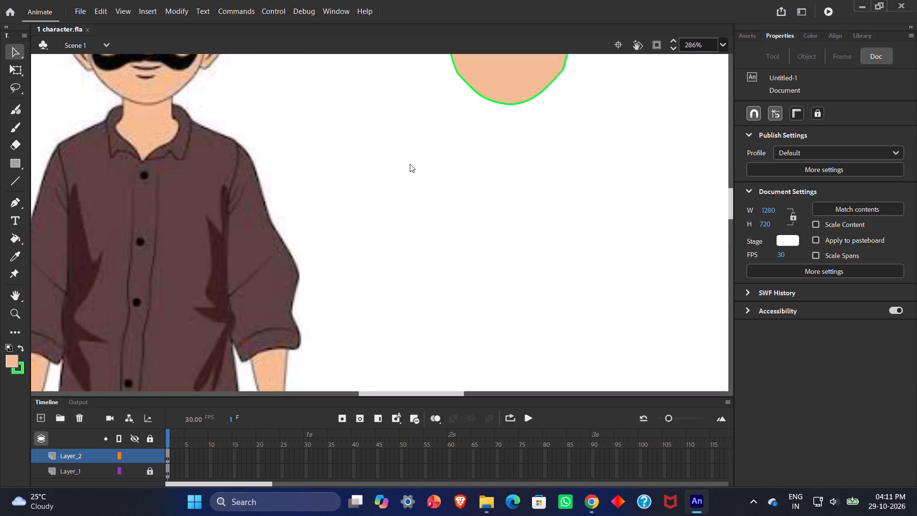
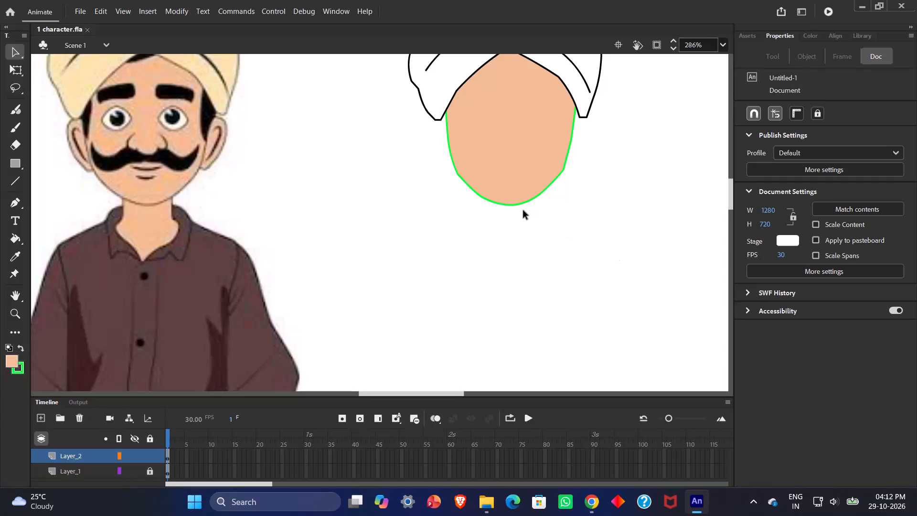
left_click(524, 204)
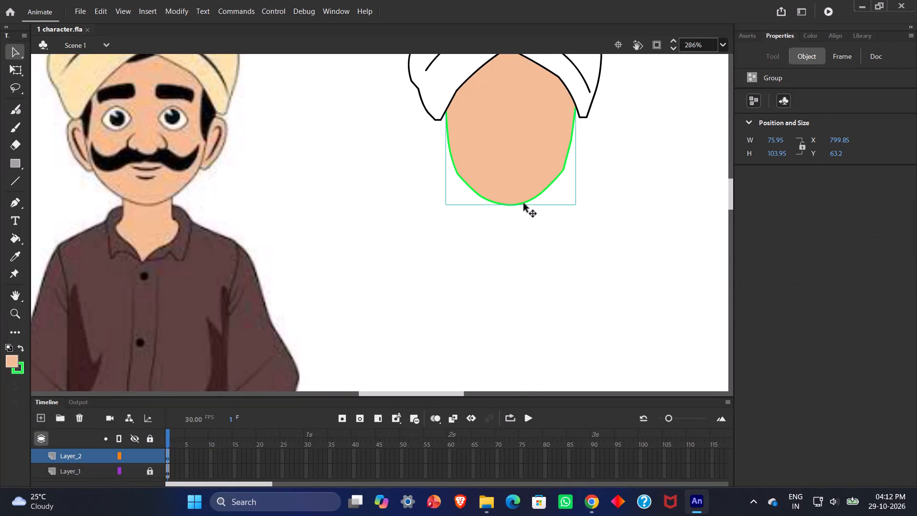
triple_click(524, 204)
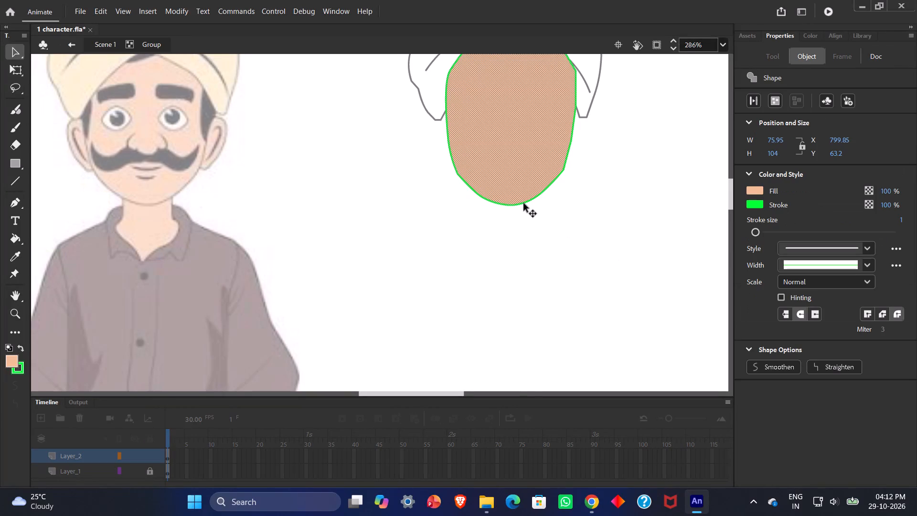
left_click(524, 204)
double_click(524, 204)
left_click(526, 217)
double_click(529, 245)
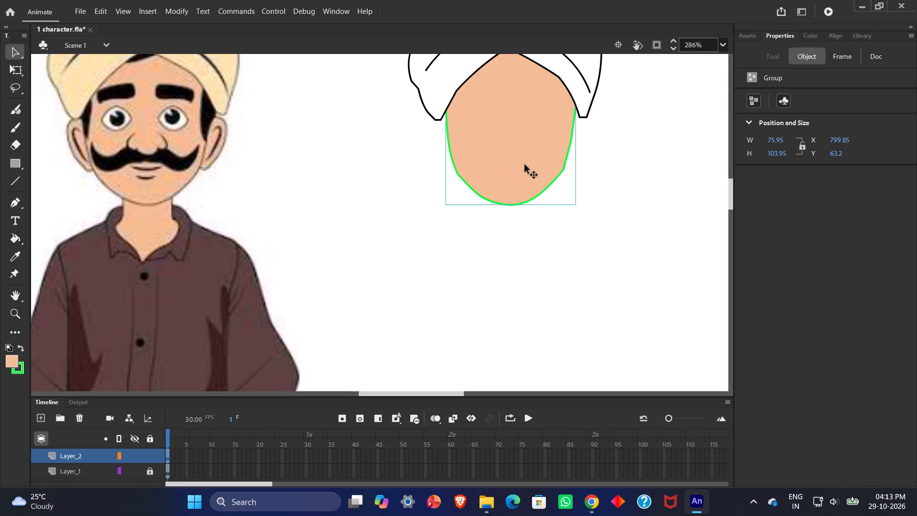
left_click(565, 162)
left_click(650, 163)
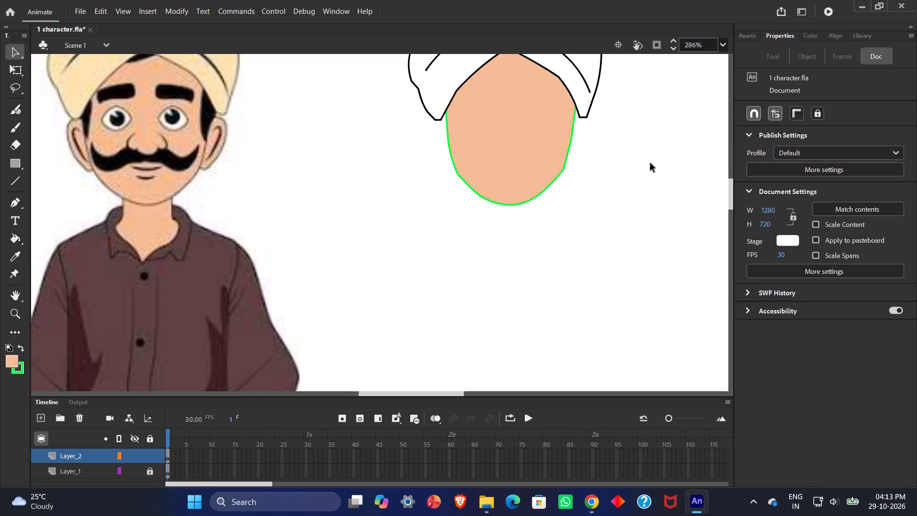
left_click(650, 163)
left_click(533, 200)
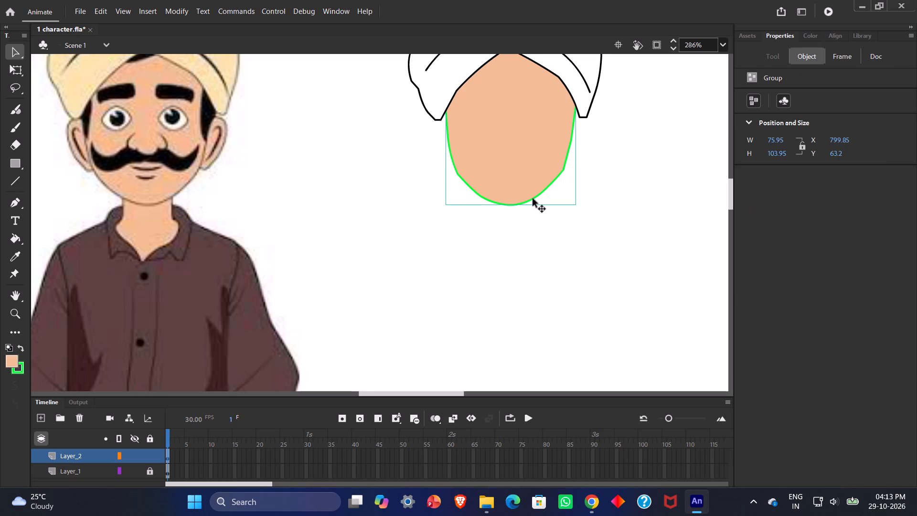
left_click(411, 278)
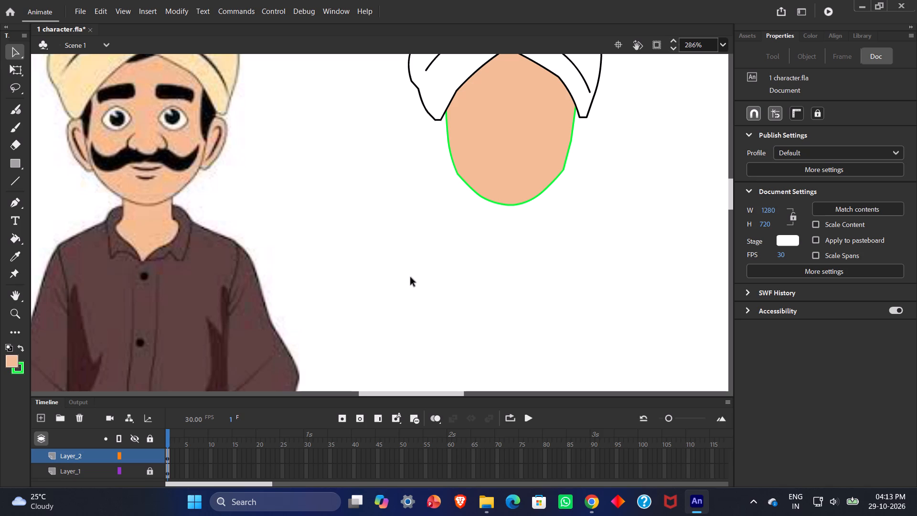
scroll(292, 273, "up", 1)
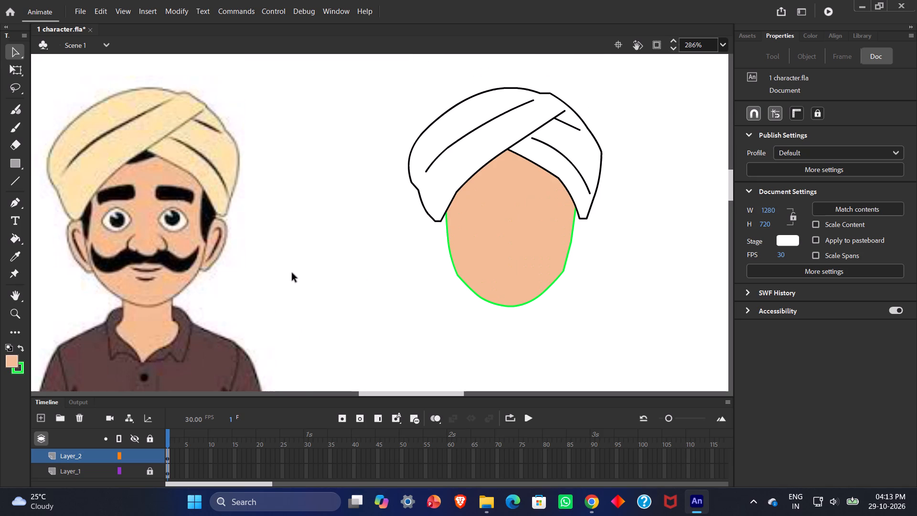
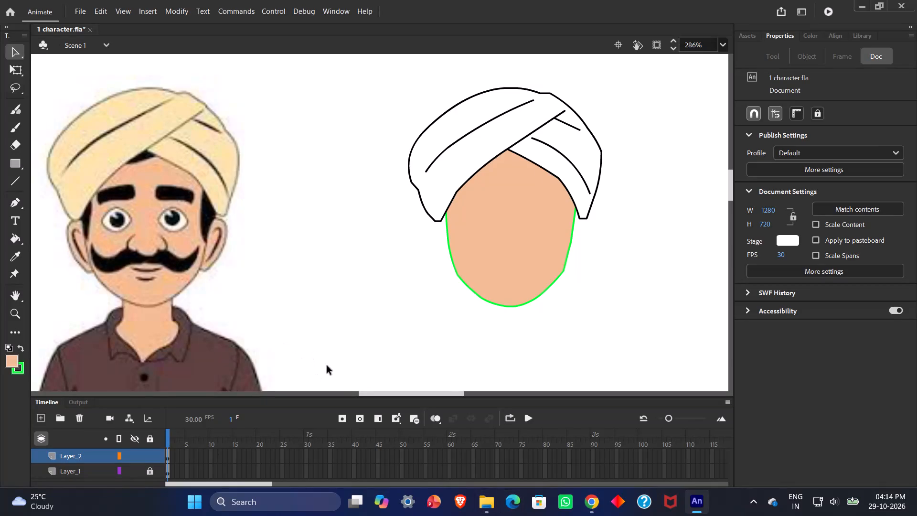
Draw a straight green size-1 line with the Line tool along the lower edge of the reference man's left-hand eyebrow.
left_click(343, 393)
left_click_drag(348, 391, 359, 395)
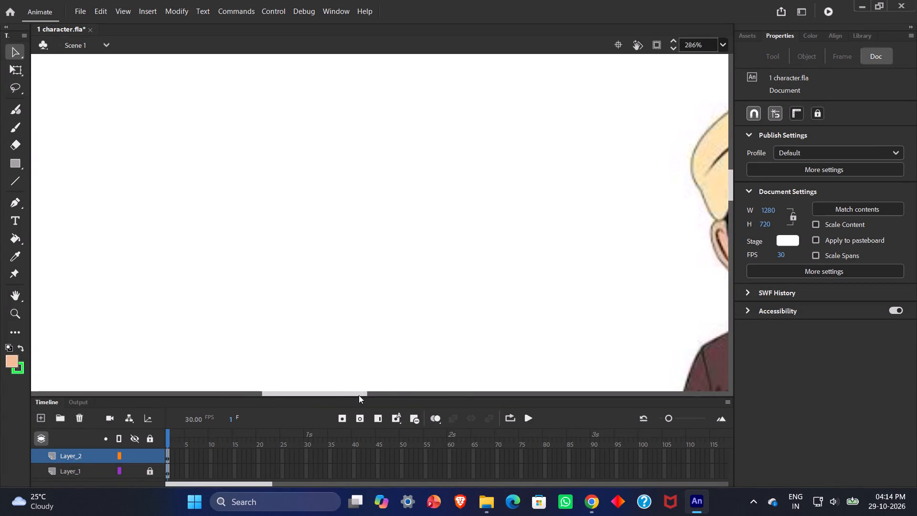
left_click_drag(359, 395, 418, 397)
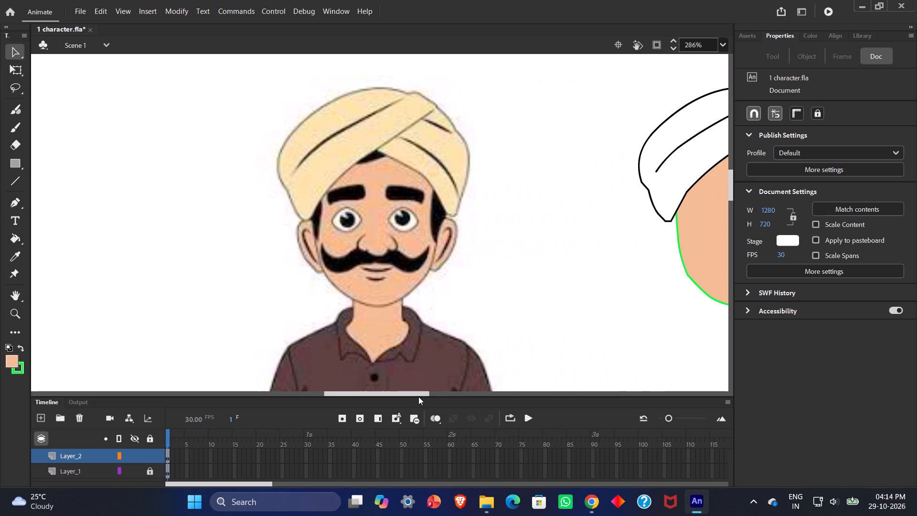
left_click(16, 186)
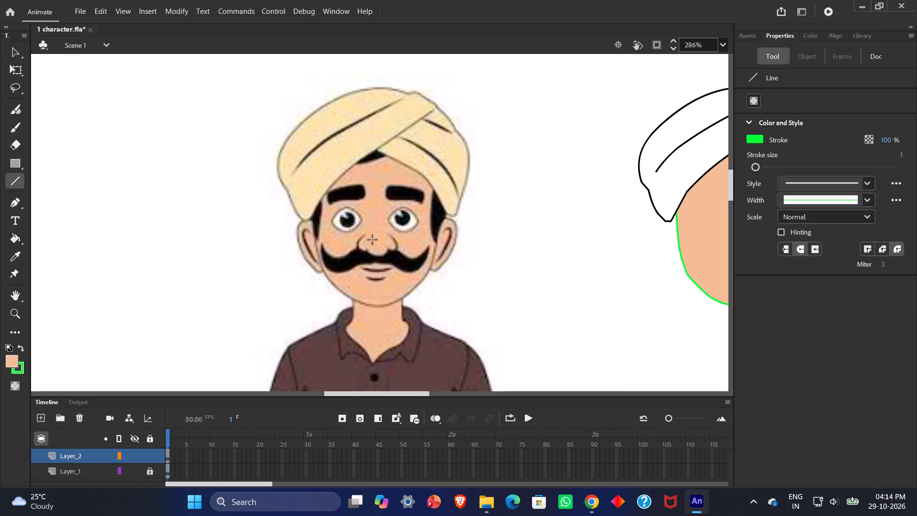
left_click(674, 37)
left_click(674, 40)
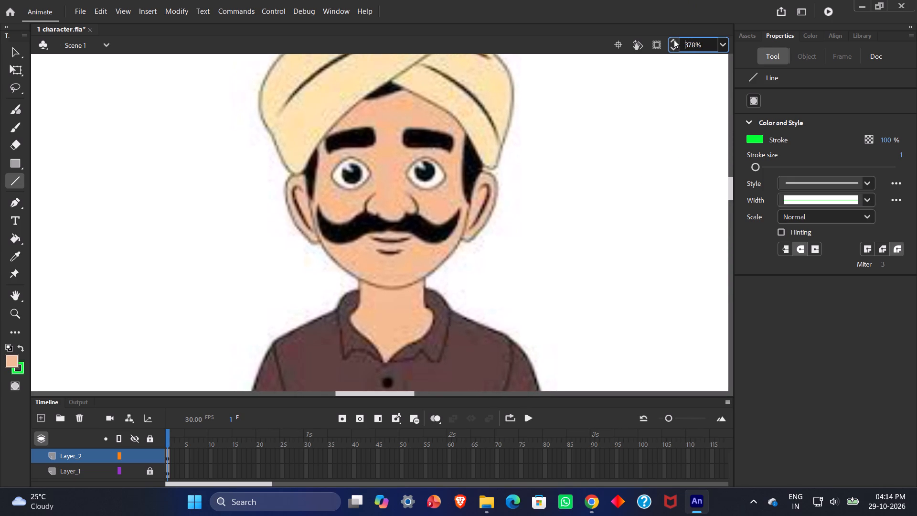
left_click(756, 138)
left_click(756, 138)
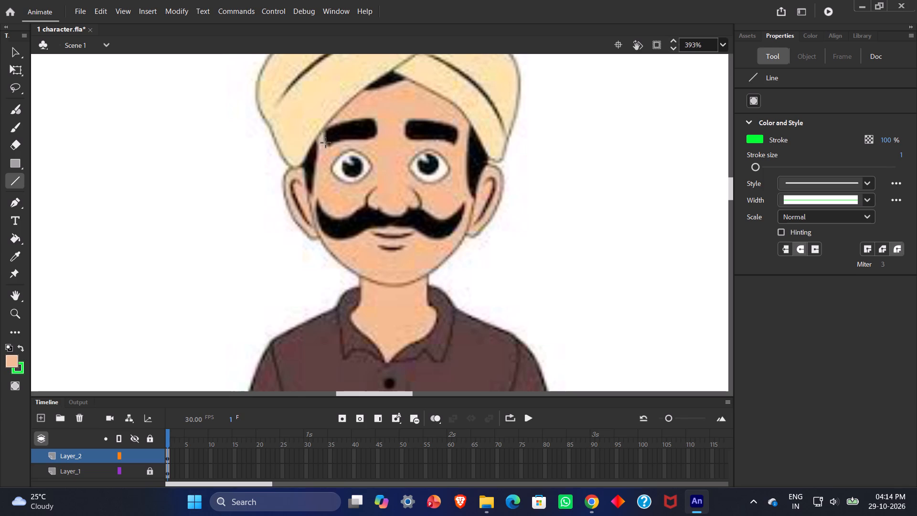
left_click_drag(328, 145, 345, 142)
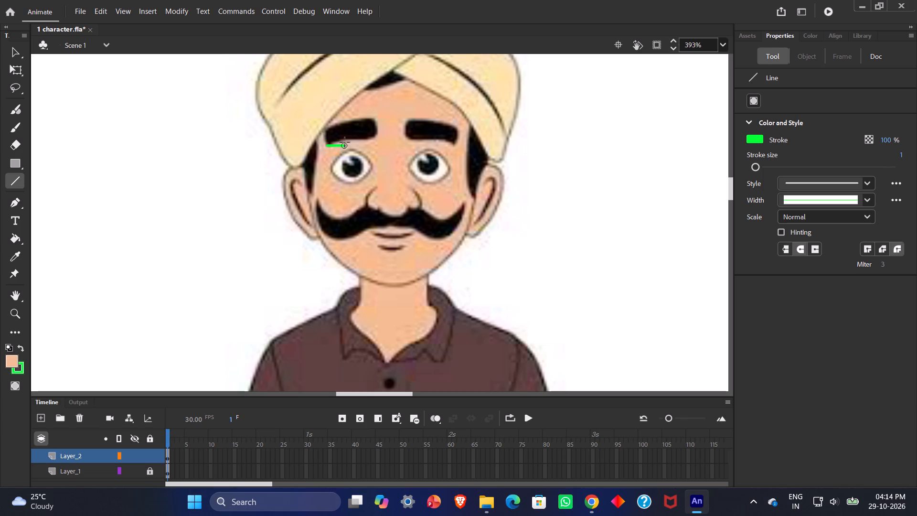
left_click_drag(345, 142, 379, 136)
Pull a corner out of the green line to the eyebrow's upper outer end, forming the outline's short outer side.
left_click(340, 145, "ctrl")
left_click(18, 69)
left_click(16, 53)
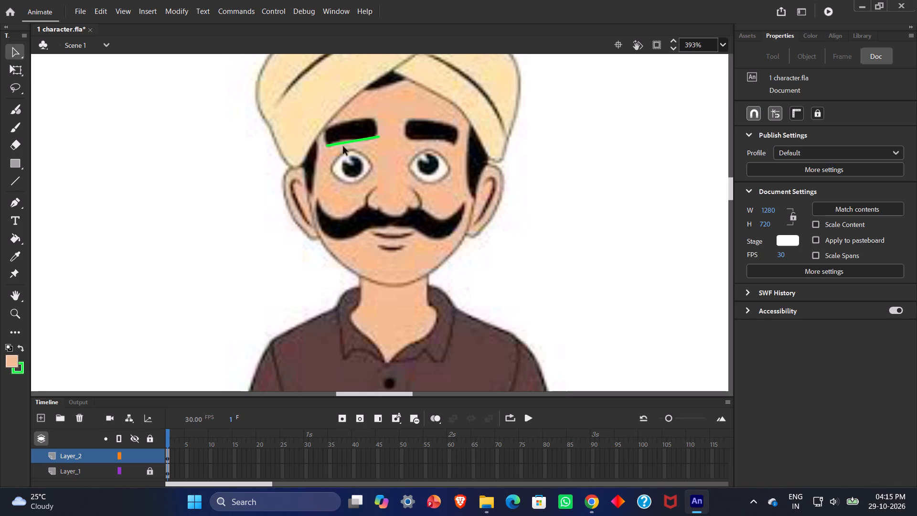
left_click_drag(338, 144, 331, 134, "ctrl")
left_click_drag(331, 134, 327, 129, "ctrl")
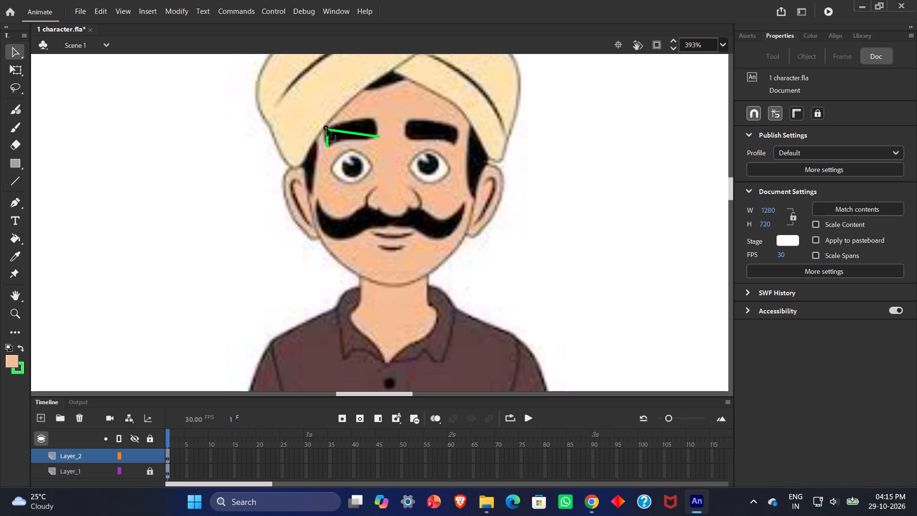
left_click_drag(327, 129, 324, 130, "ctrl")
left_click_drag(324, 130, 321, 130, "ctrl")
left_click_drag(321, 130, 322, 130, "ctrl")
left_click_drag(322, 130, 321, 129, "ctrl")
left_click_drag(321, 129, 322, 129, "ctrl")
Pull out the eyebrow outline's upper inner corner, adjust its upper outer corner, and bow the top edge to match the reference.
left_click_drag(363, 134, 374, 119, "ctrl")
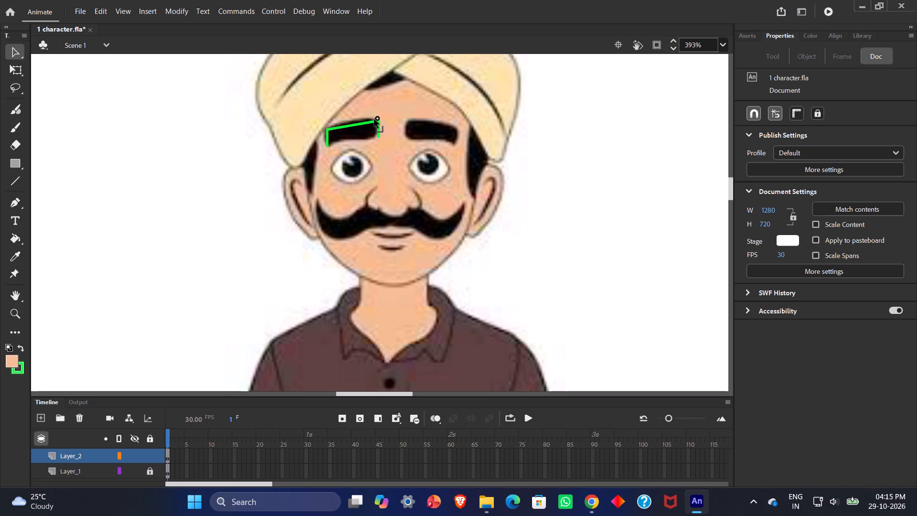
left_click_drag(374, 119, 373, 119, "ctrl")
left_click_drag(328, 130, 324, 130, "ctrl")
left_click_drag(324, 130, 325, 130, "ctrl")
left_click_drag(325, 130, 324, 130, "ctrl")
left_click_drag(324, 130, 324, 128, "ctrl")
left_click_drag(352, 125, 349, 121)
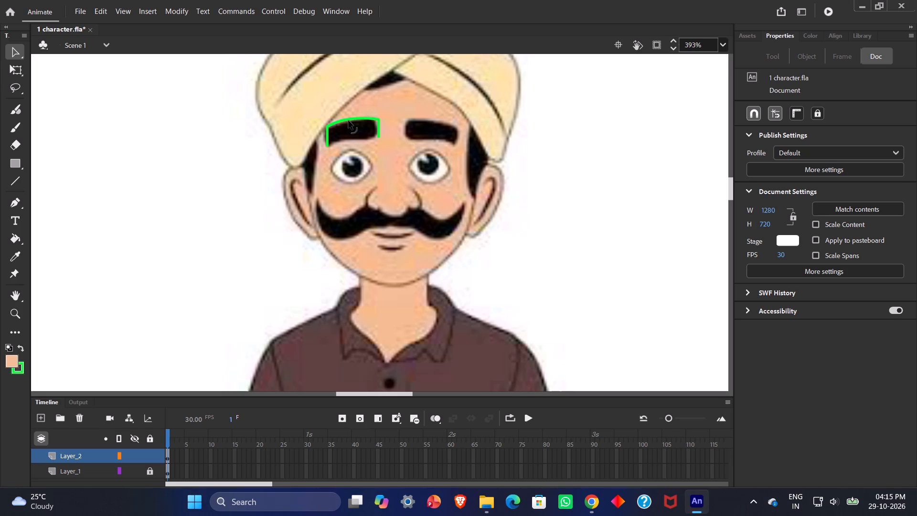
left_click_drag(349, 121, 347, 121)
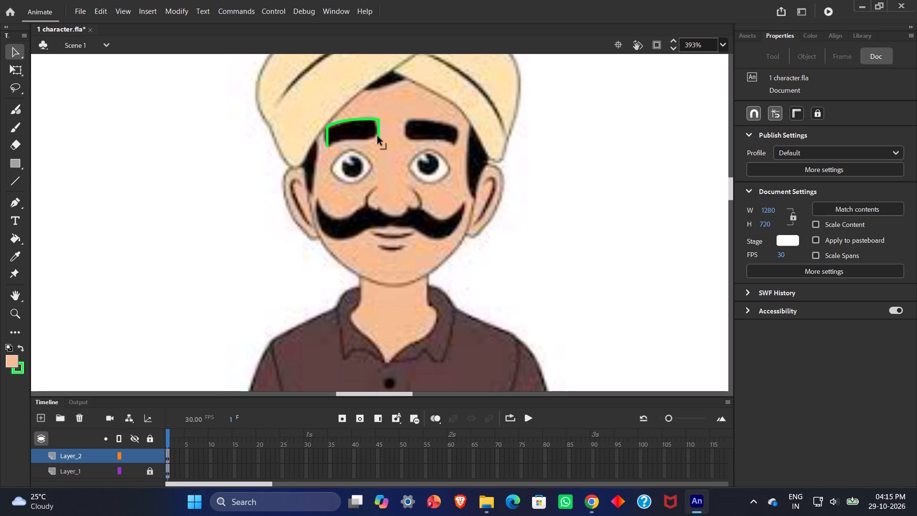
Close the left-hand eyebrow outline with a lower edge joined at the outer bottom corner, and curve that edge upward.
left_click(378, 137)
left_click(378, 137)
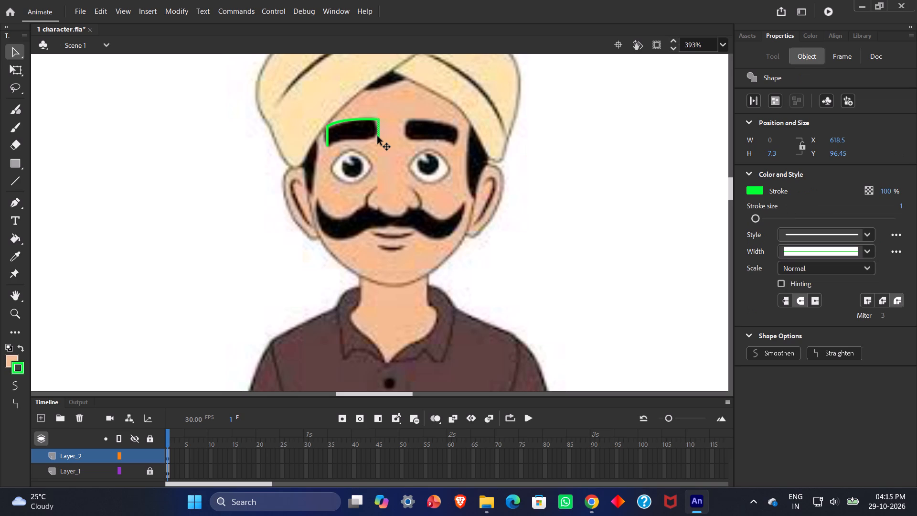
left_click(378, 137)
left_click(373, 151)
left_click_drag(378, 137, 341, 145)
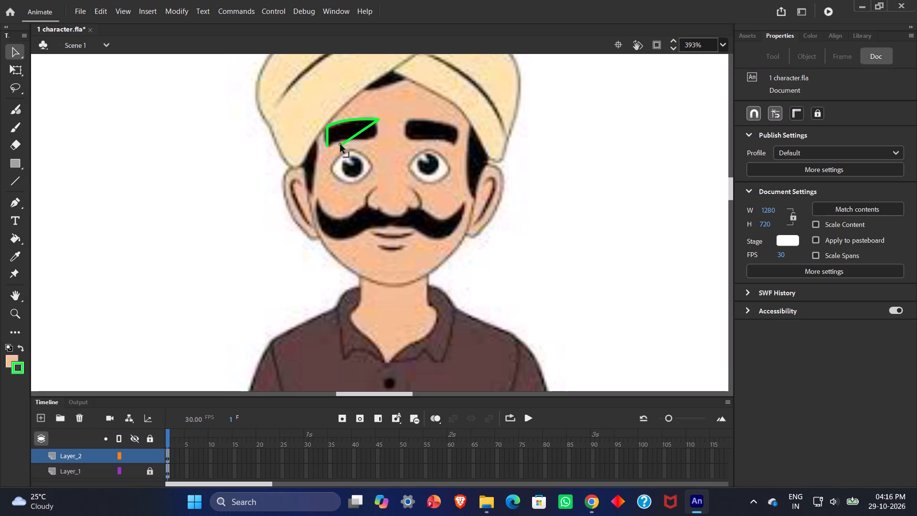
left_click_drag(341, 145, 340, 144)
left_click_drag(363, 129, 368, 137, "ctrl")
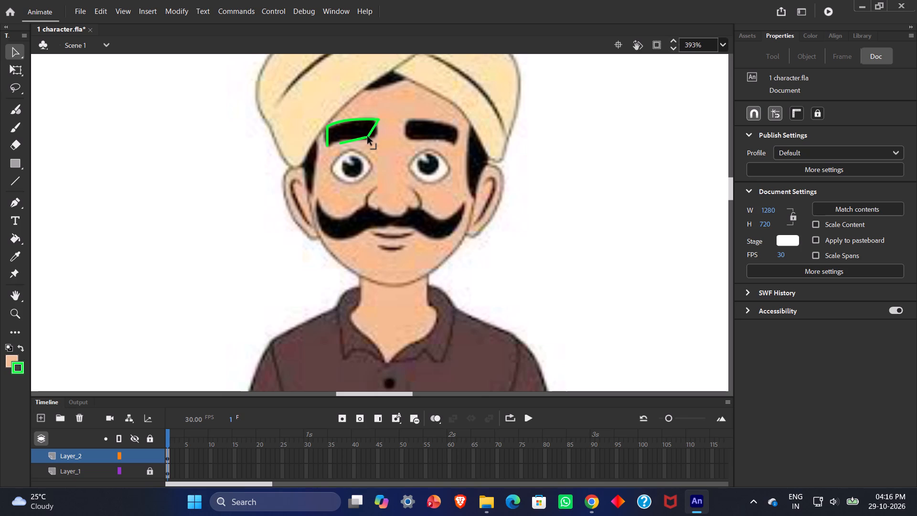
left_click_drag(368, 137, 373, 141, "ctrl")
left_click_drag(373, 141, 373, 137, "ctrl")
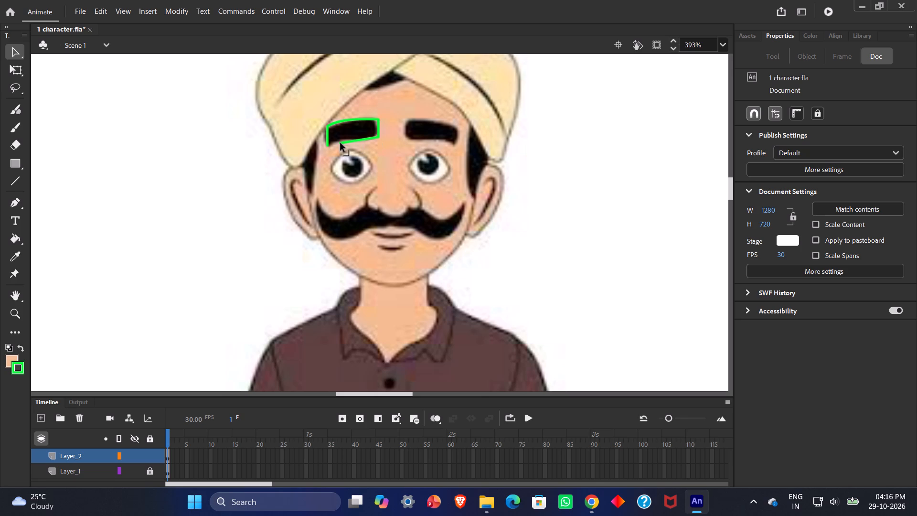
left_click_drag(341, 142, 332, 145)
left_click_drag(346, 142, 343, 138)
Draw a straight green line along the lower edge of the right-hand eyebrow, undoing the extra short stroke at its inner end.
left_click(673, 39)
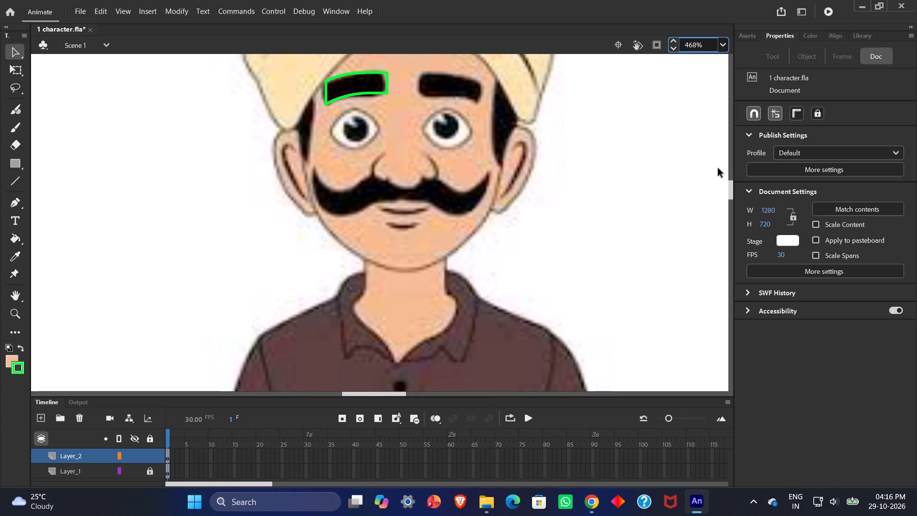
left_click_drag(730, 190, 735, 184)
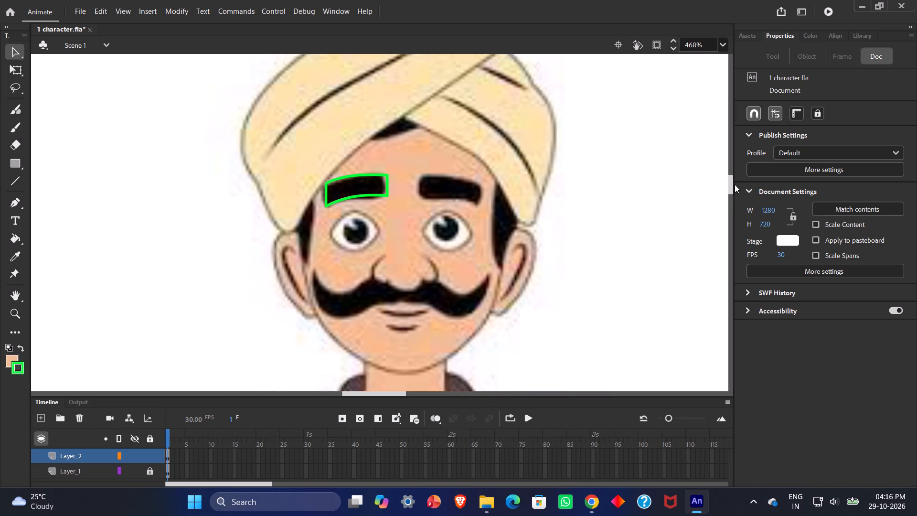
left_click_drag(735, 184, 735, 184)
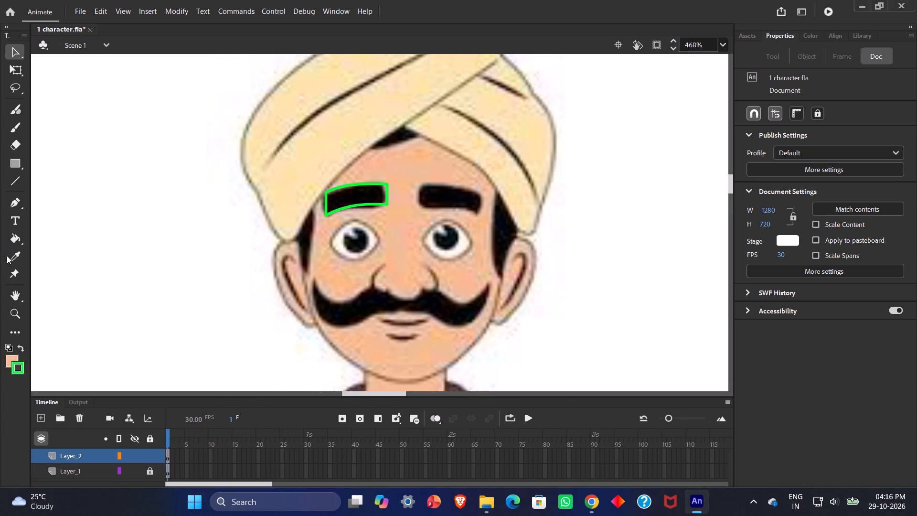
left_click(13, 177)
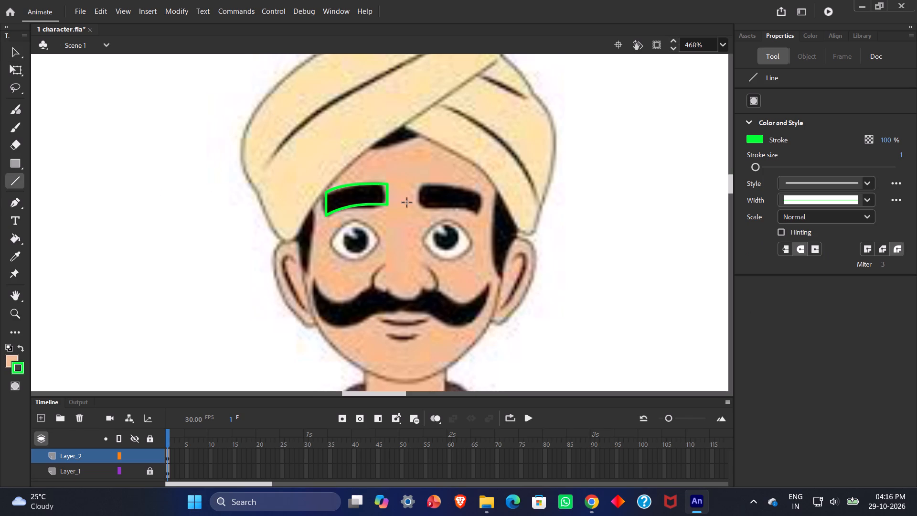
left_click_drag(419, 204, 471, 206)
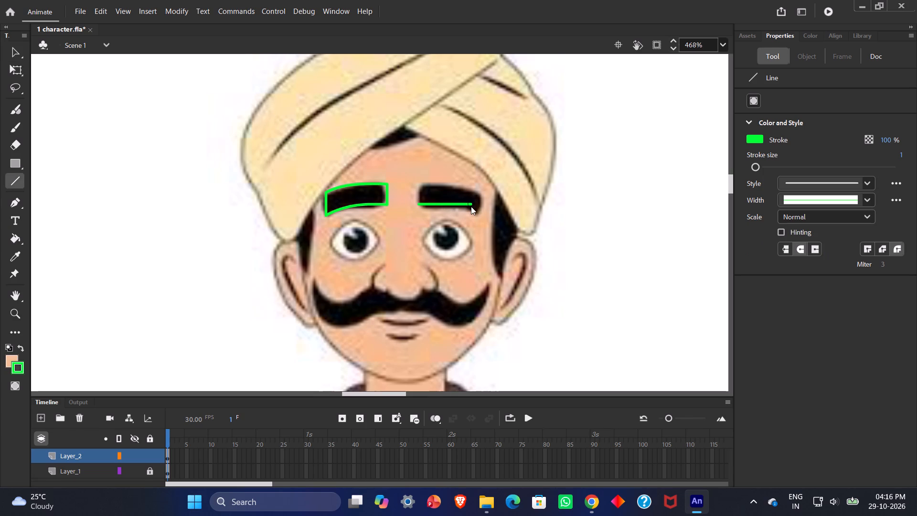
left_click_drag(471, 206, 493, 210)
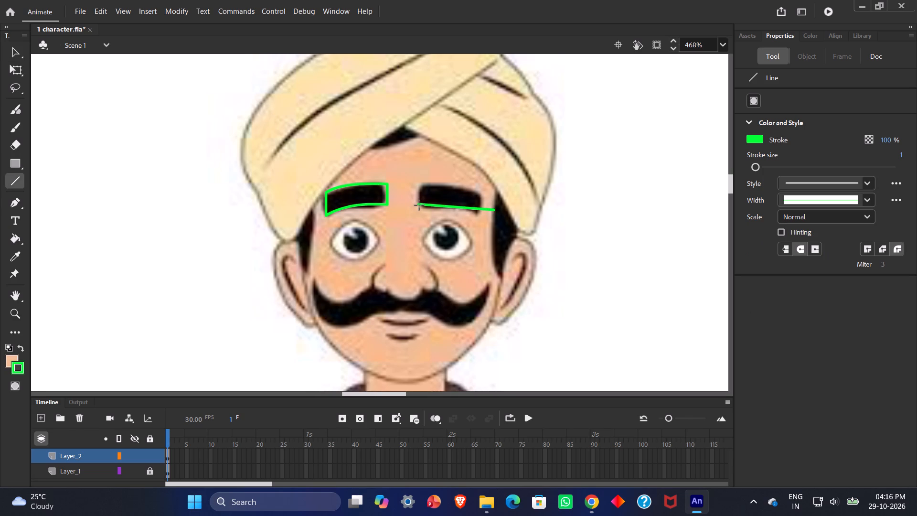
left_click_drag(419, 205, 423, 213)
key("ctrl+z")
Minimize the Adobe Animate window and the File Explorer window behind it to reach the desktop.
left_click(858, 0)
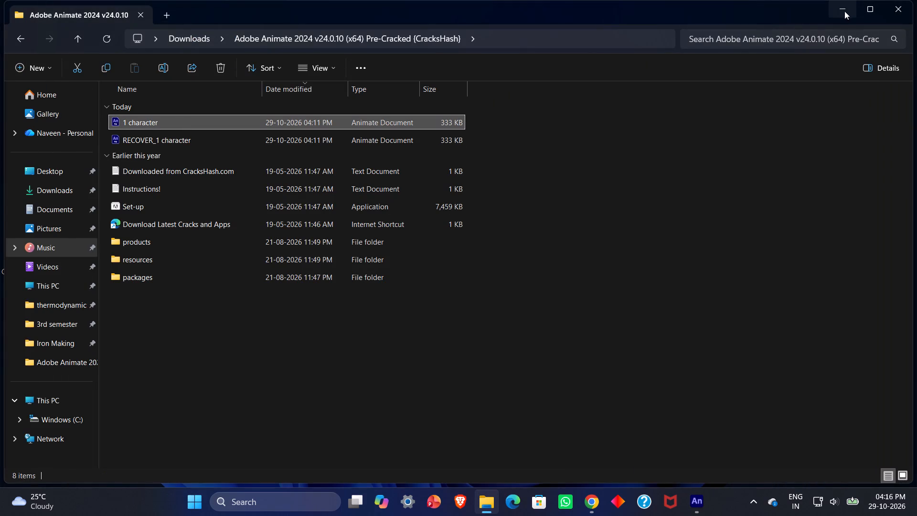
left_click(841, 9)
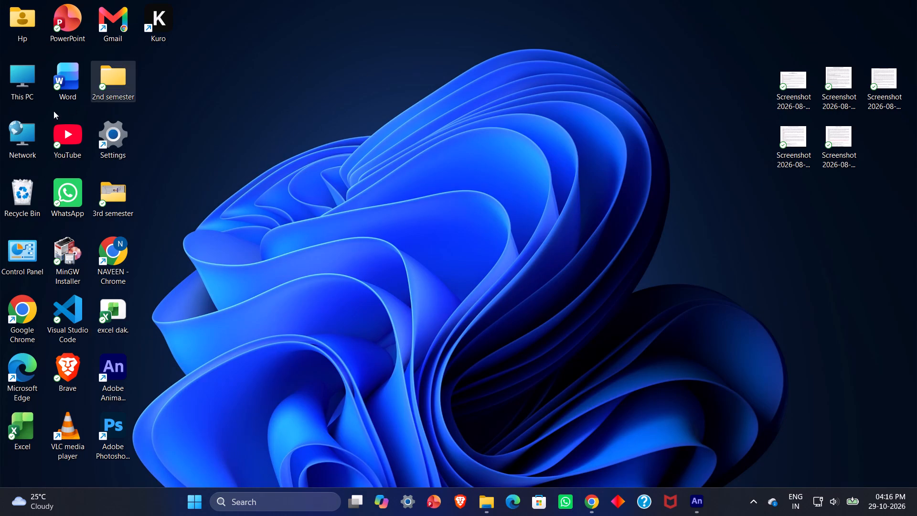
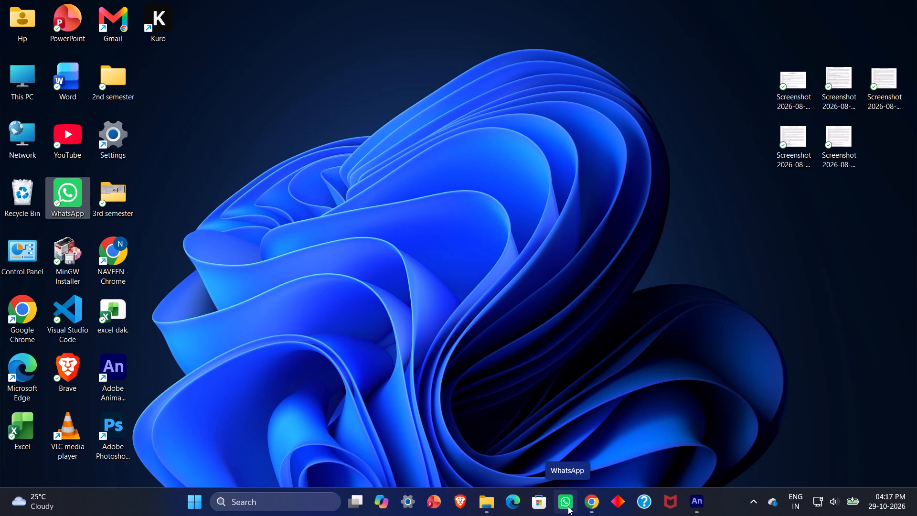
Switch to Google Chrome in a maximized window and search Google for the suggested entry IRCTC.
double_click(110, 254)
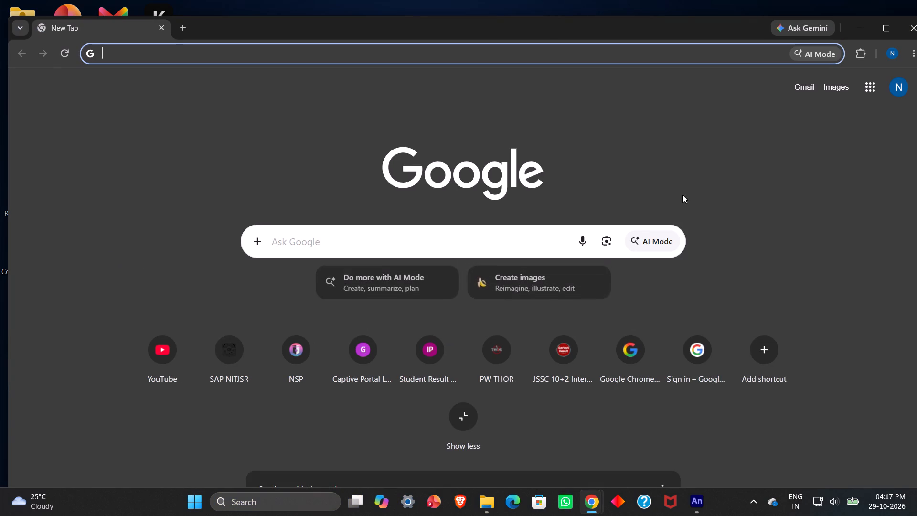
left_click(885, 26)
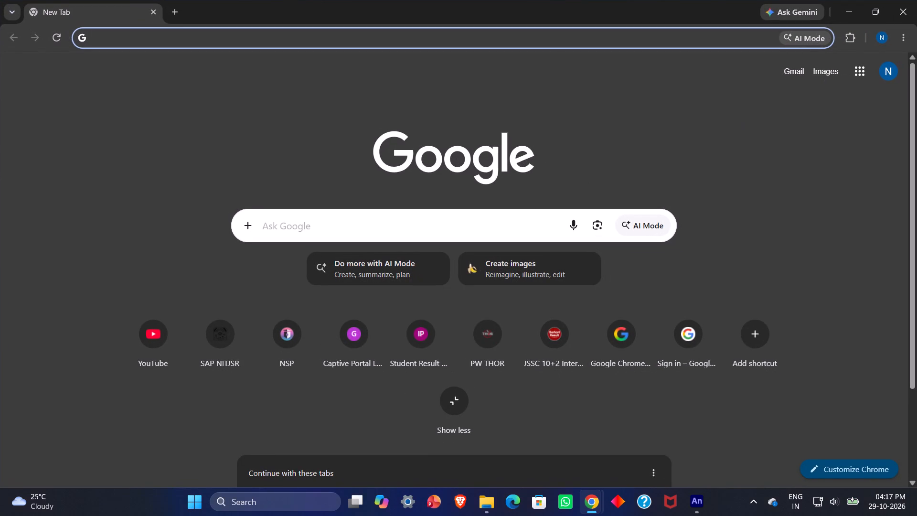
left_click(450, 230)
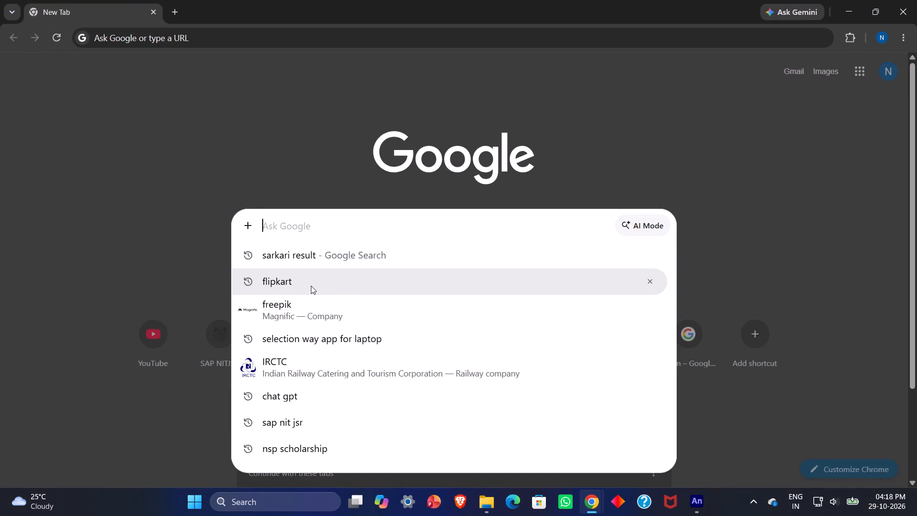
left_click(302, 374)
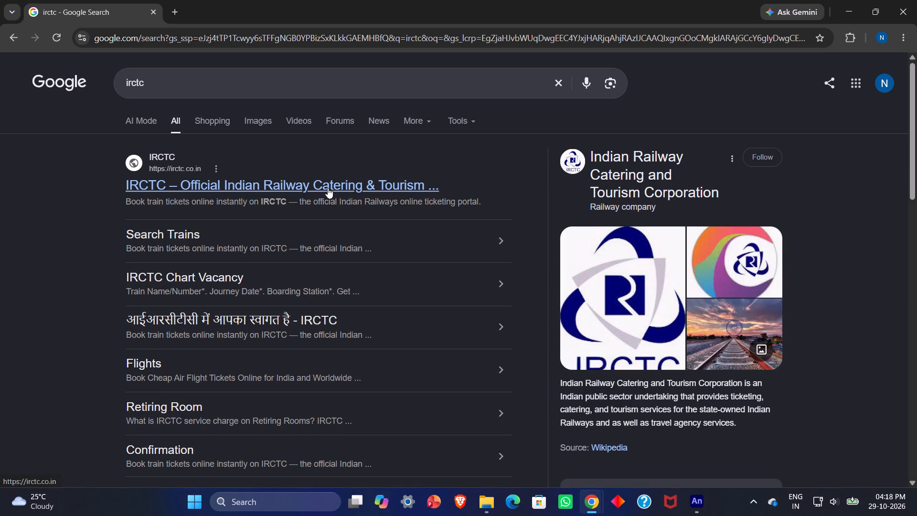
Open the official IRCTC website from the search results and choose English as the preferred language.
left_click(328, 188)
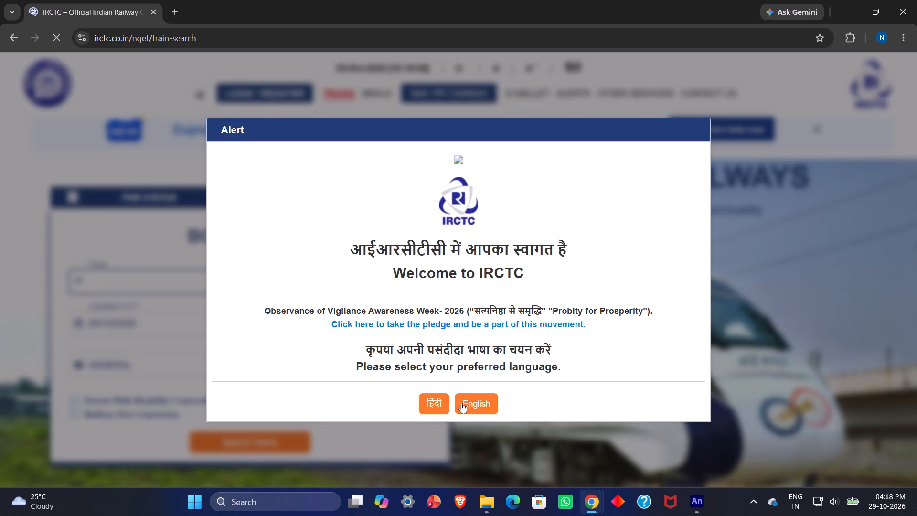
left_click(472, 399)
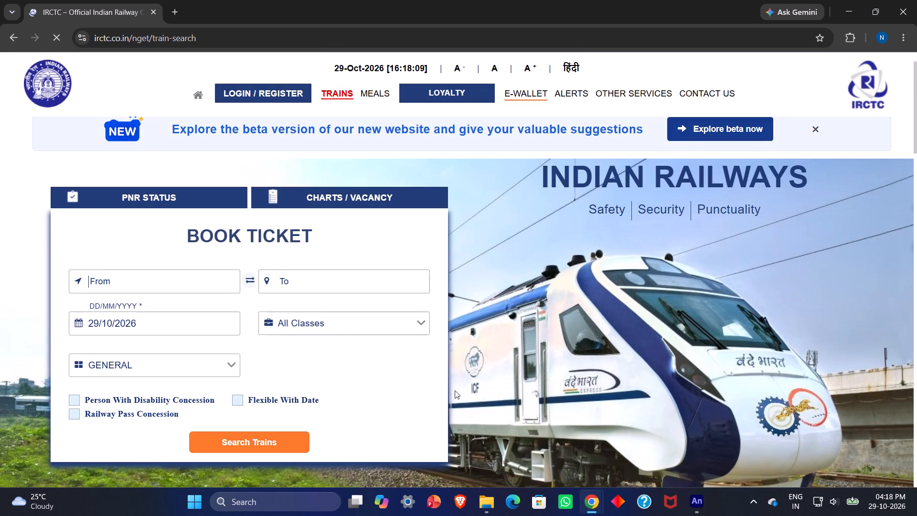
Sign in to the IRCTC account with the saved login details.
left_click(243, 96)
left_click(500, 328)
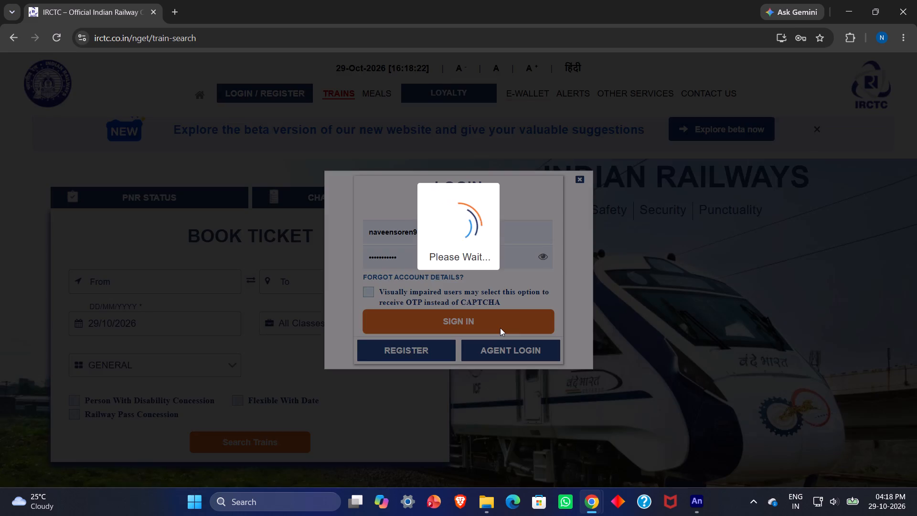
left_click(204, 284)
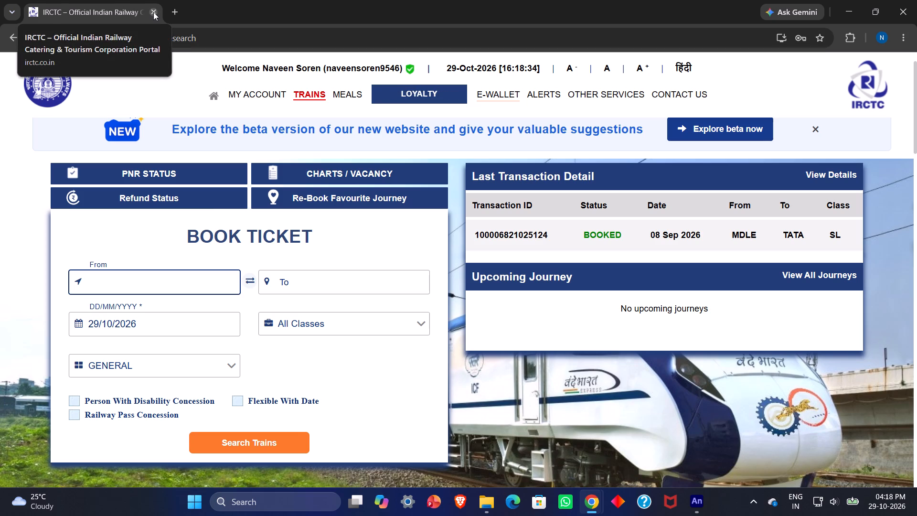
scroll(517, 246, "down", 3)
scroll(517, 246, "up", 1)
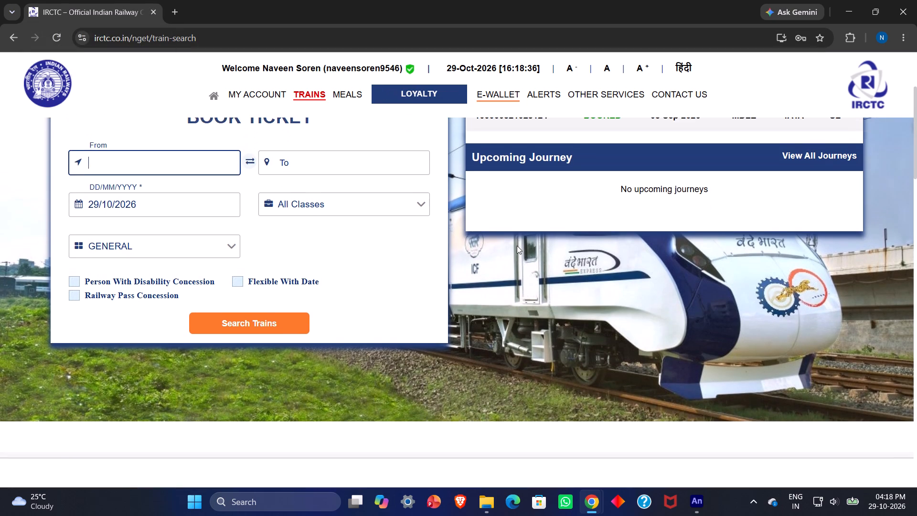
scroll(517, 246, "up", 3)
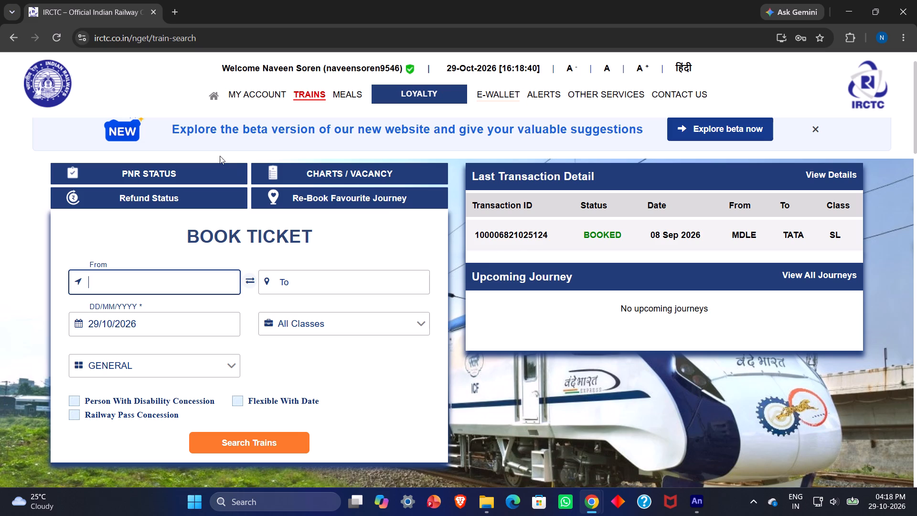
Close the IRCTC train booking page in Chrome.
left_click(152, 12)
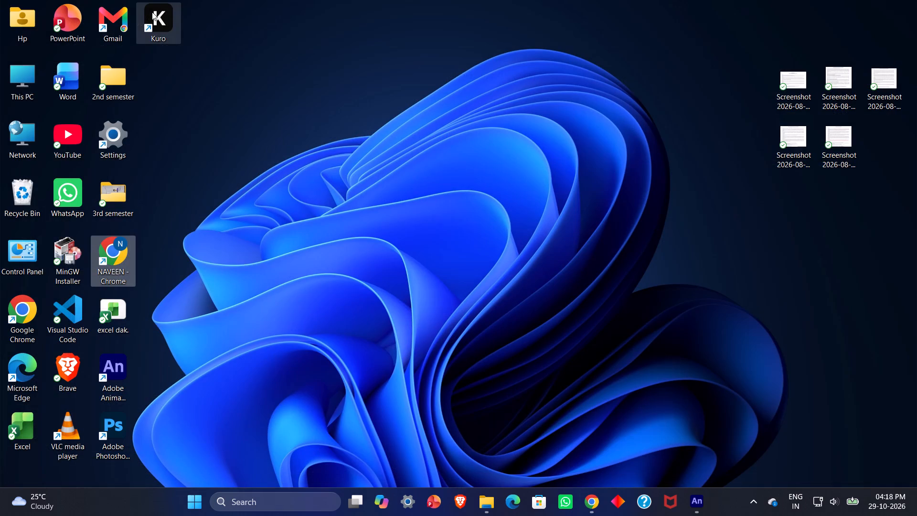
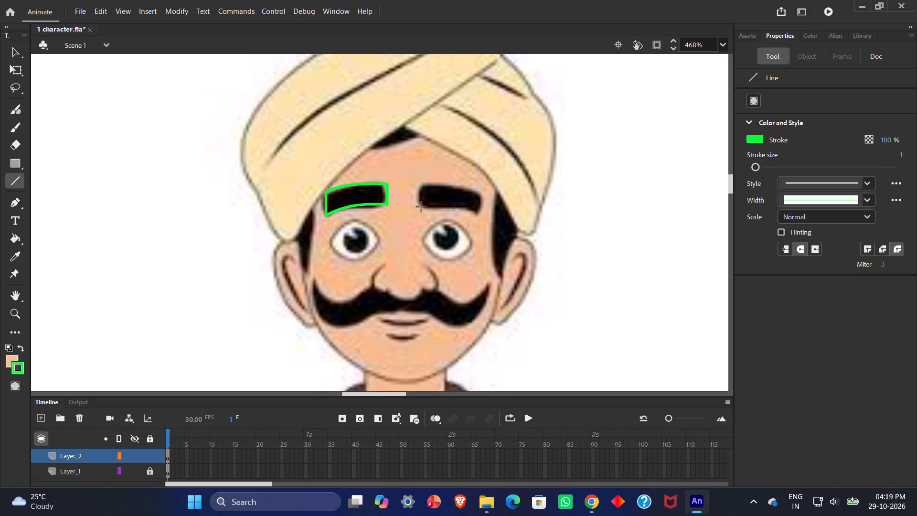
Draw a green line along the lower edge of the right-hand eyebrow, from its inner corner to just past its outer end, arched slightly upward.
left_click_drag(421, 206, 493, 209)
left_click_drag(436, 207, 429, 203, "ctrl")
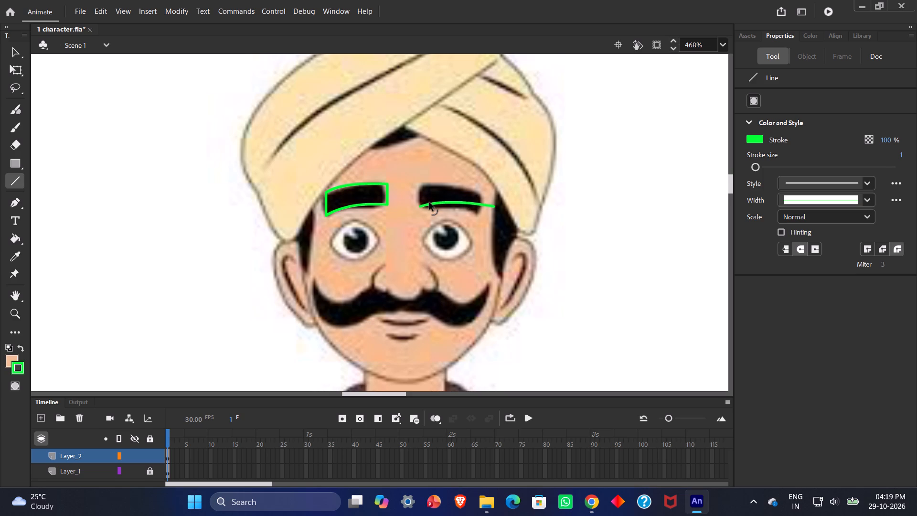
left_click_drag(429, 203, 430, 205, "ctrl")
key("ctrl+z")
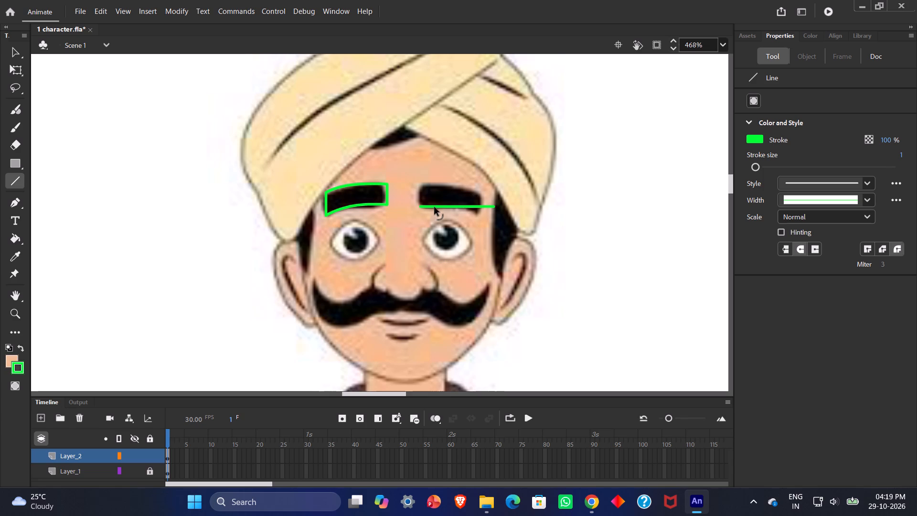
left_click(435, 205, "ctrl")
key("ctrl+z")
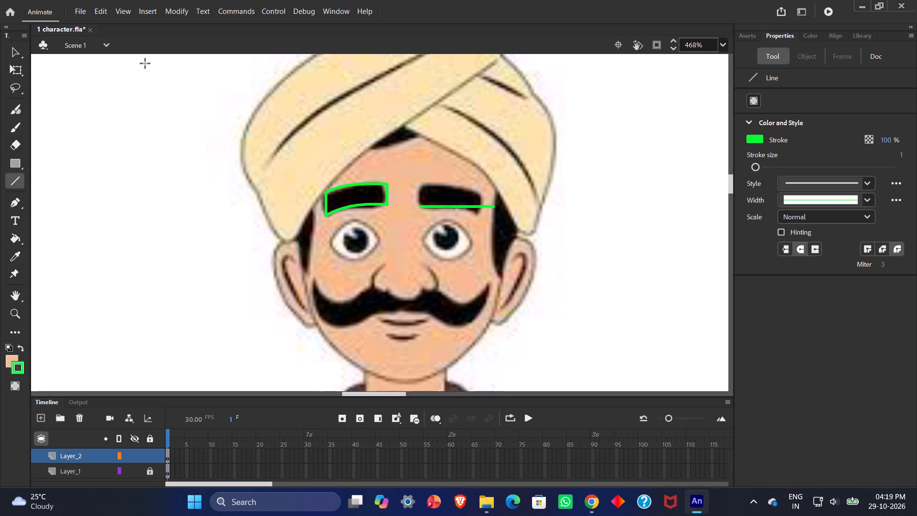
With the Selection tool, pull corners out of the green line to trace the right-hand eyebrow's inner and top edges, folding its free end back underneath.
key("v")
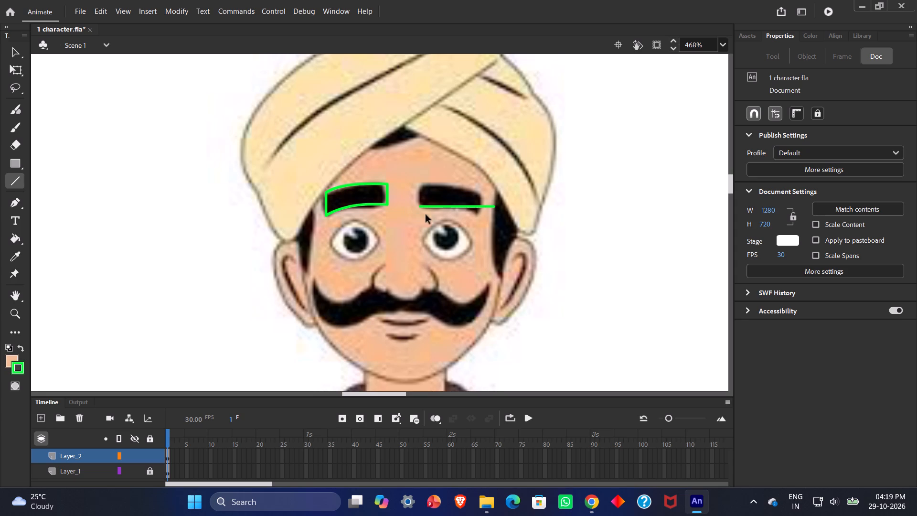
left_click_drag(437, 206, 426, 193, "ctrl")
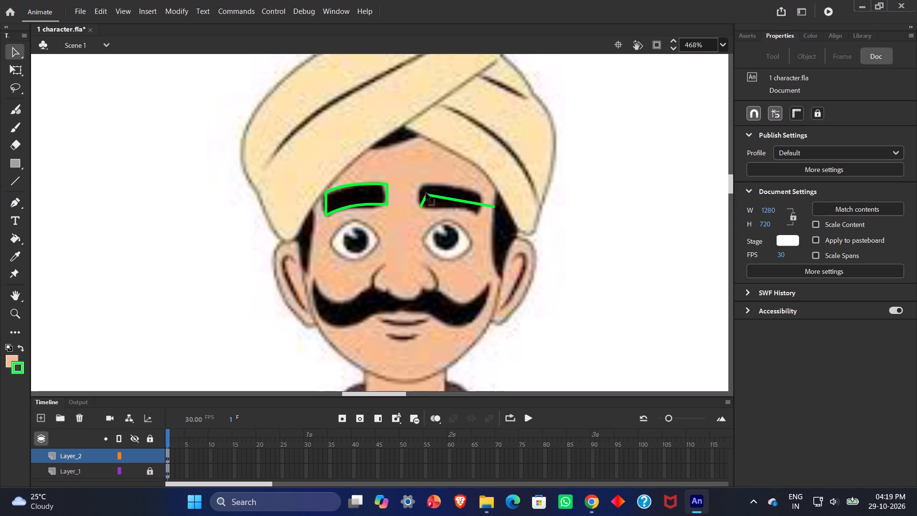
left_click_drag(426, 193, 424, 184, "ctrl")
left_click_drag(473, 201, 480, 191, "ctrl")
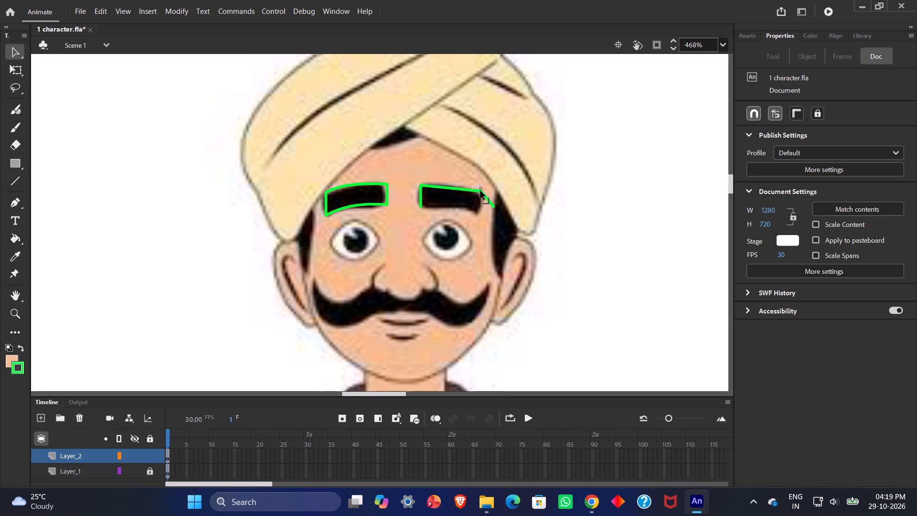
left_click_drag(480, 191, 481, 192, "ctrl")
key("ctrl+z")
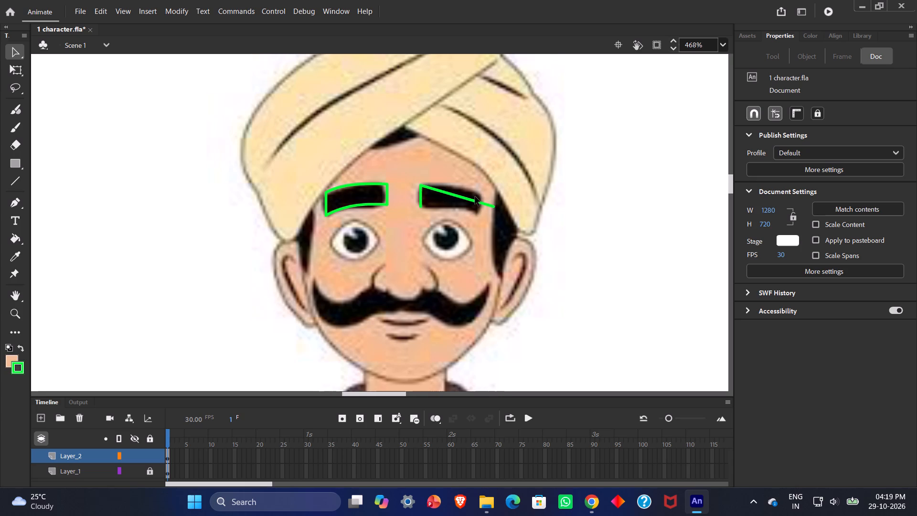
left_click_drag(474, 202, 479, 195, "ctrl")
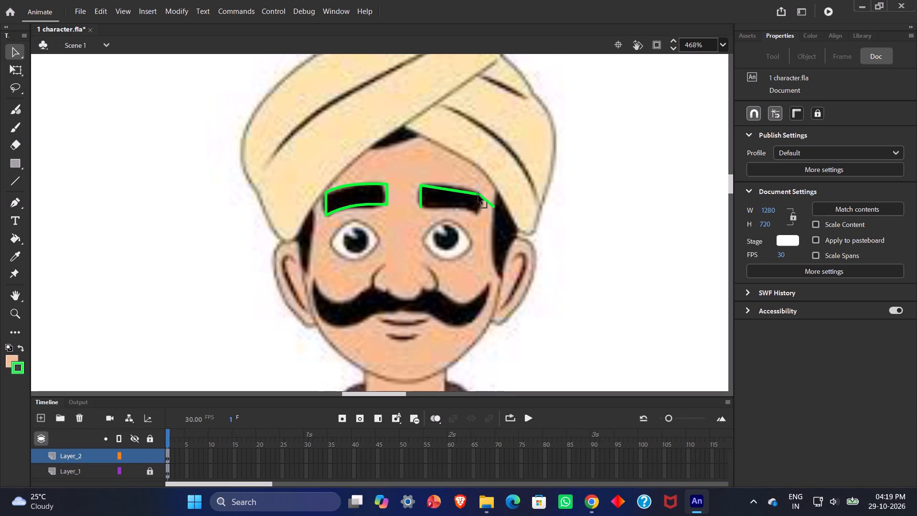
left_click_drag(479, 195, 480, 195, "ctrl")
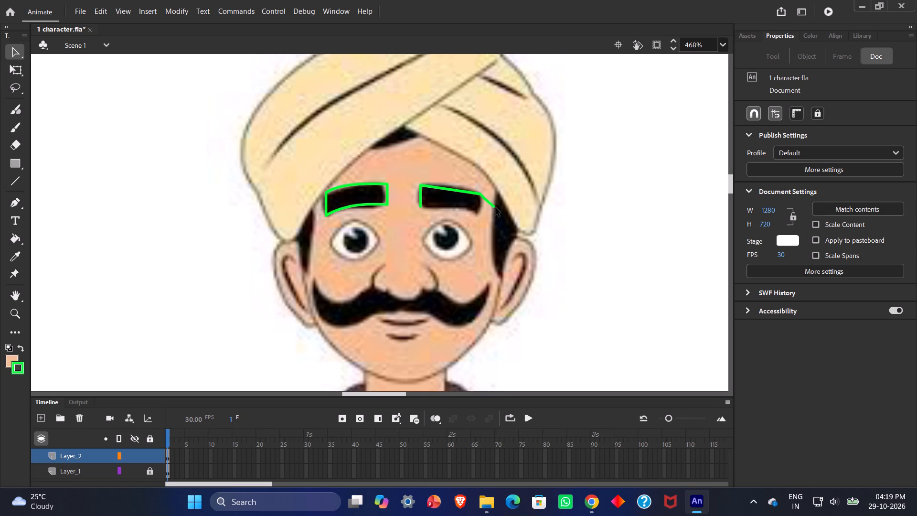
left_click(496, 208)
left_click_drag(494, 206, 472, 208)
left_click_drag(472, 208, 438, 208)
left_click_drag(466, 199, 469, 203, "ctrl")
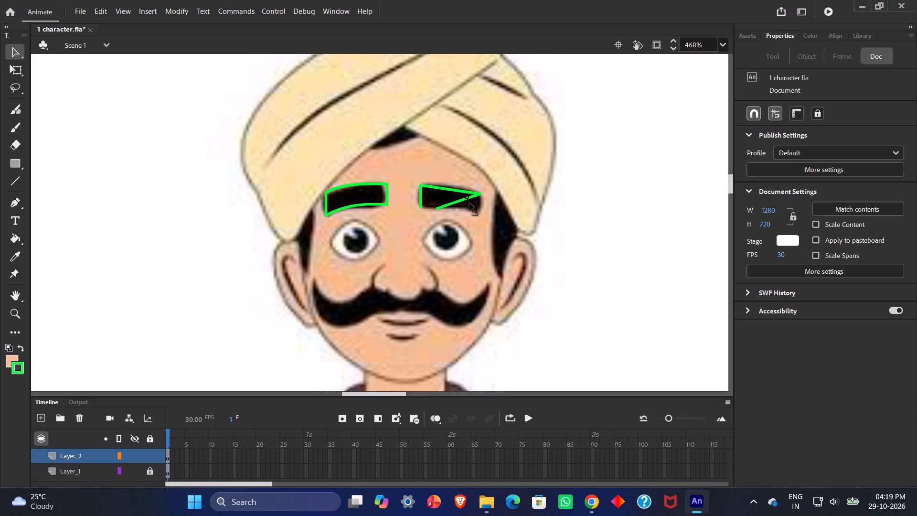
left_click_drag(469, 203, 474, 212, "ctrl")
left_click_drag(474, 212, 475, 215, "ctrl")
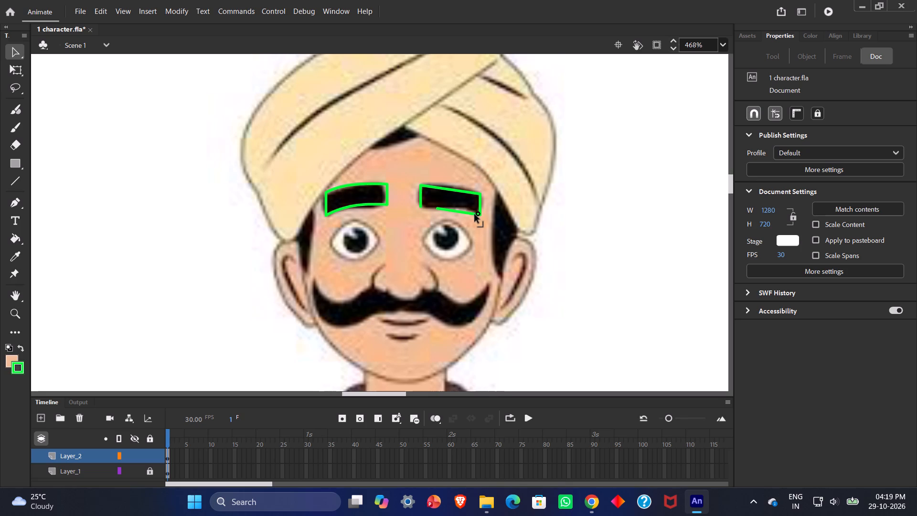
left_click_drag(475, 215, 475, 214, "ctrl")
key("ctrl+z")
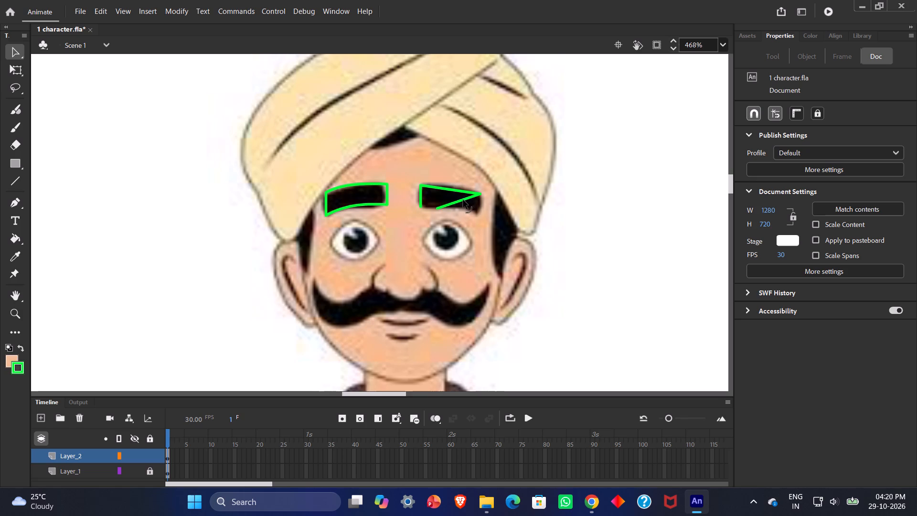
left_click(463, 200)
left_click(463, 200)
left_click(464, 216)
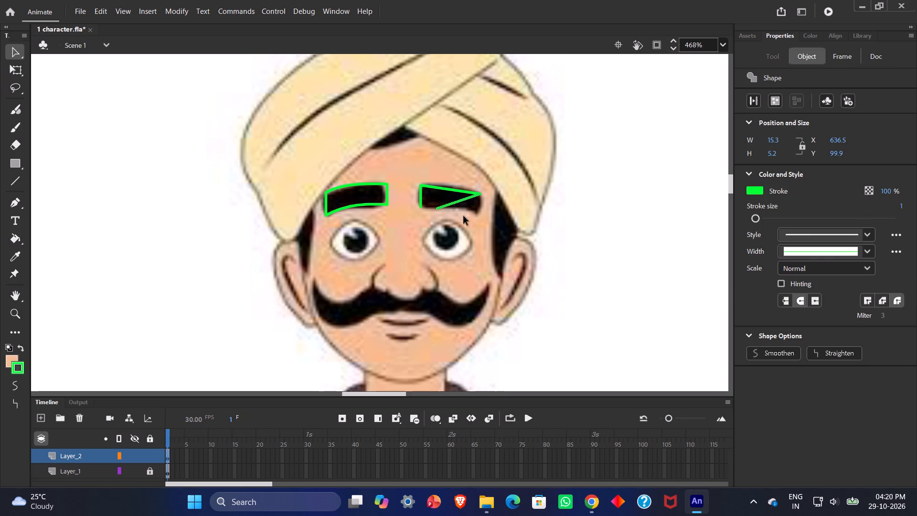
Pull out the right-hand eyebrow's lower outer corner and join the line's loose end to its start to close the outline.
left_click_drag(461, 200, 467, 206, "ctrl")
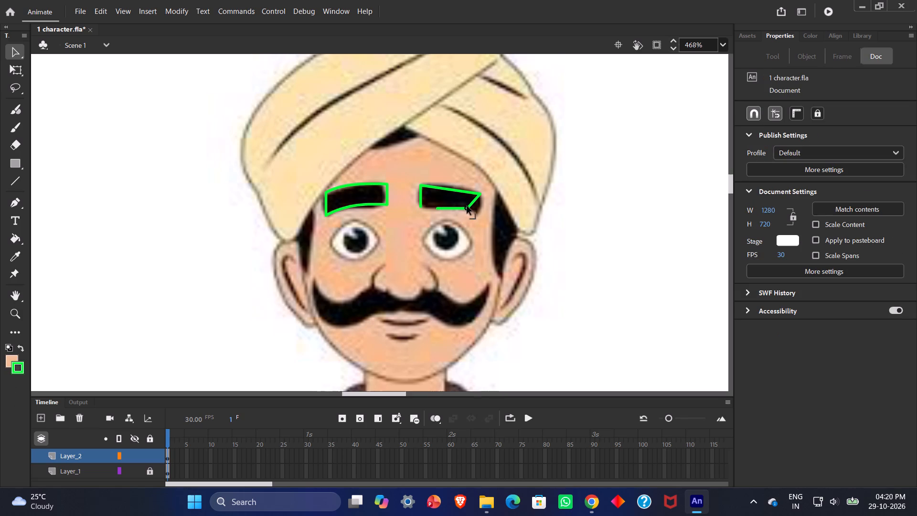
left_click_drag(467, 206, 475, 214, "ctrl")
left_click(461, 212, "ctrl")
left_click_drag(437, 207, 425, 207, "ctrl")
left_click_drag(425, 207, 424, 207, "ctrl")
Curve the top, bottom and both end edges of the right-hand eyebrow outline and adjust its lower outer corner to match the reference.
left_click(453, 192)
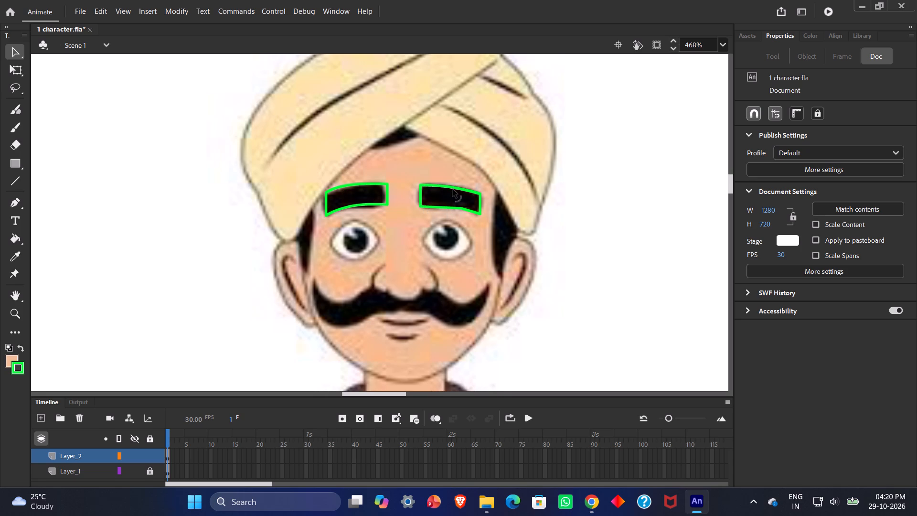
left_click(422, 198)
left_click(438, 207)
left_click(479, 207)
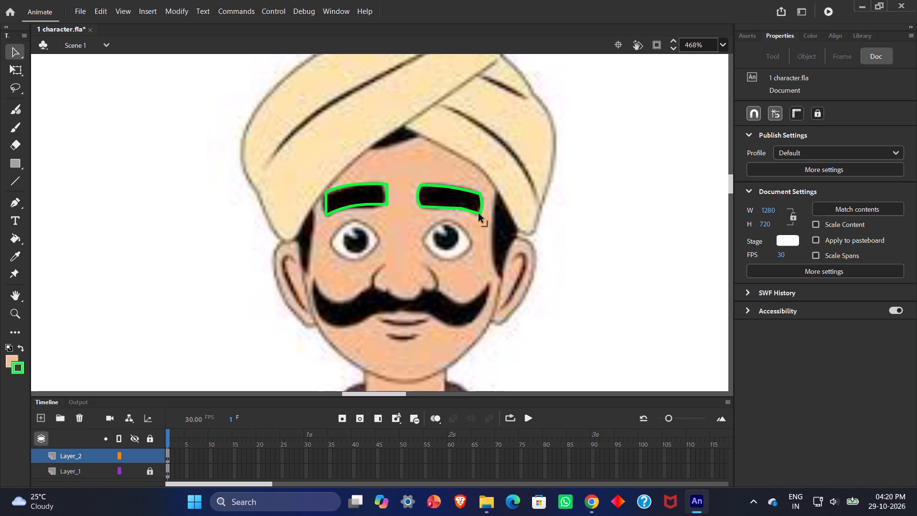
left_click(480, 214)
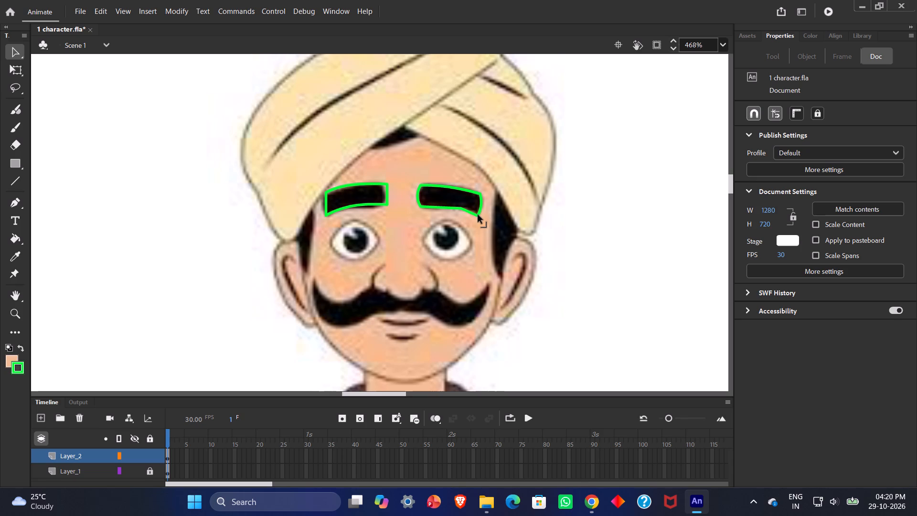
left_click(469, 212)
left_click(470, 212)
left_click_drag(461, 191, 464, 185)
left_click_drag(454, 188, 458, 184)
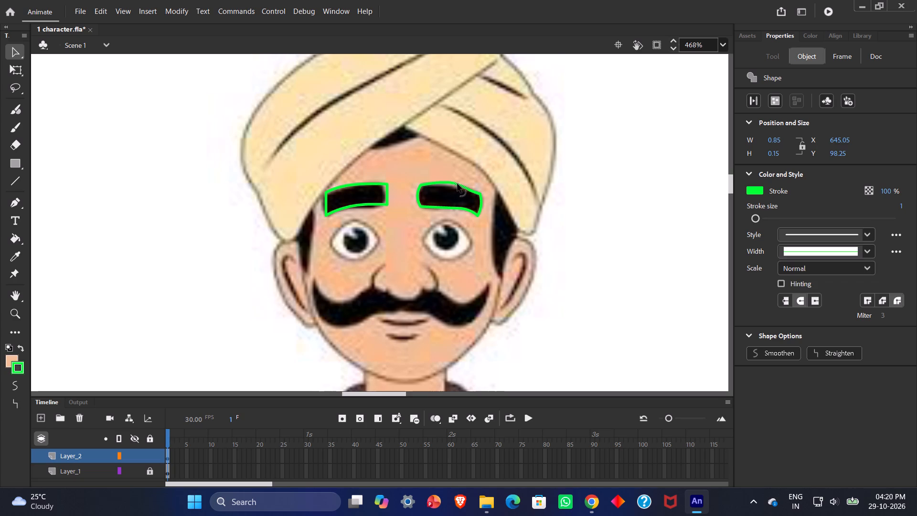
left_click_drag(458, 184, 461, 186)
Refine the curve of the right-hand eyebrow outline's top edge near its outer end, undoing the misplaced adjustment and clearing the selection.
left_click_drag(461, 186, 469, 190)
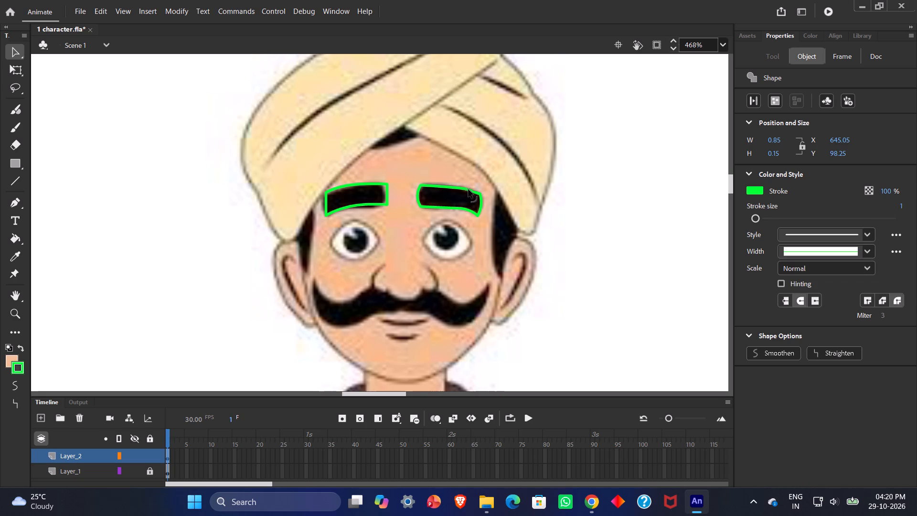
left_click_drag(469, 190, 473, 189)
left_click_drag(473, 189, 471, 189)
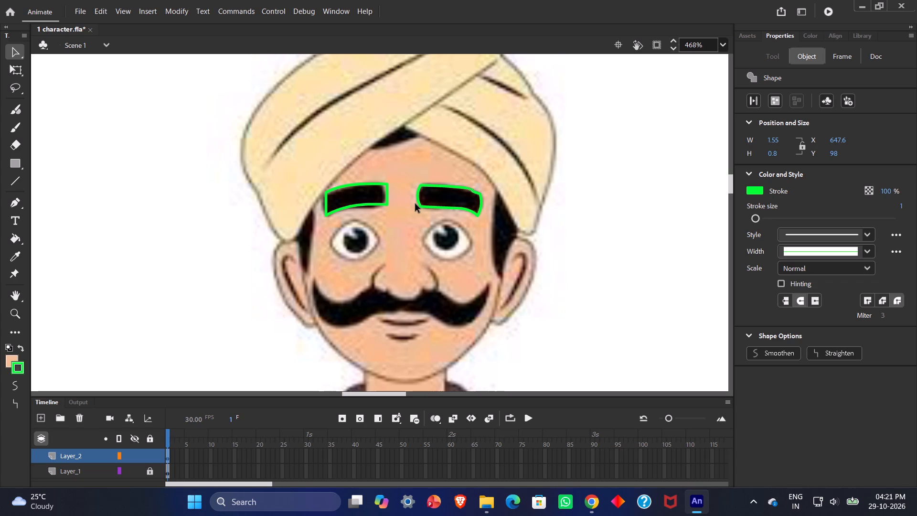
key("ctrl+z")
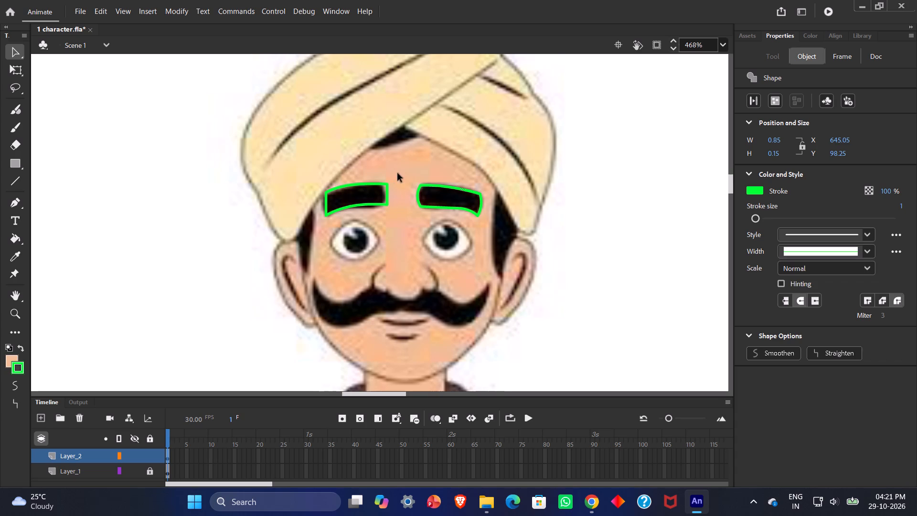
left_click(553, 203)
left_click(553, 203)
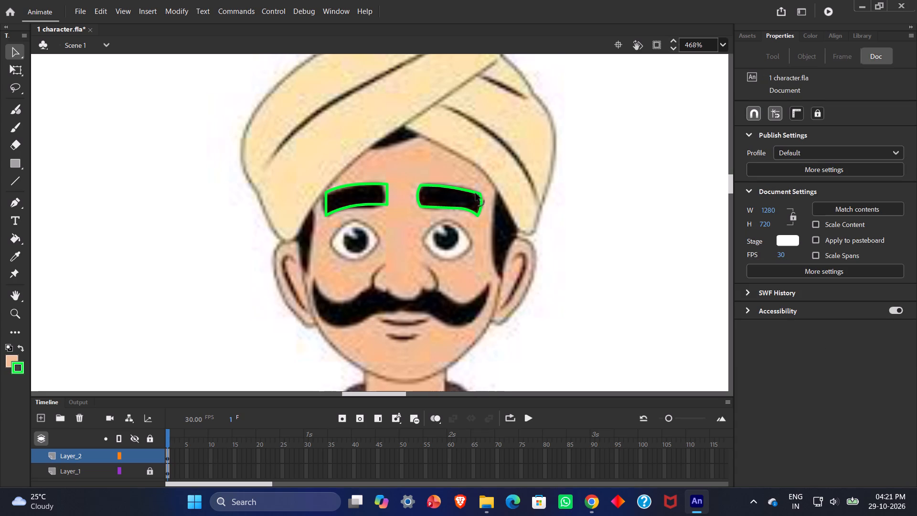
left_click_drag(462, 190, 469, 190)
left_click_drag(469, 190, 476, 193)
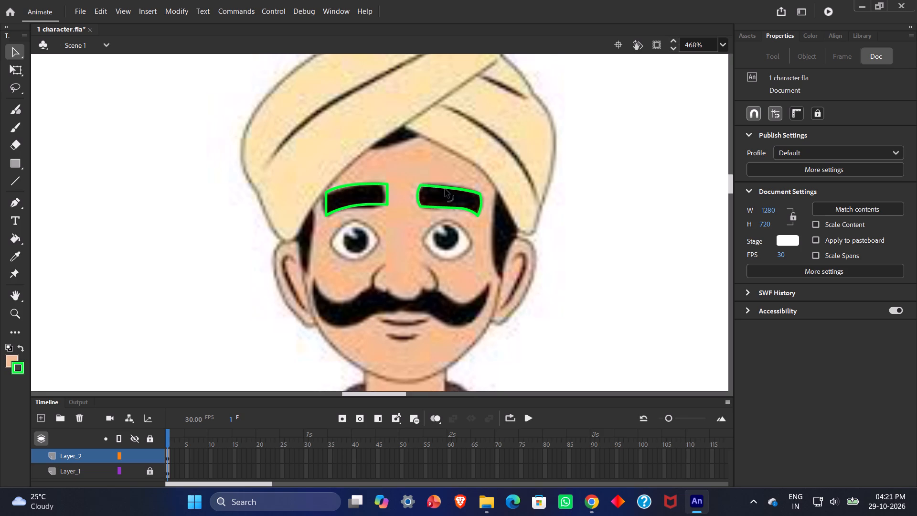
left_click(445, 189)
left_click_drag(467, 190, 473, 191)
Adjust the two outer corners of the left-hand eyebrow outline and bow its outer end edge to match the reference.
left_click(326, 192)
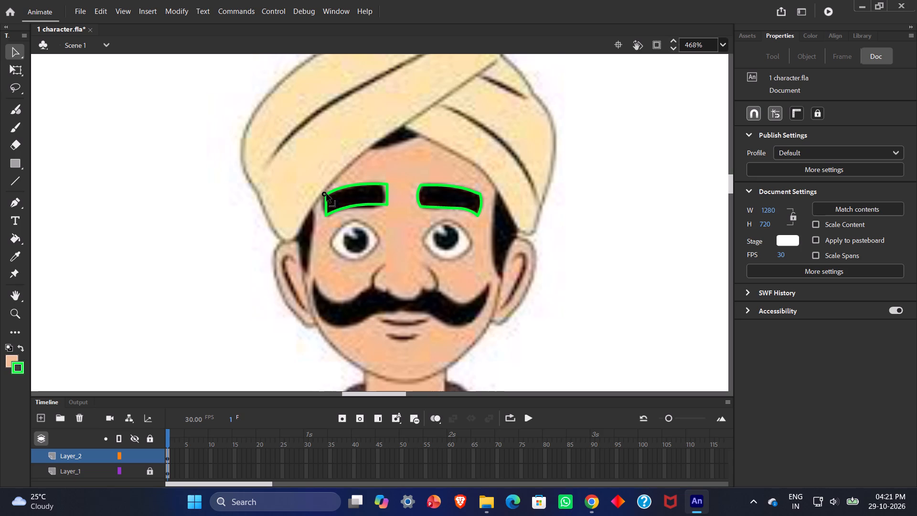
left_click(327, 204)
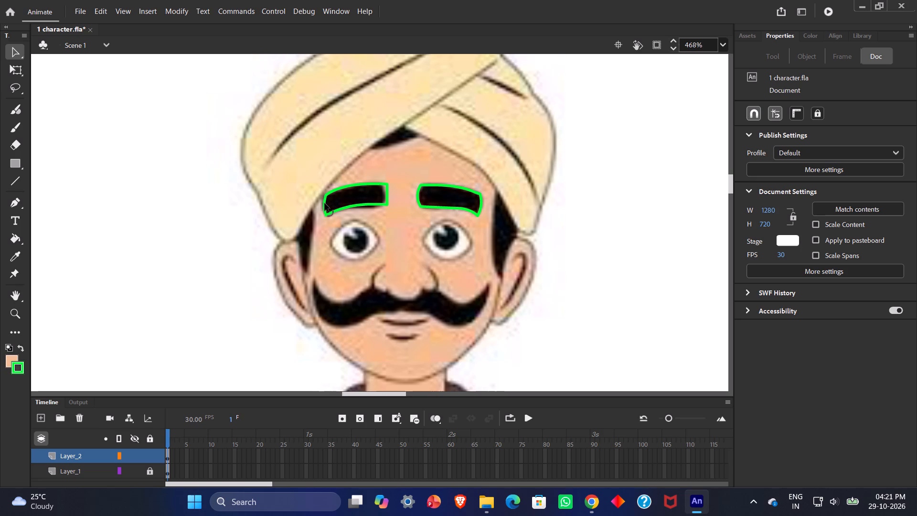
left_click(326, 215)
Adjust the left-hand eyebrow outline's inner corners and the adjoining top, bottom and inner end edges against the reference.
left_click_drag(387, 203, 382, 206)
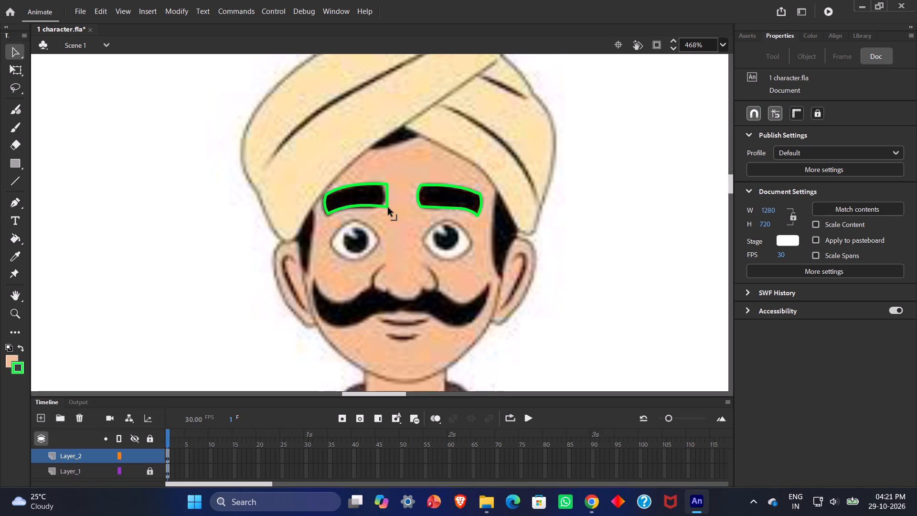
left_click_drag(387, 208, 383, 206)
left_click_drag(387, 185, 385, 185)
left_click_drag(385, 185, 383, 188)
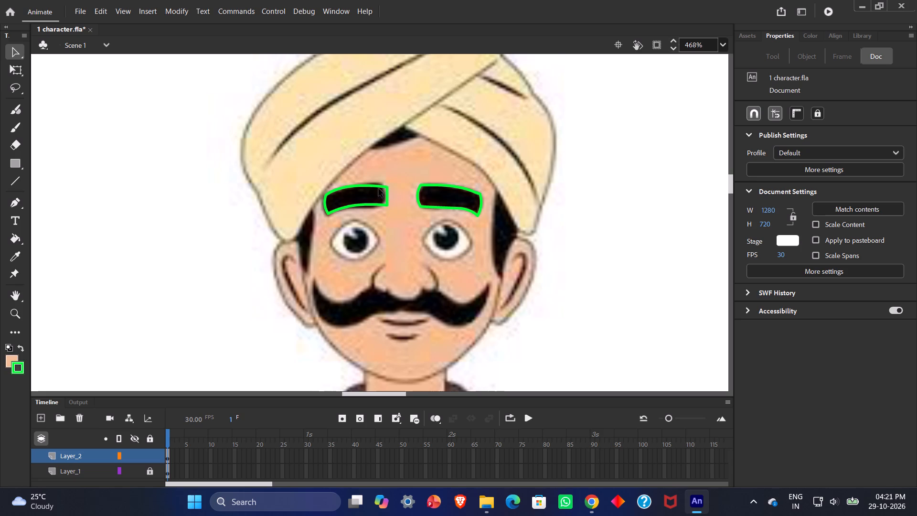
left_click_drag(374, 184, 375, 183)
left_click_drag(375, 183, 381, 181)
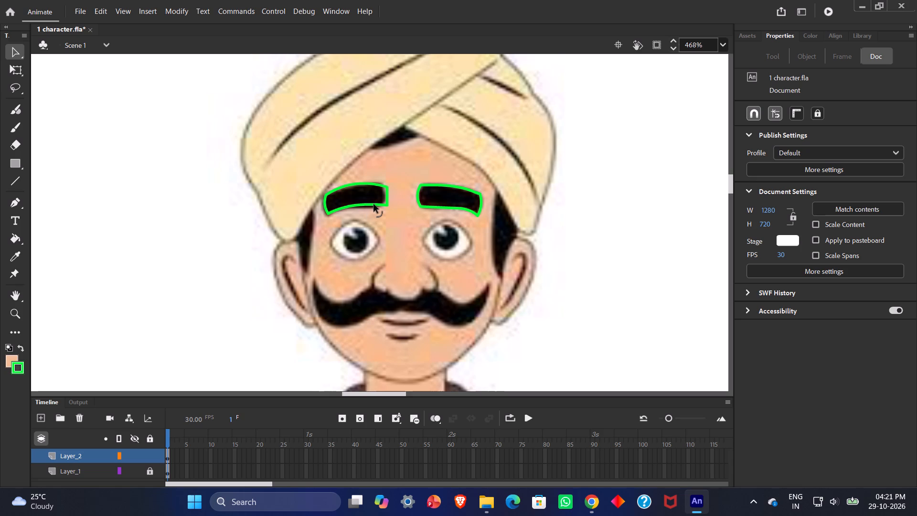
left_click_drag(374, 204, 370, 205)
left_click_drag(387, 205, 380, 204)
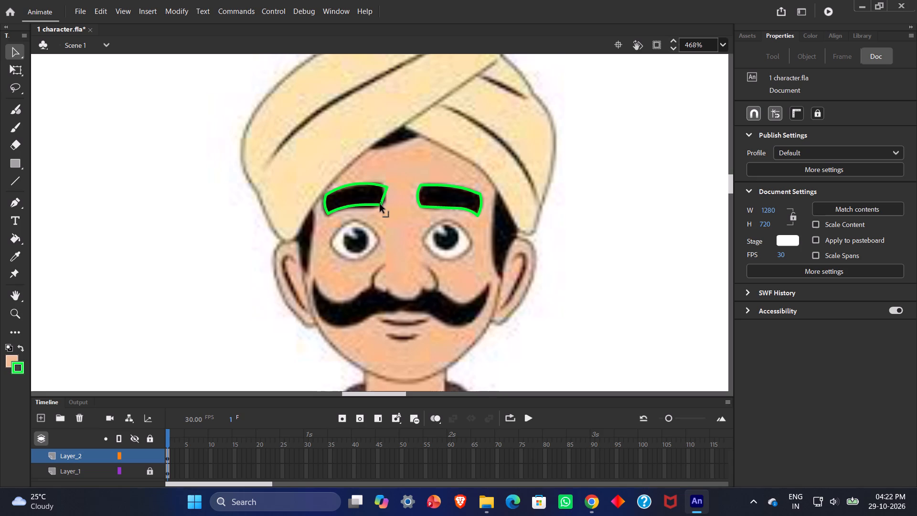
left_click_drag(380, 204, 381, 204)
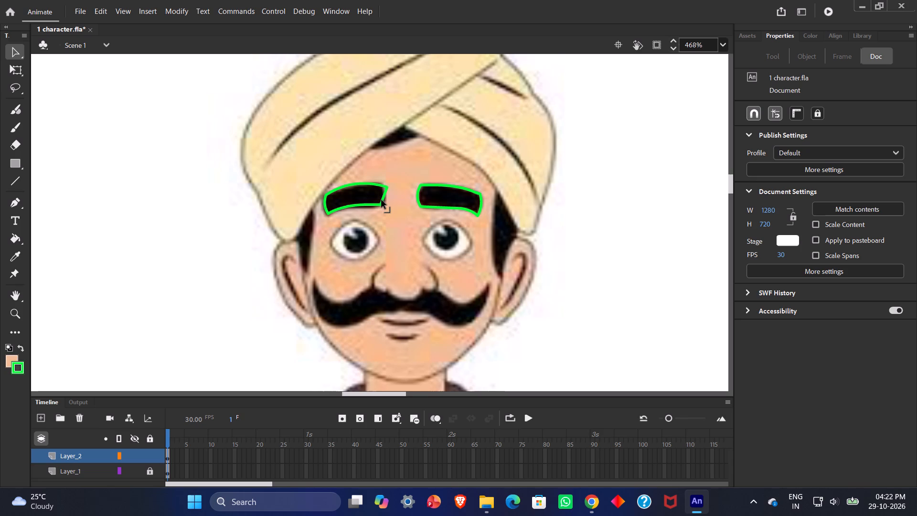
left_click(382, 200)
Bring the left-hand eyebrow's upper and lower inner corners in toward the black shape, and curve its inner end edge outward.
left_click_drag(387, 187, 384, 186)
left_click_drag(384, 186, 381, 186)
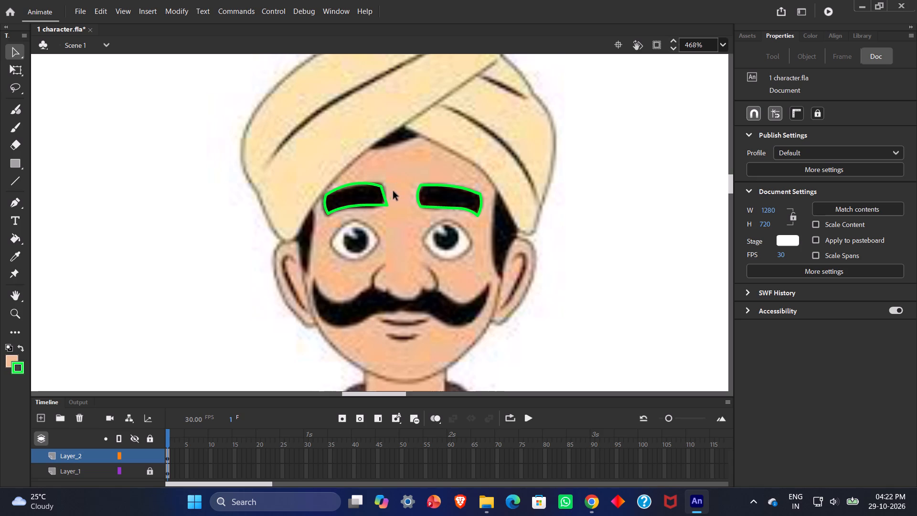
left_click(386, 204)
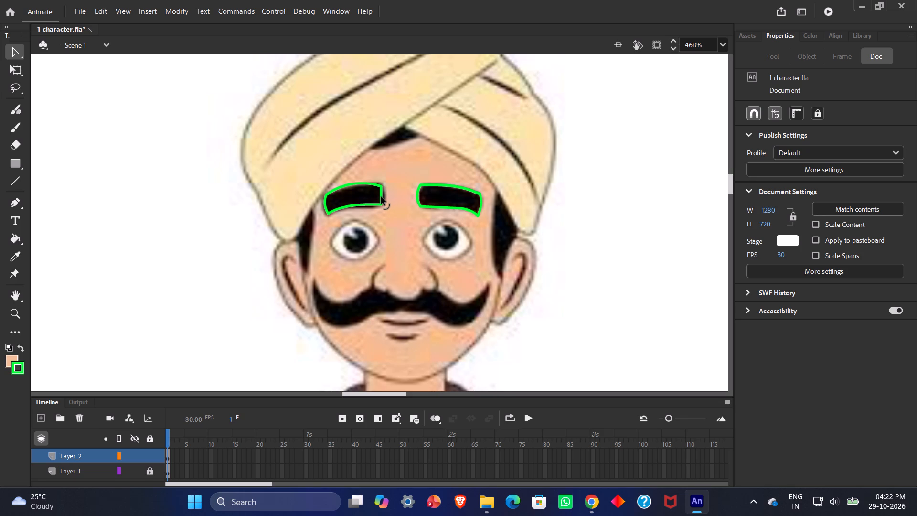
left_click(381, 197)
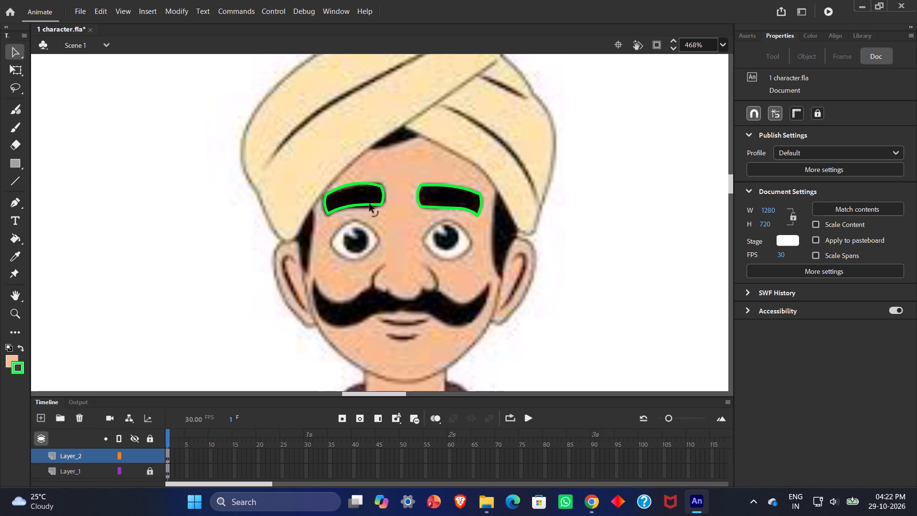
left_click(370, 204)
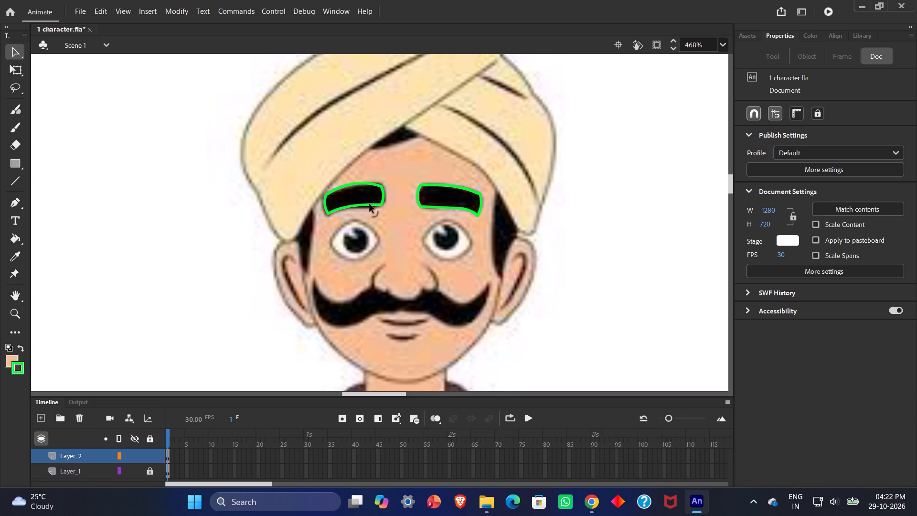
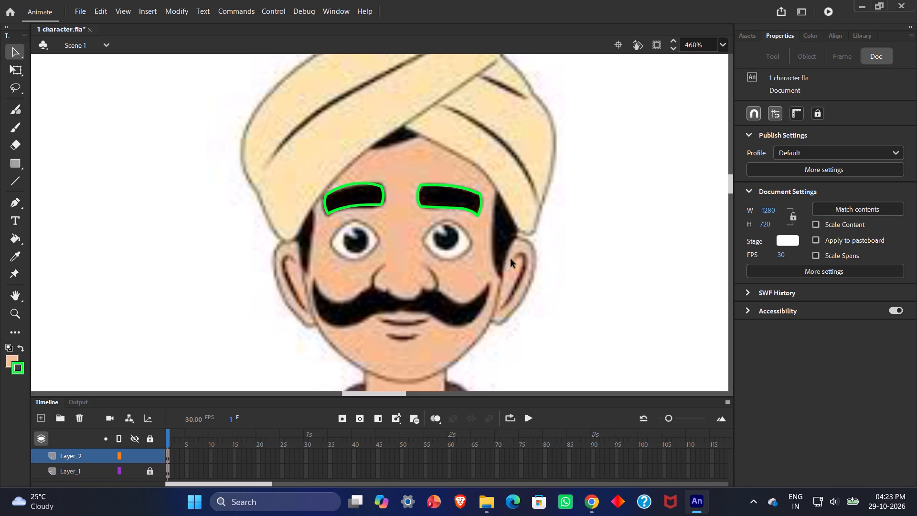
Change the stroke colour of the left-hand eyebrow outline's bottom and top edges to black.
left_click(363, 205)
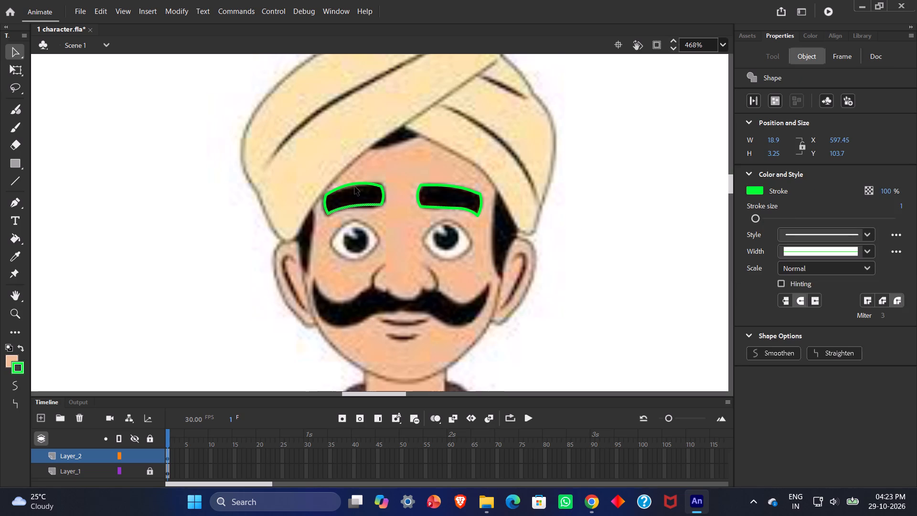
left_click(361, 183)
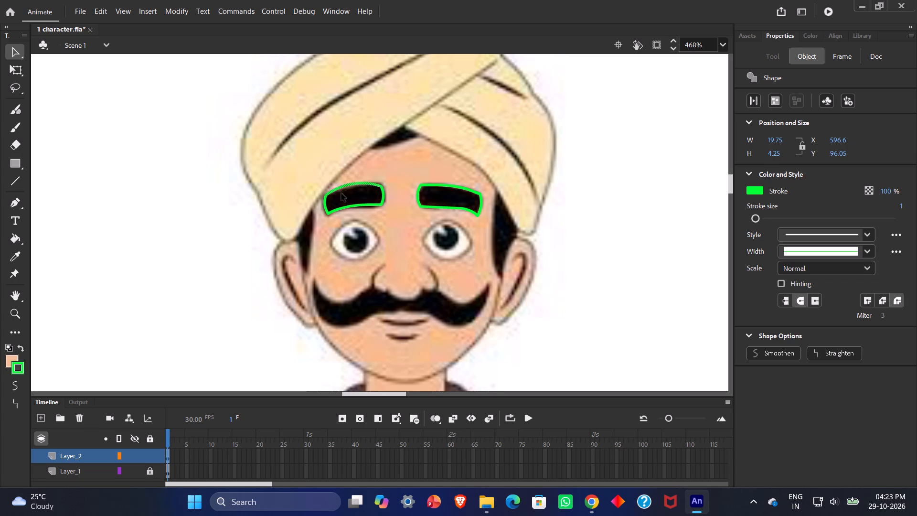
left_click(325, 206)
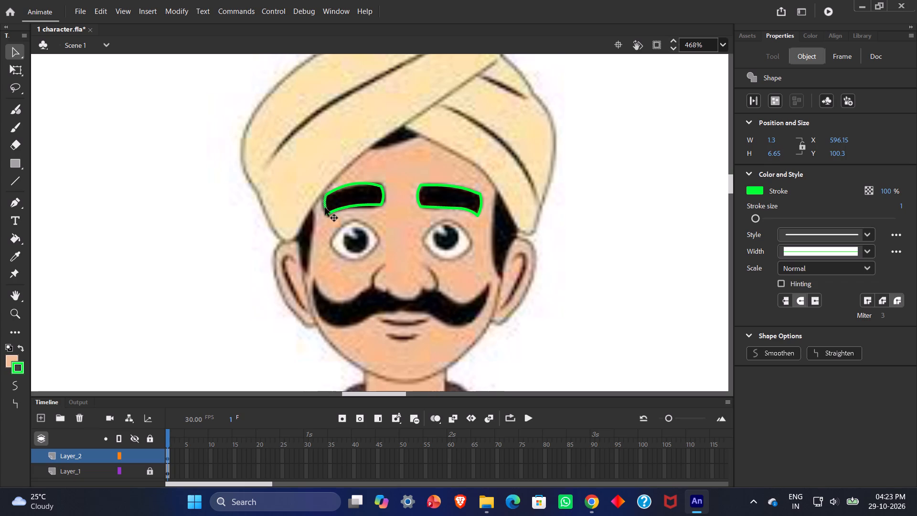
left_click(353, 206)
left_click(757, 191)
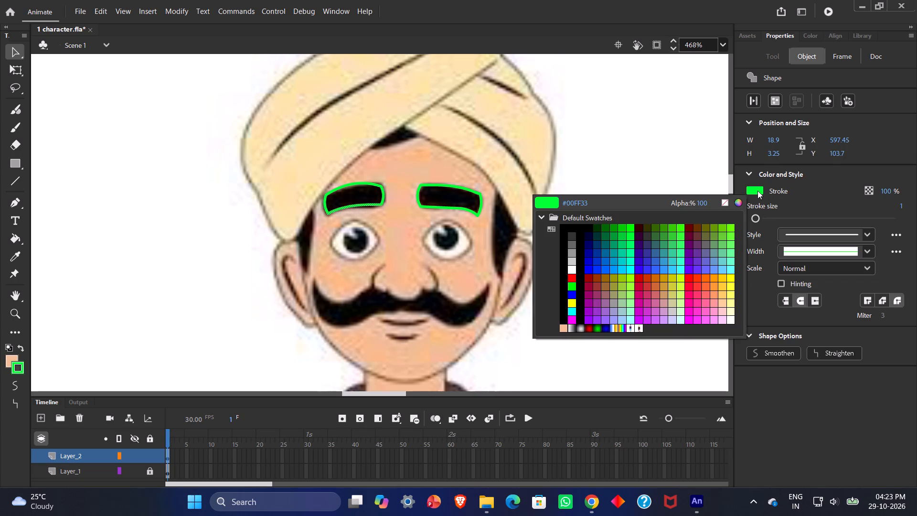
left_click(584, 237)
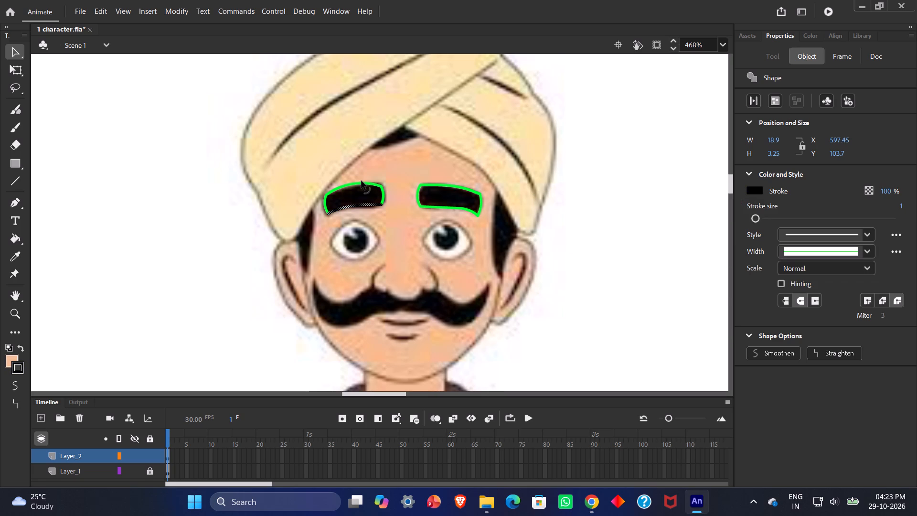
left_click(358, 183)
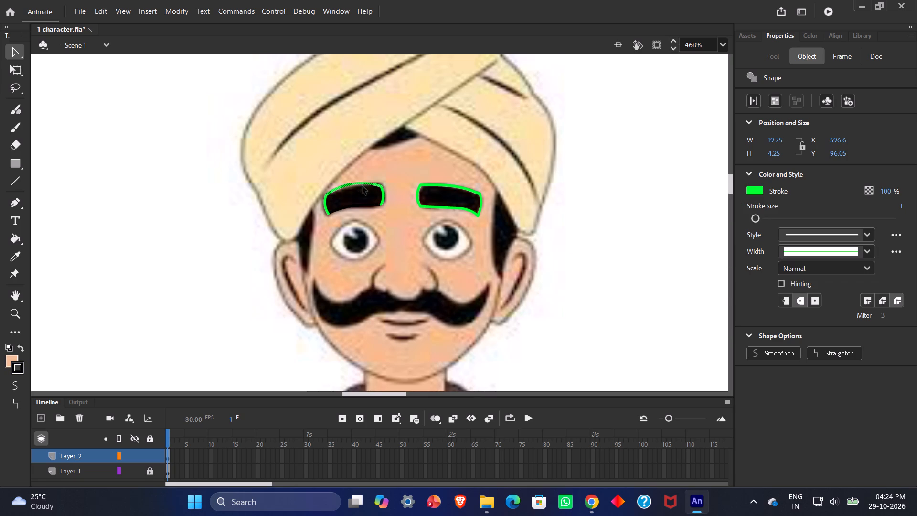
left_click(756, 191)
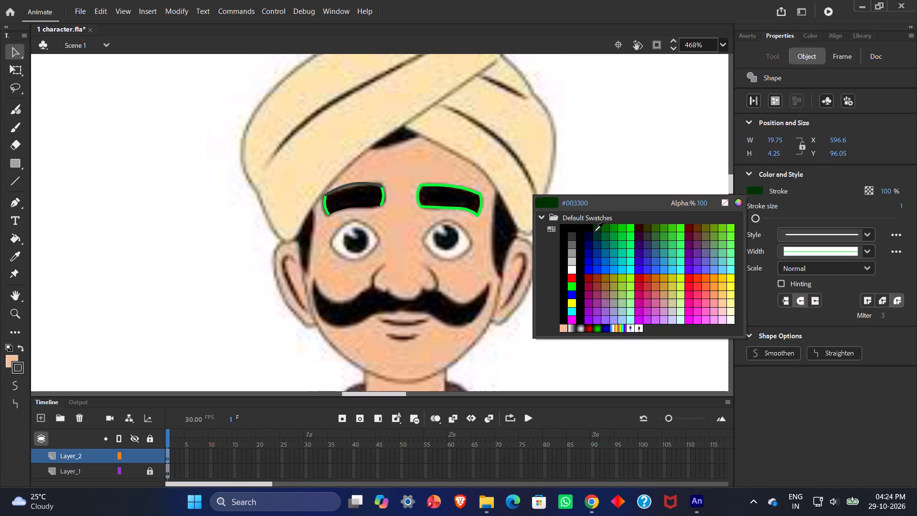
left_click(583, 233)
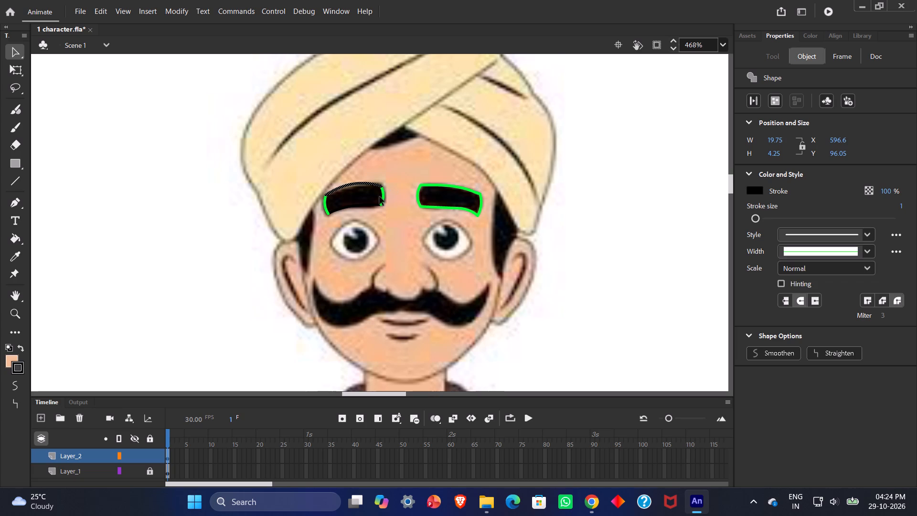
Change the stroke colour of the left-hand eyebrow's inner and outer end edges to black (#000000) and clear the selection.
left_click(384, 198)
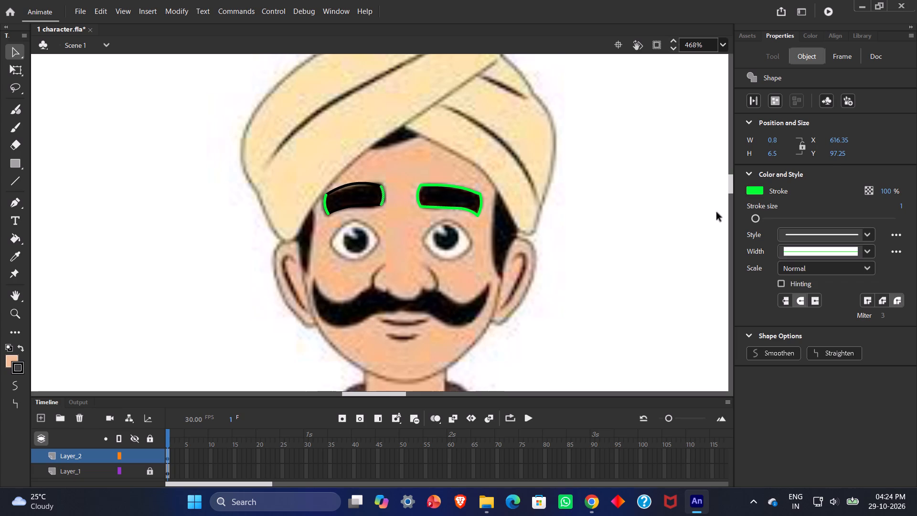
left_click(757, 193)
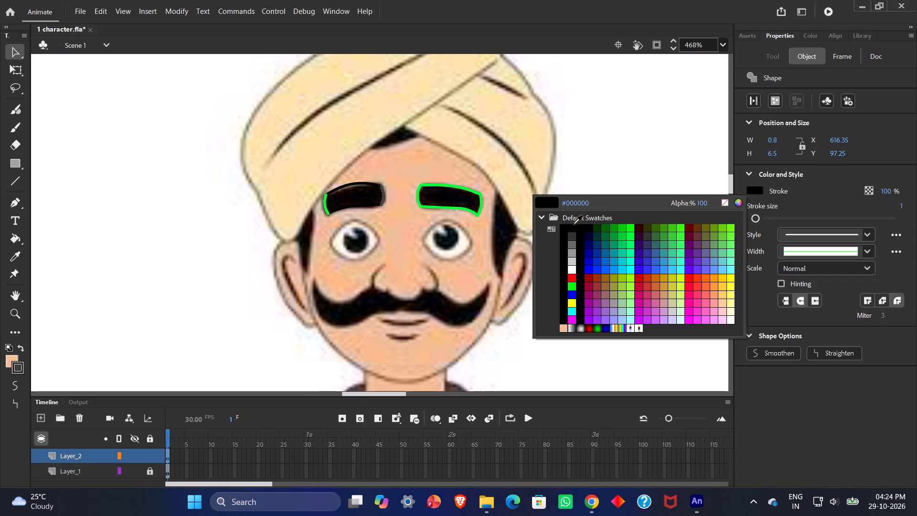
left_click(580, 234)
left_click(324, 204)
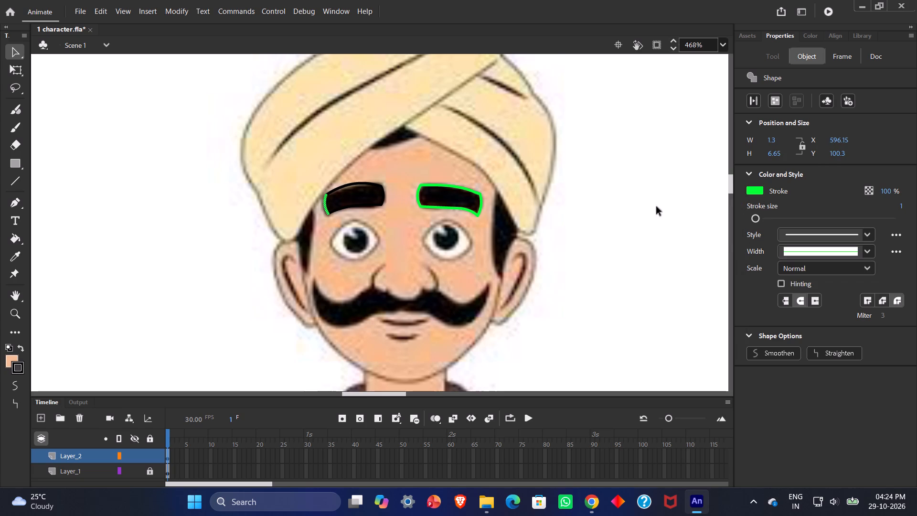
left_click(757, 192)
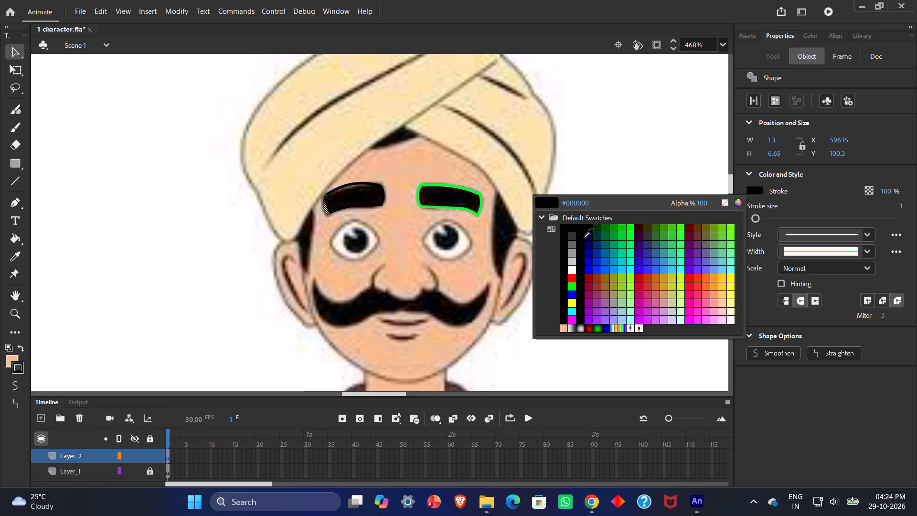
left_click(582, 237)
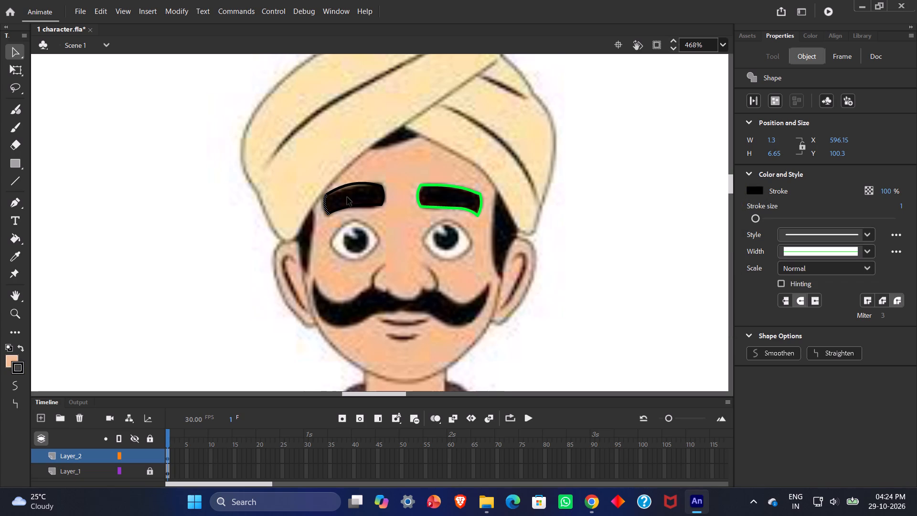
left_click(335, 200)
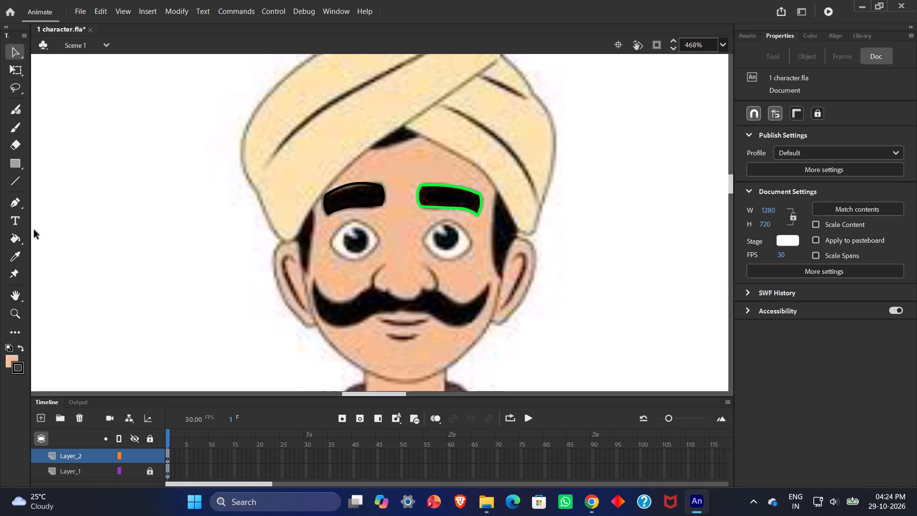
Fill the left-hand eyebrow with black (#000000) using the Paint Bucket.
left_click(17, 237)
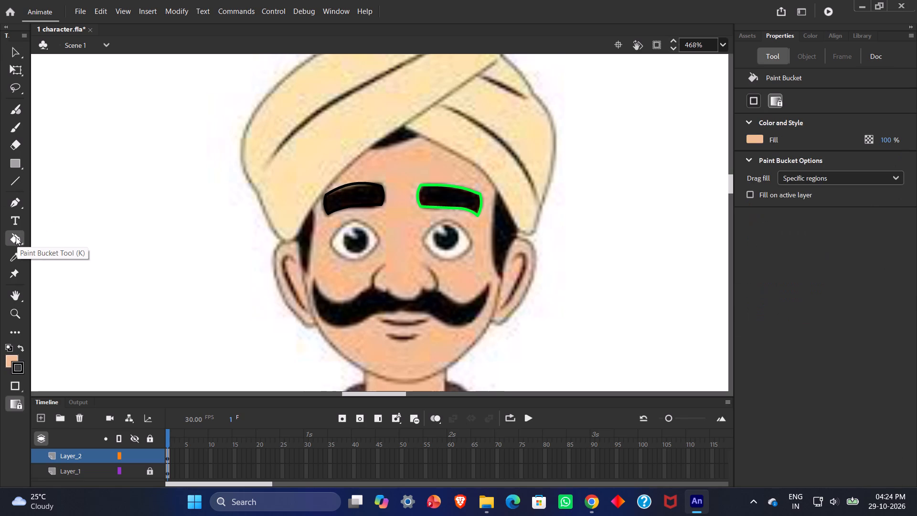
left_click(11, 356)
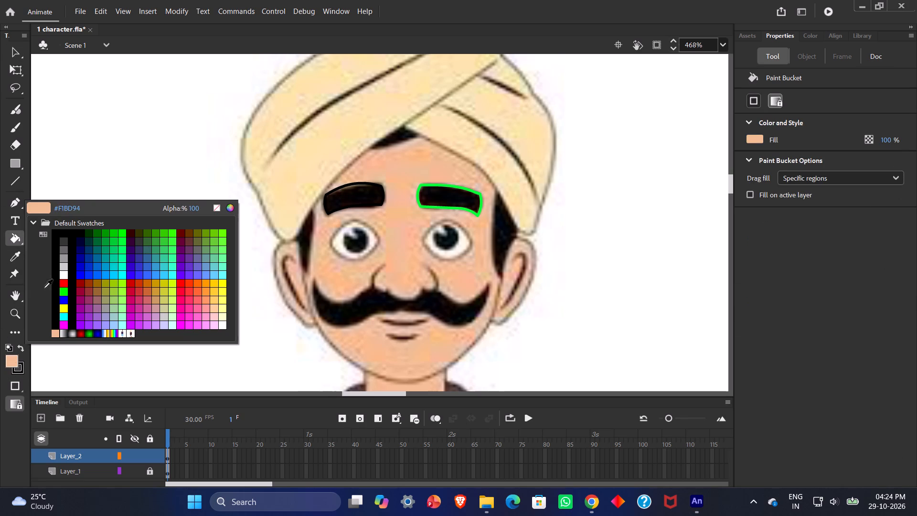
left_click(74, 251)
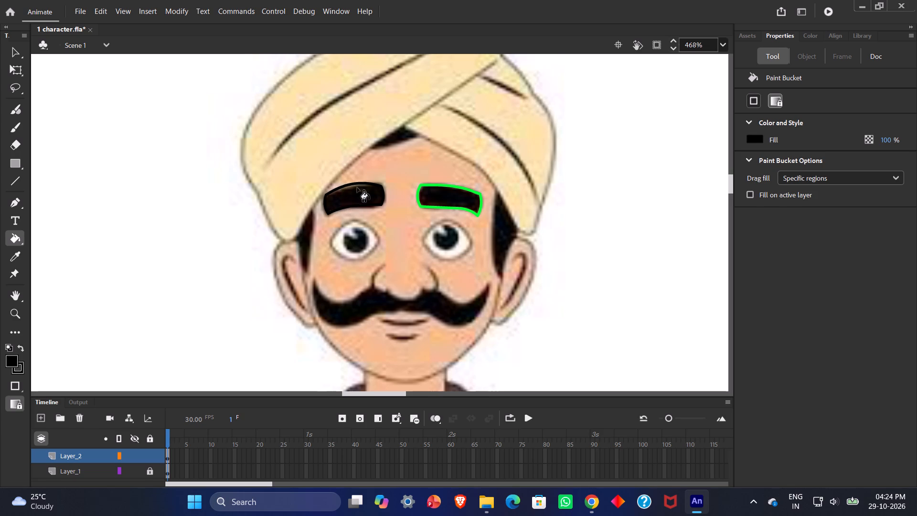
left_click(357, 187)
double_click(357, 187)
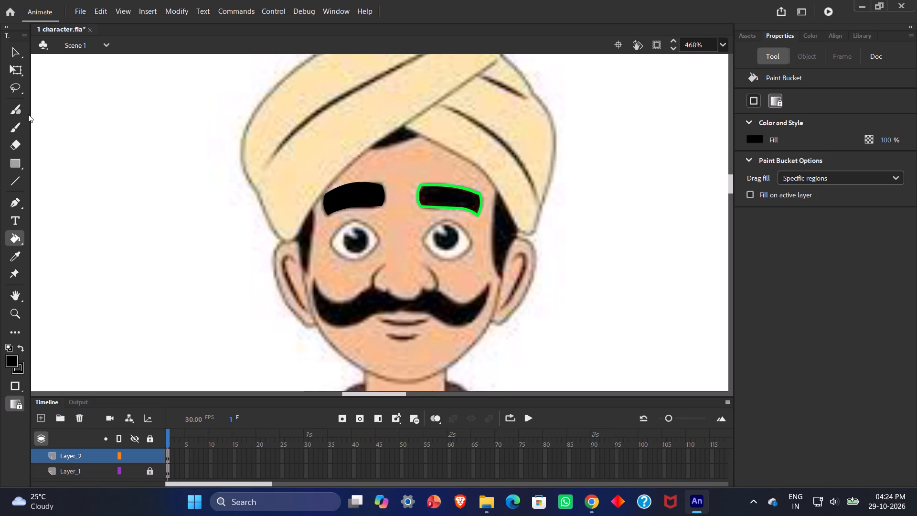
Bow the filled left-hand eyebrow's bottom edge slightly upward and touch up its top and inner end edges.
left_click(20, 53)
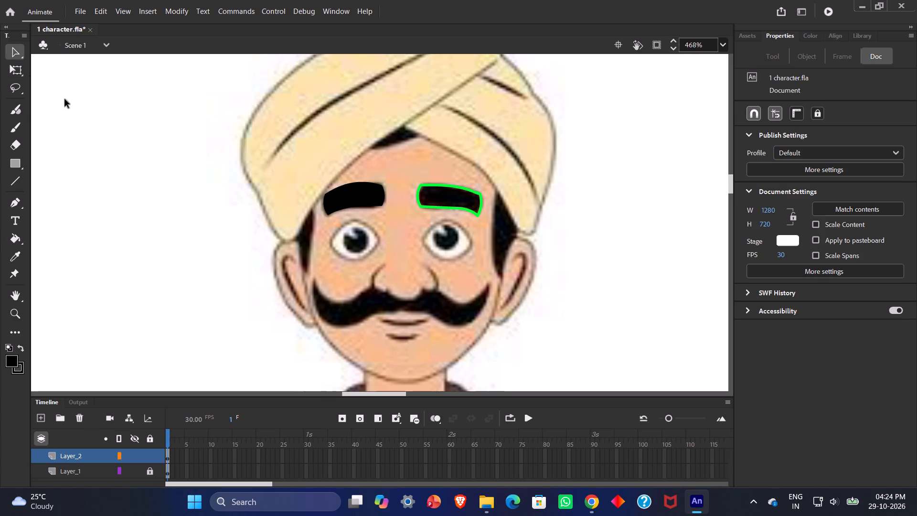
left_click_drag(356, 207, 358, 201)
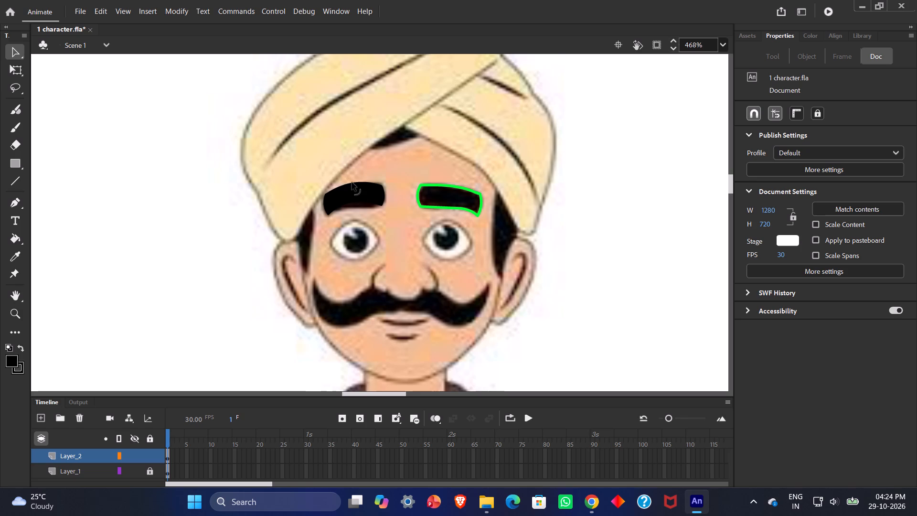
left_click(352, 183)
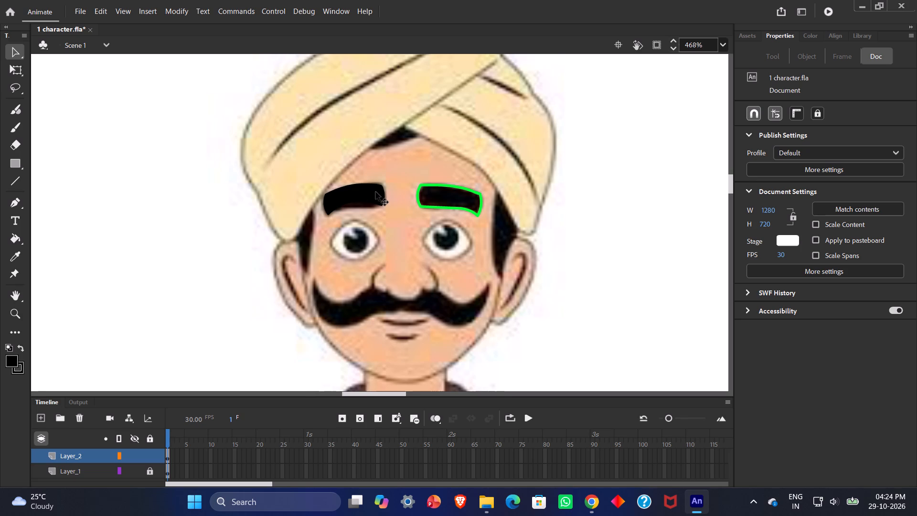
left_click(384, 194)
Bow the bottom edge of the right-hand eyebrow outline slightly upward and refine it toward the outer end.
left_click_drag(446, 208, 447, 204)
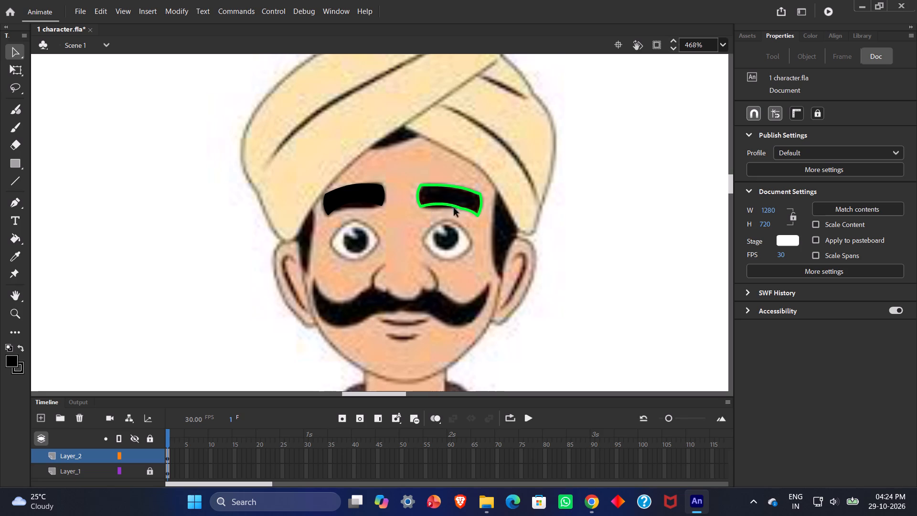
left_click(462, 209)
Change the stroke colour of the entire right-hand eyebrow outline to black (#000000).
left_click(448, 185)
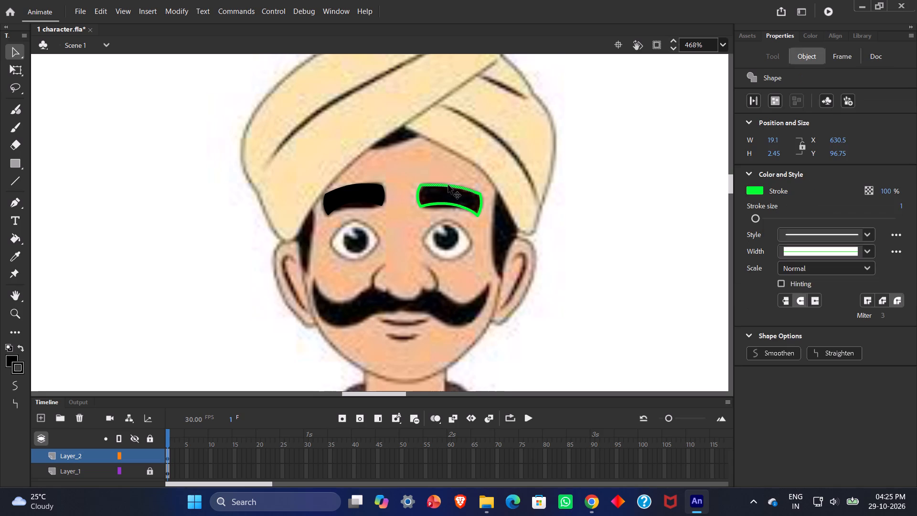
double_click(448, 185)
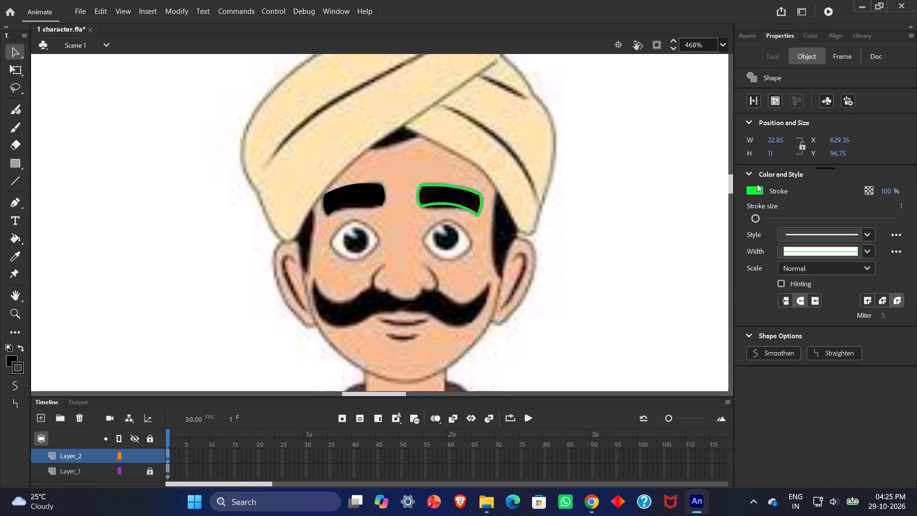
left_click(759, 192)
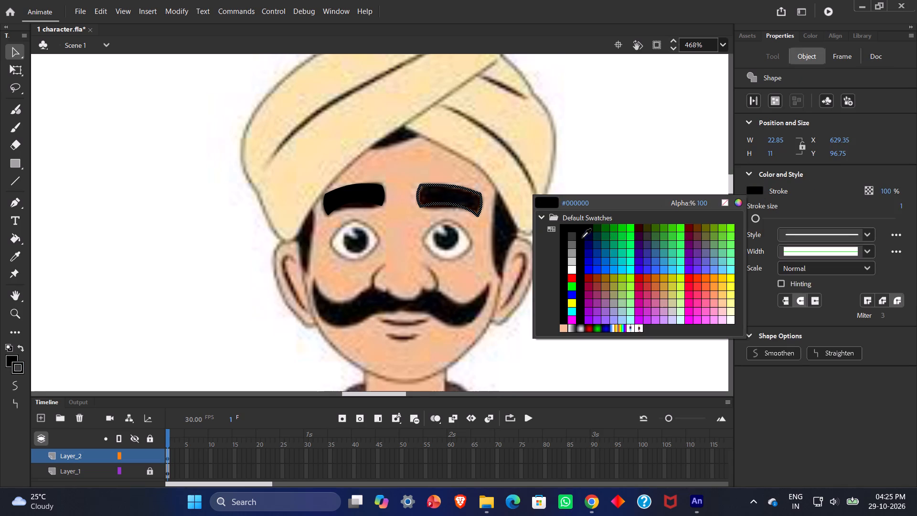
left_click(582, 238)
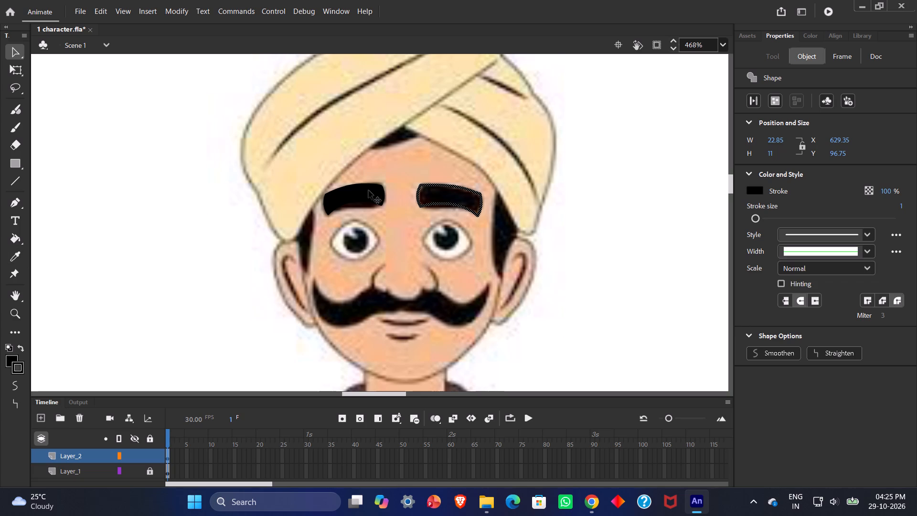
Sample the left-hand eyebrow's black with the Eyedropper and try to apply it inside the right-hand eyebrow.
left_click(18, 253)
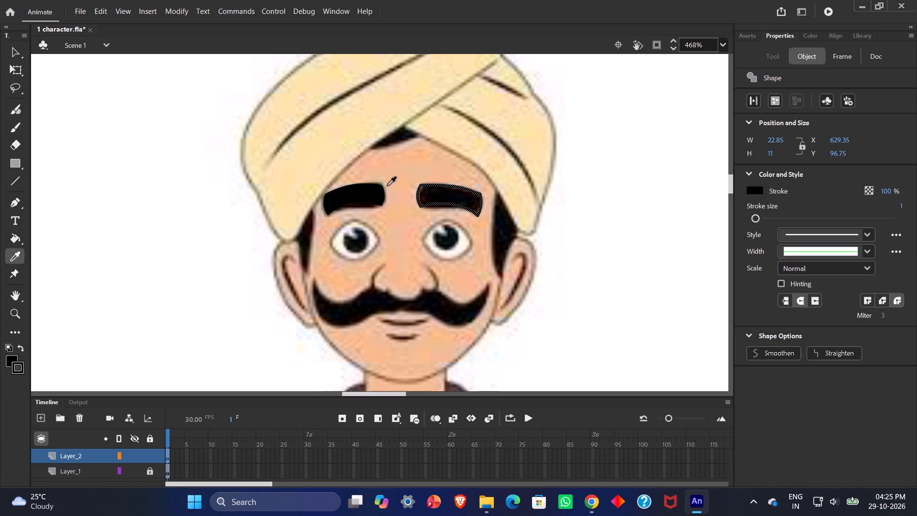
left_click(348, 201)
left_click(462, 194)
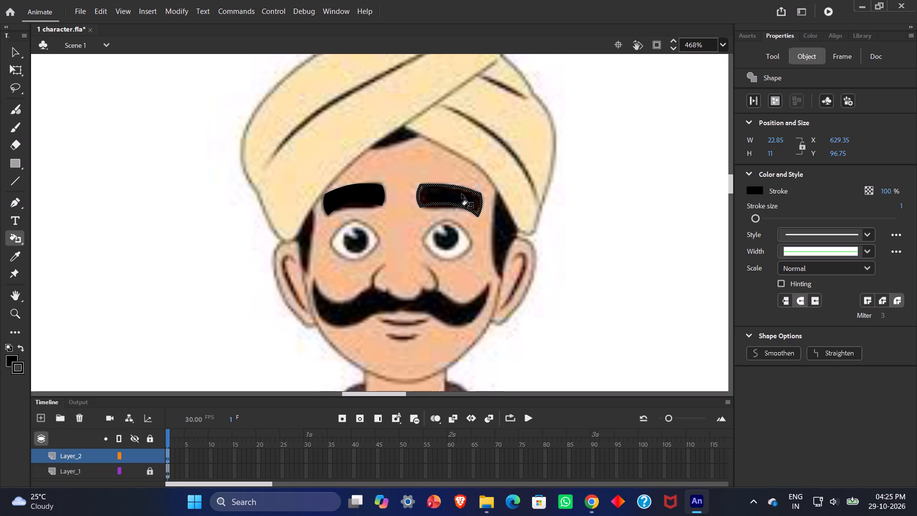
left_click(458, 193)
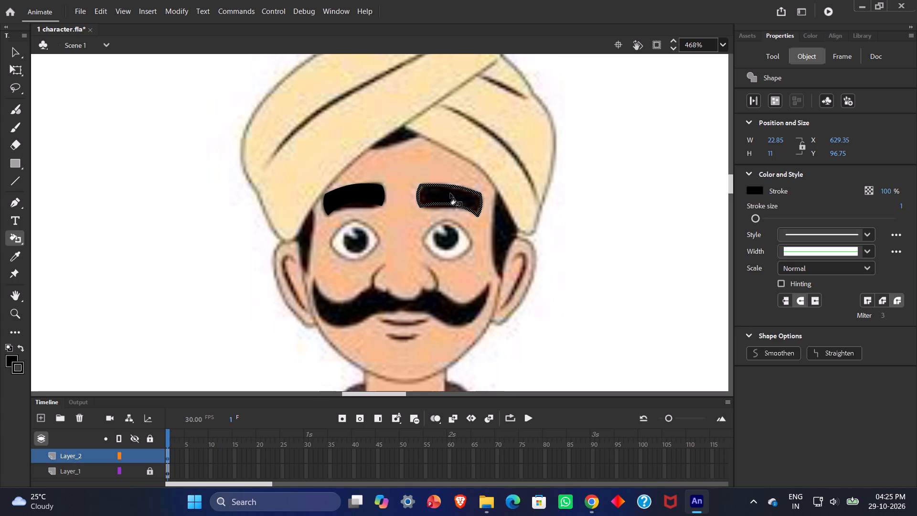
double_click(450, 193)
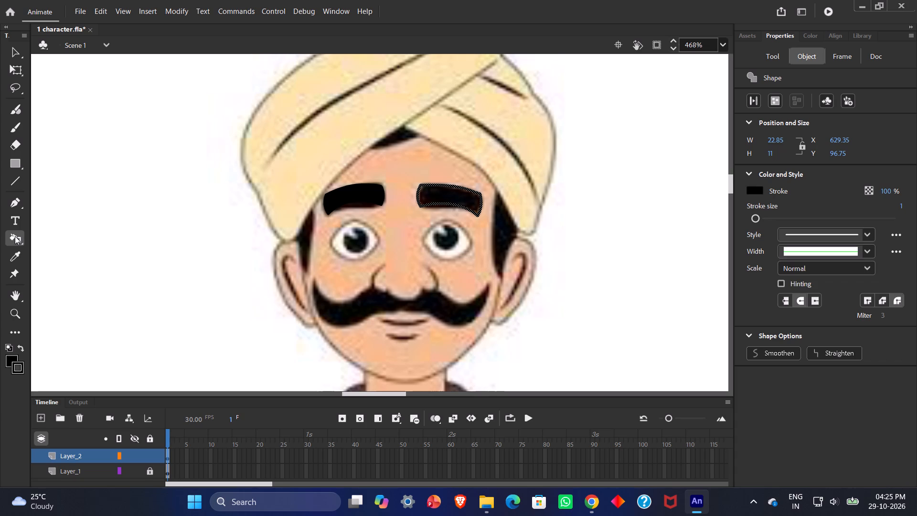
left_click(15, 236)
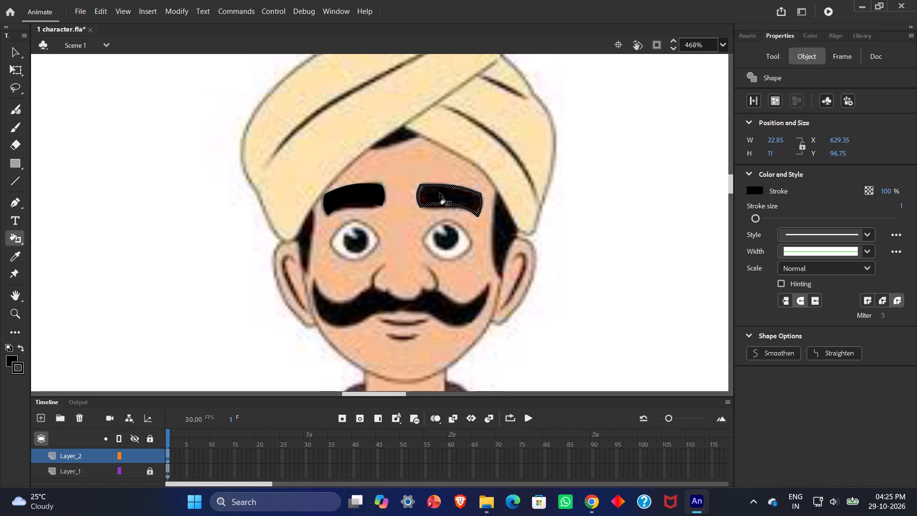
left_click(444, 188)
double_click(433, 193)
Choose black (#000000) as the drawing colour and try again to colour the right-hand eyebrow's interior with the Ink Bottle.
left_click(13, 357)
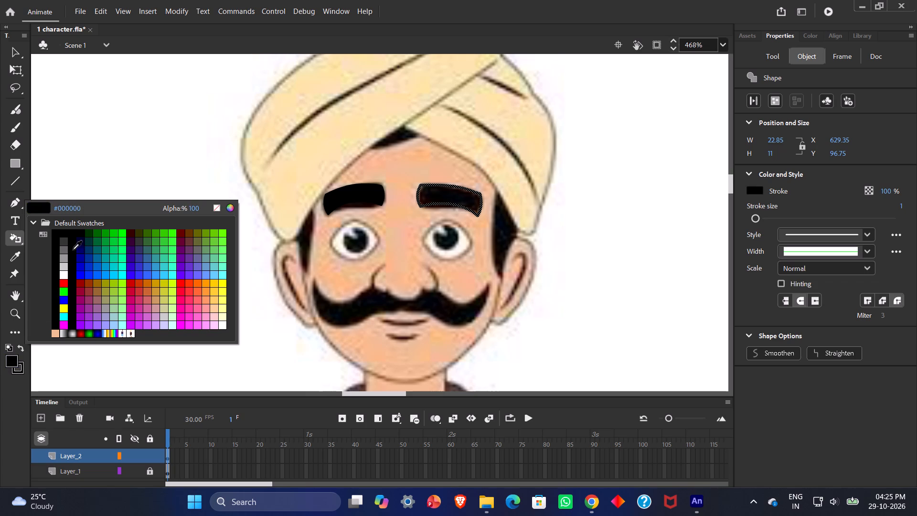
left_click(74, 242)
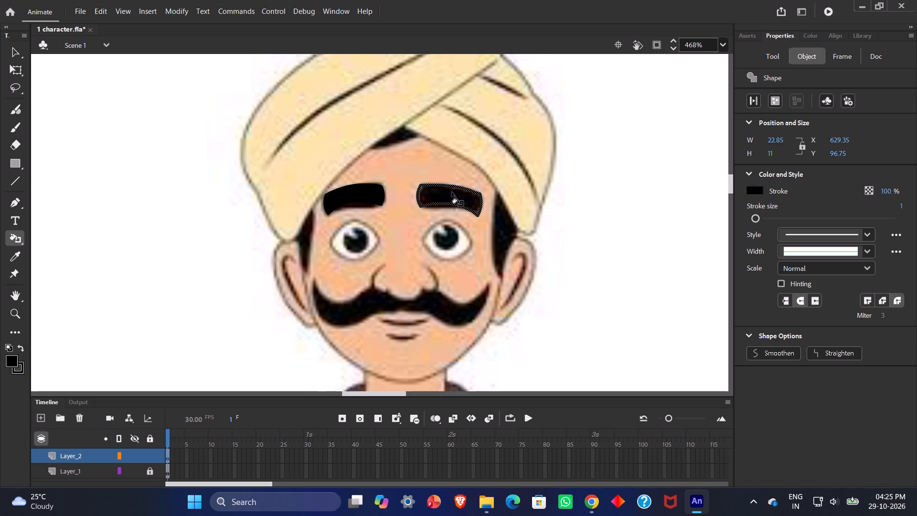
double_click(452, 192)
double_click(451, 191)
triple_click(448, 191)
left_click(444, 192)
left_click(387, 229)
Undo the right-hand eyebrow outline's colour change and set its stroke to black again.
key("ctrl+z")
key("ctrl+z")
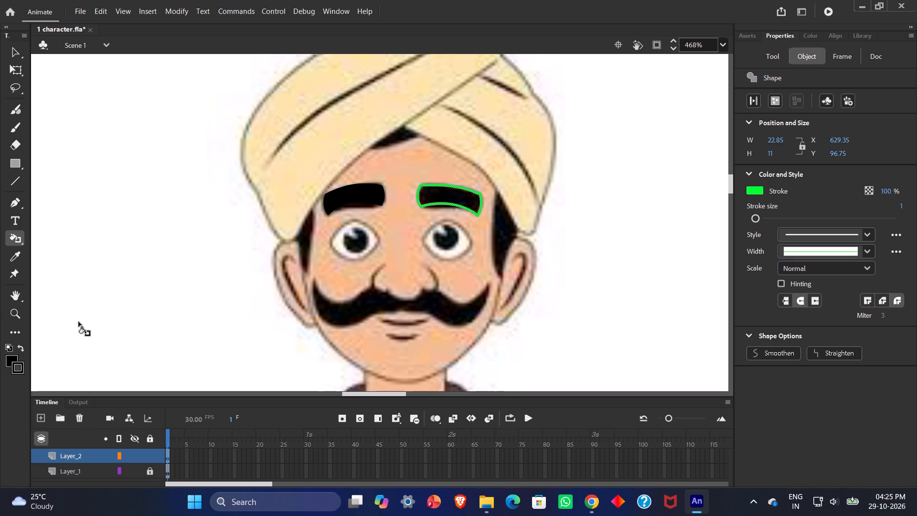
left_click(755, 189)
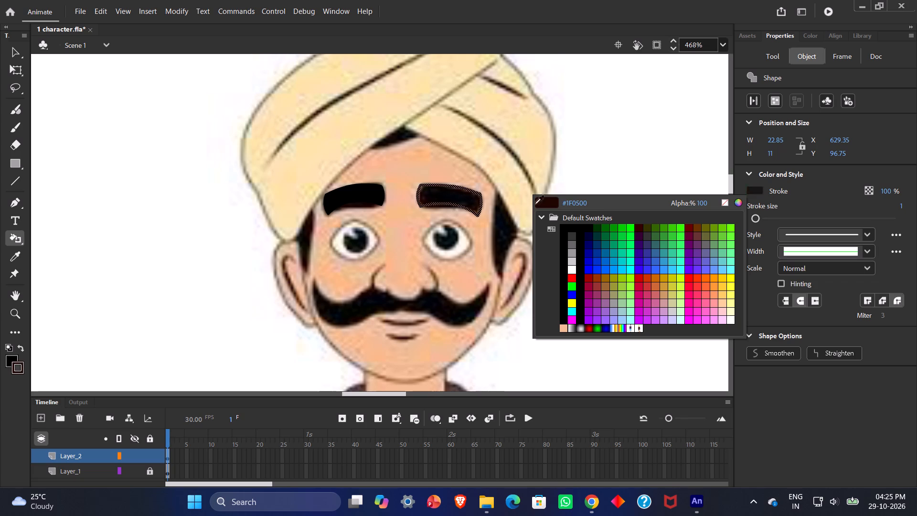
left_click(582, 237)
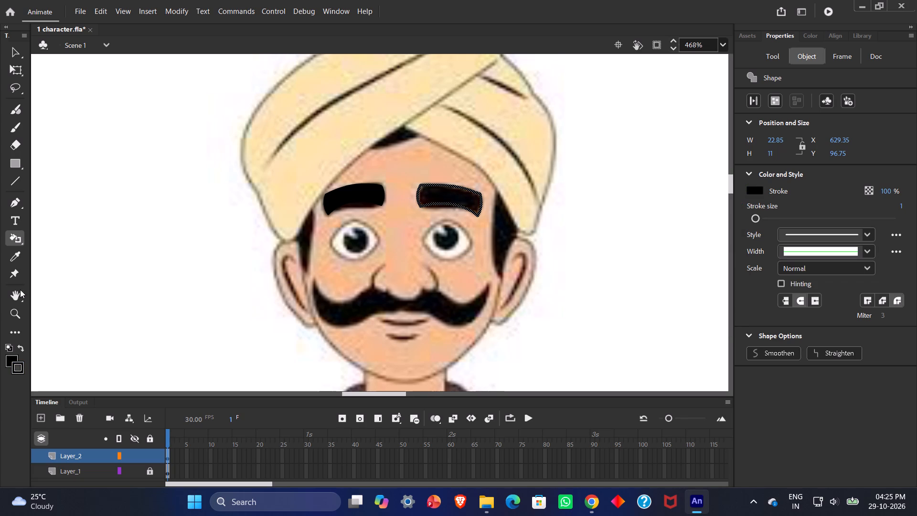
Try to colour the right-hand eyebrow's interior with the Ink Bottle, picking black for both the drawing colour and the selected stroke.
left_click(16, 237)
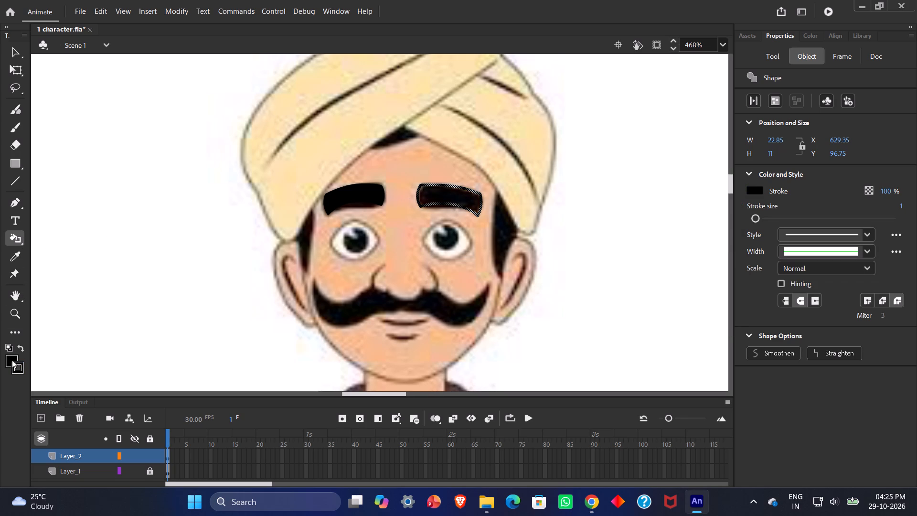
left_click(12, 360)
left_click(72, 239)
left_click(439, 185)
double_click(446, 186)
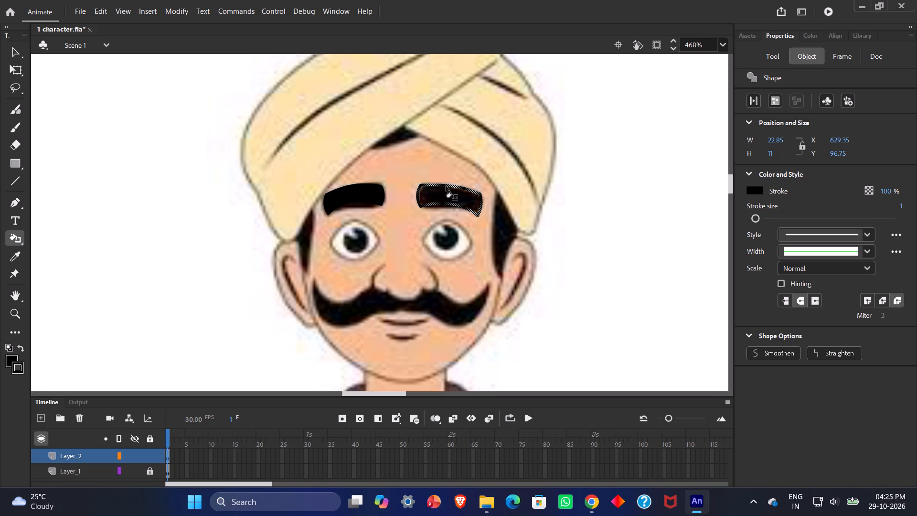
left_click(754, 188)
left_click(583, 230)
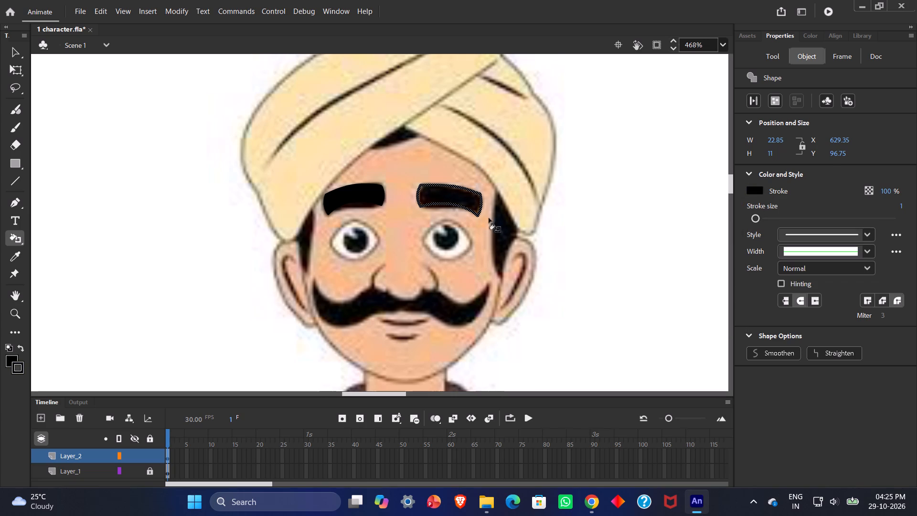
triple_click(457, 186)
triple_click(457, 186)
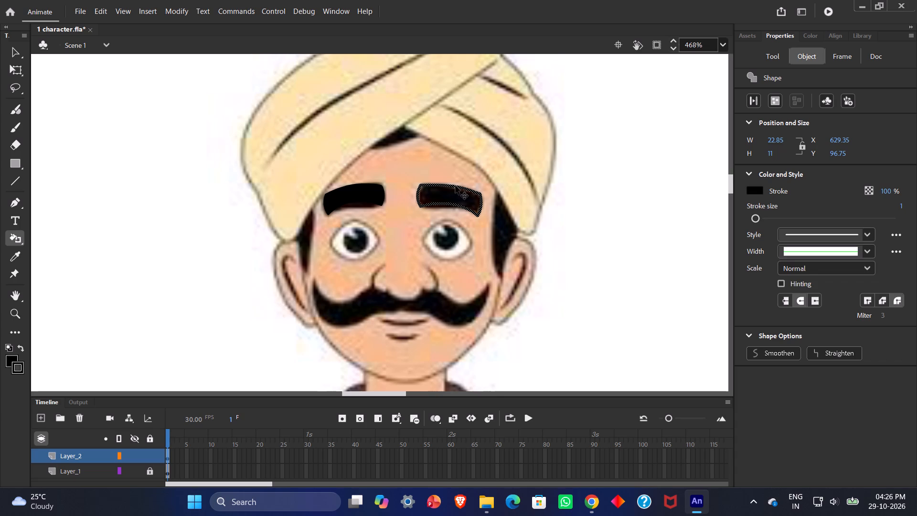
Undo the right-hand eyebrow outline's stroke colour change, set the stroke to black again and deselect the outline.
key("ctrl+z")
key("ctrl+z")
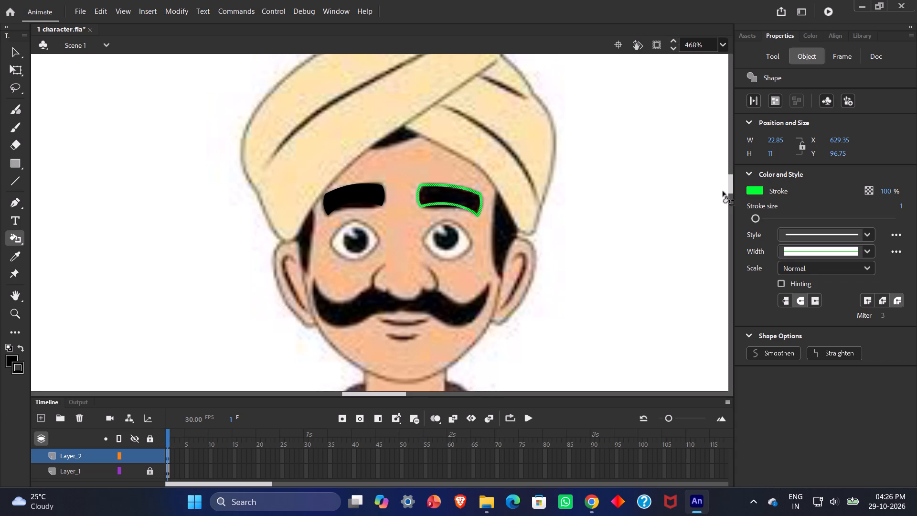
left_click(759, 193)
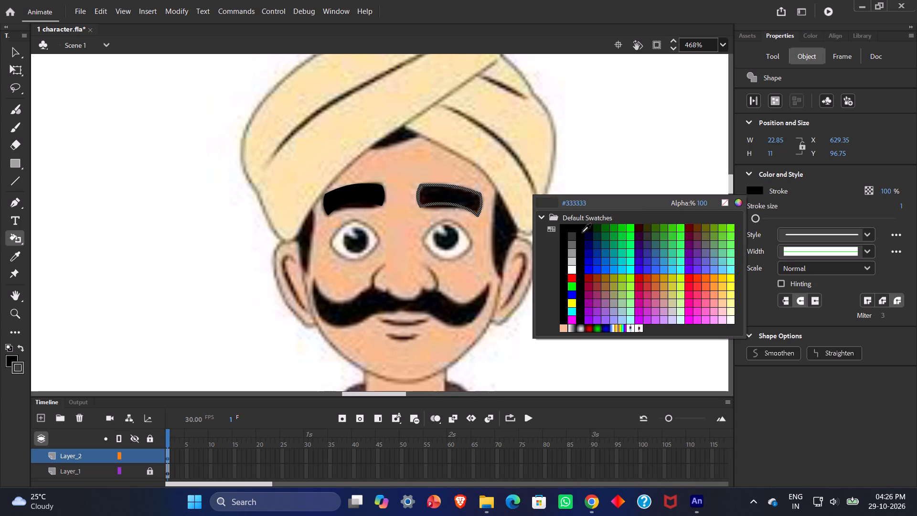
left_click(583, 232)
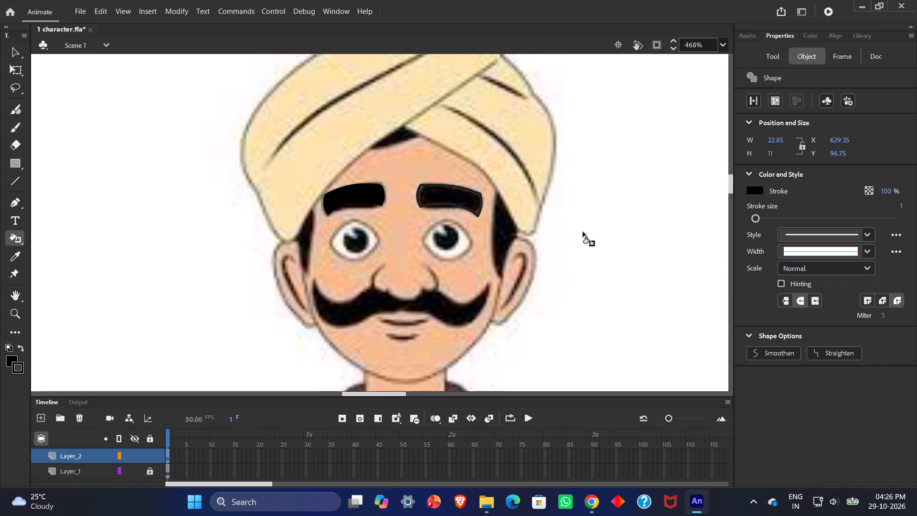
double_click(12, 46)
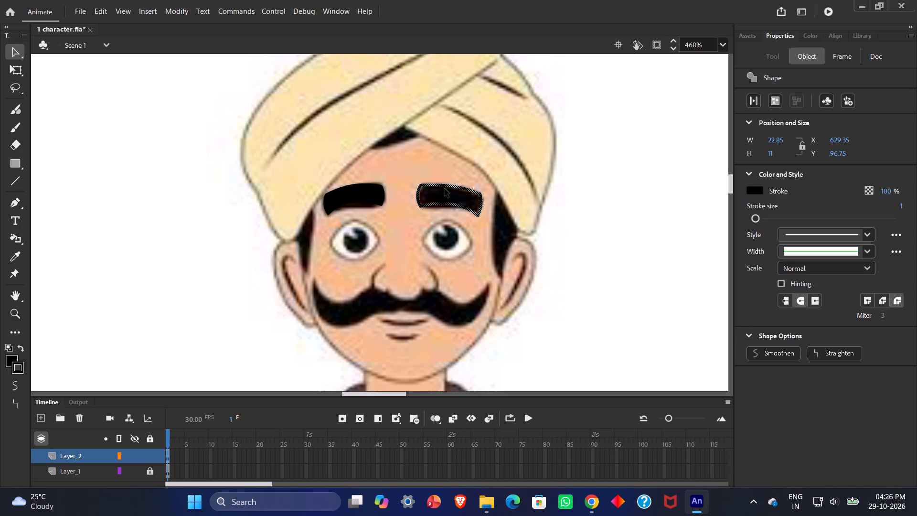
left_click(754, 191)
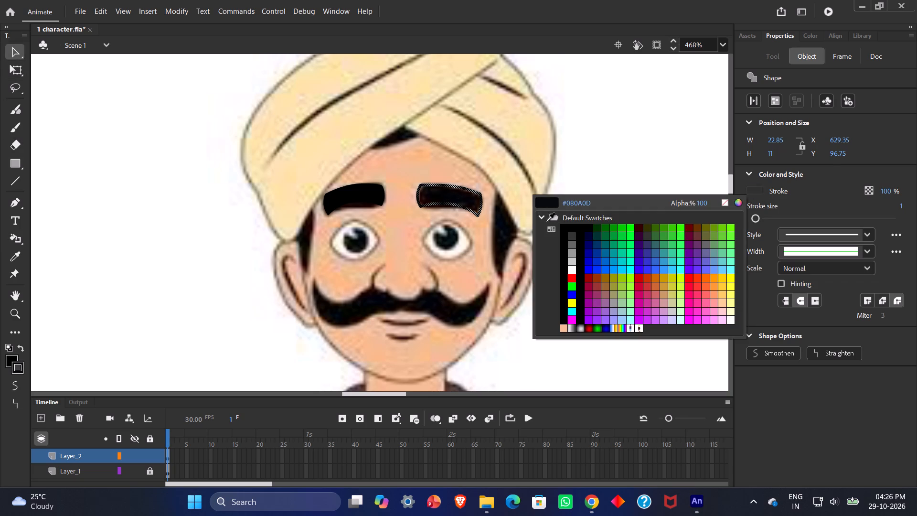
left_click(583, 237)
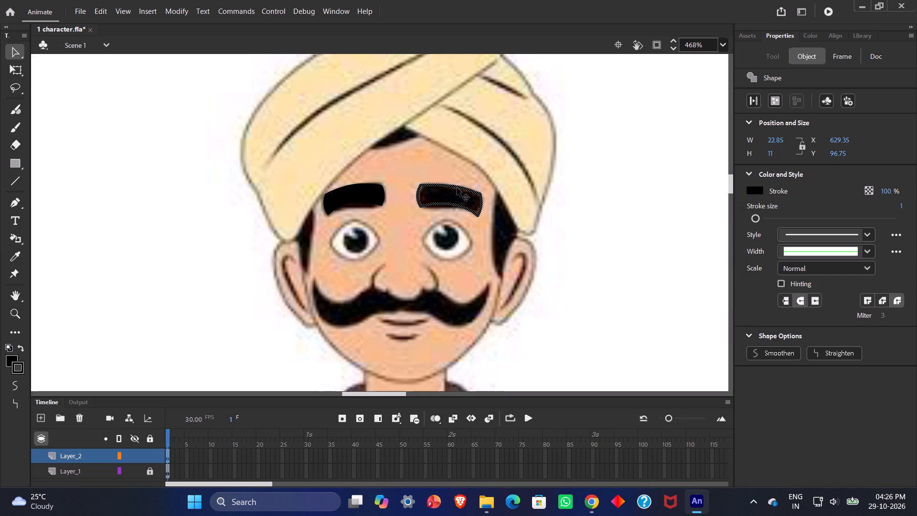
left_click(457, 188)
double_click(456, 185)
left_click(447, 184)
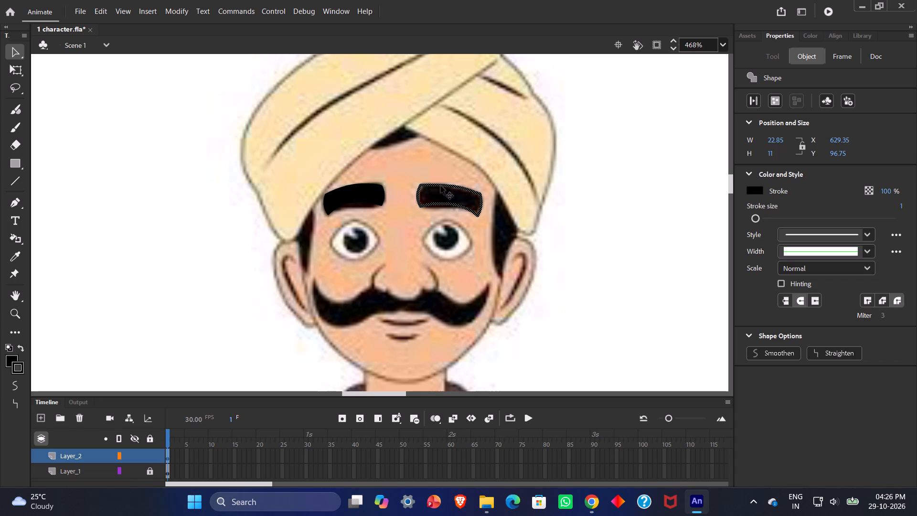
double_click(440, 186)
left_click(436, 188)
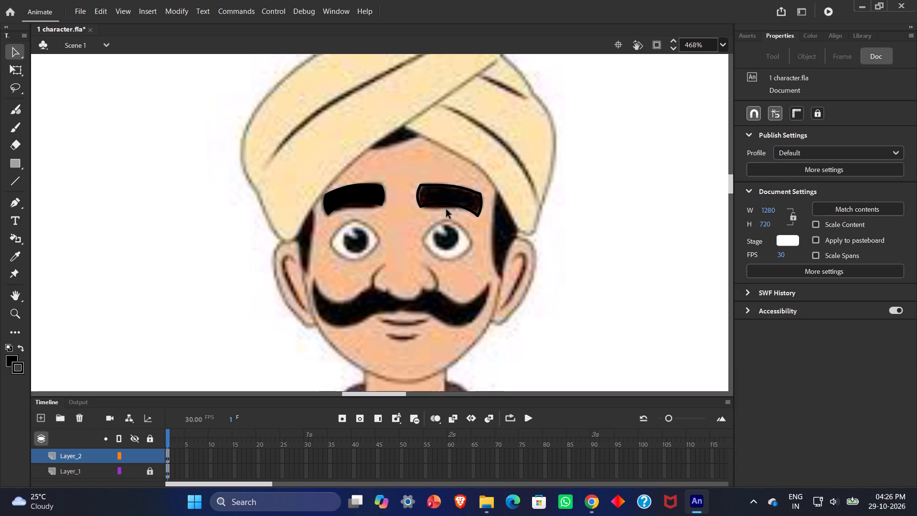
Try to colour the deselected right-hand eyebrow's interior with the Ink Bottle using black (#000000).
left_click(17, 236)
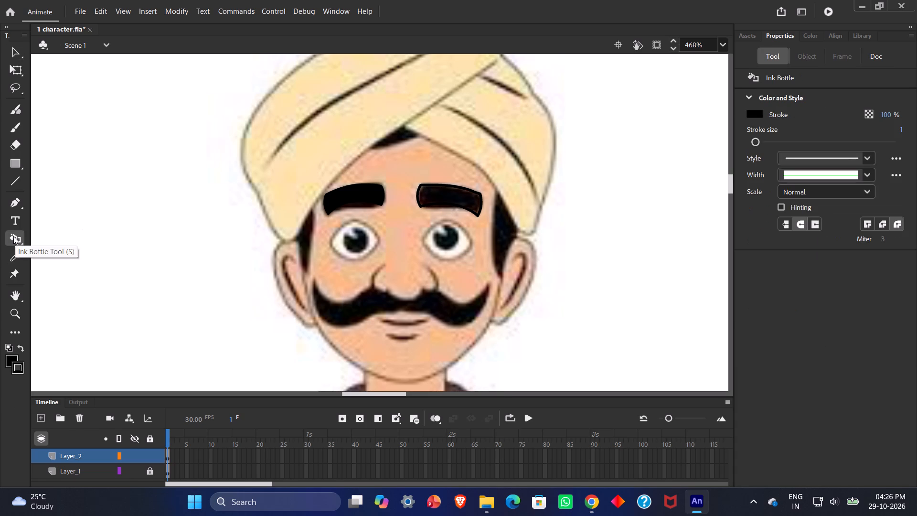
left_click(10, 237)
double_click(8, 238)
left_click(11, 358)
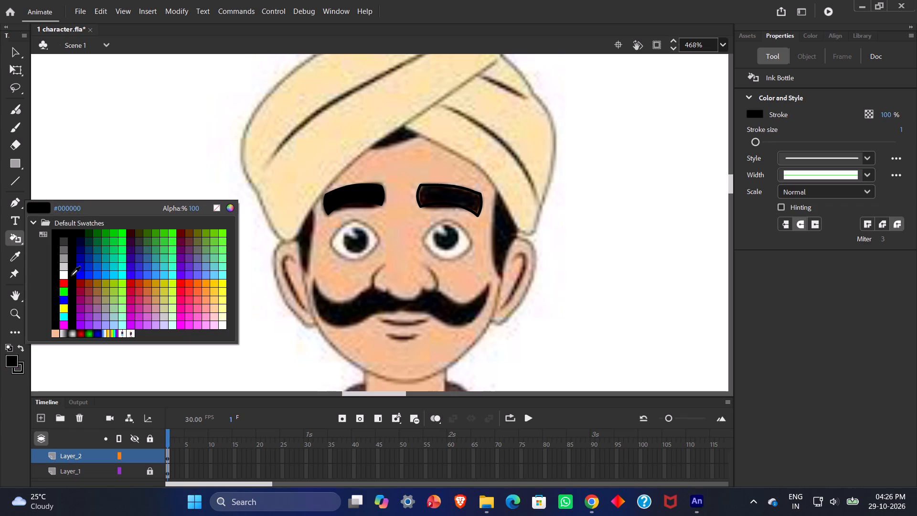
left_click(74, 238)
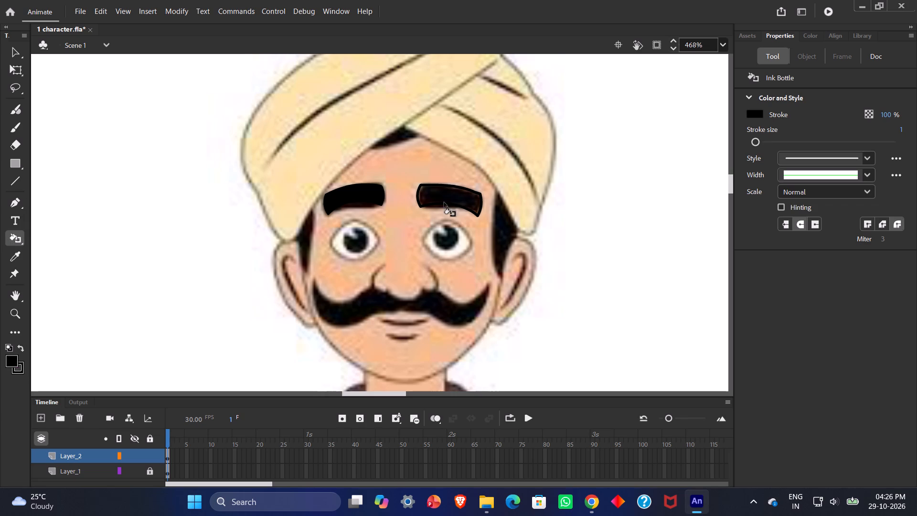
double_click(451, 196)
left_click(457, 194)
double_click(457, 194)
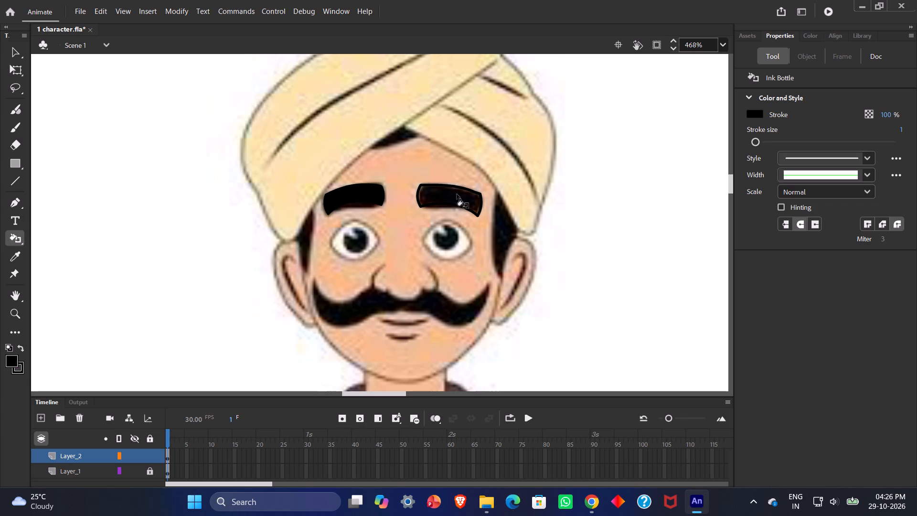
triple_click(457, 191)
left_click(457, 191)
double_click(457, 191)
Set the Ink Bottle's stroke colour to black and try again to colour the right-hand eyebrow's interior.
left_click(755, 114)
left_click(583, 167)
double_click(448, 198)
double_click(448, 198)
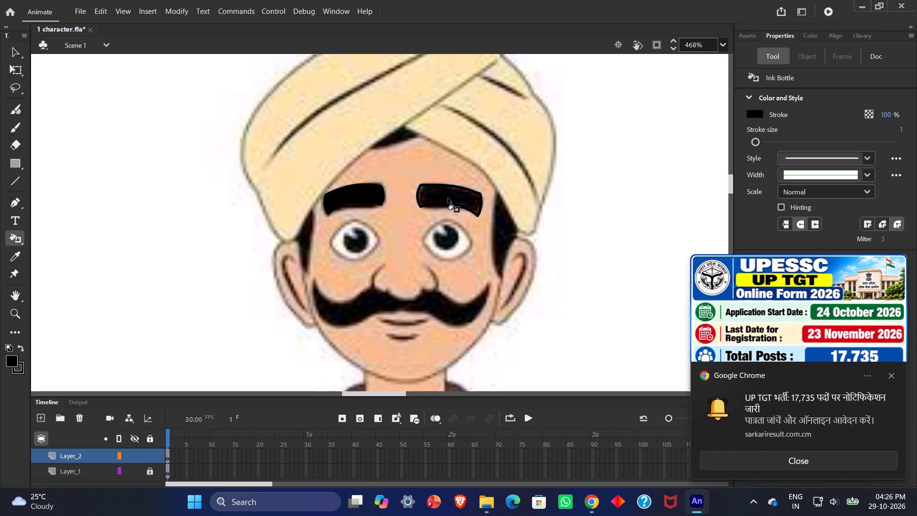
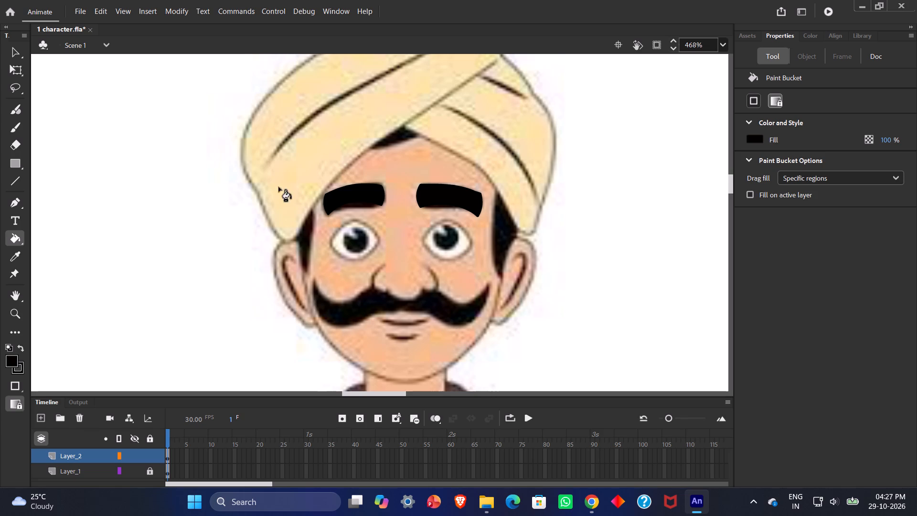
Select the whole left-hand eyebrow on Layer_2, including both its black fill and its outline.
left_click(14, 54)
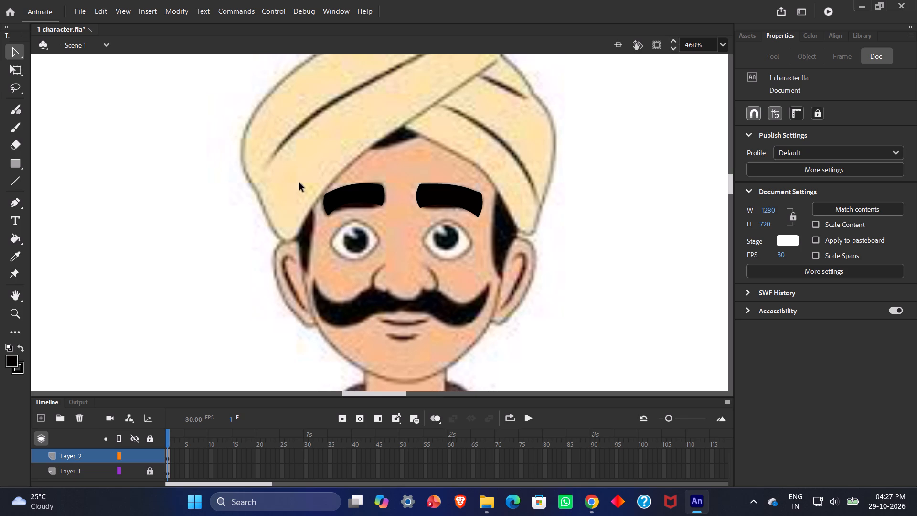
left_click_drag(299, 178, 378, 181)
left_click_drag(378, 181, 405, 221)
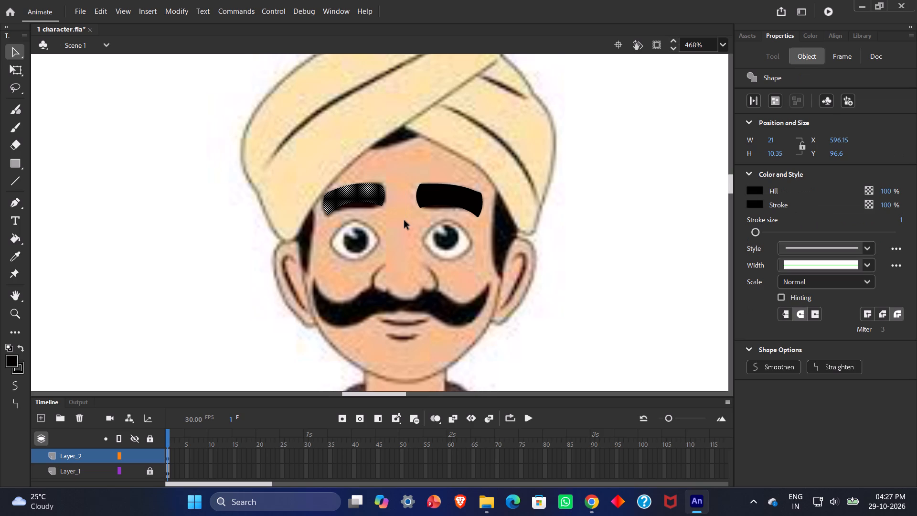
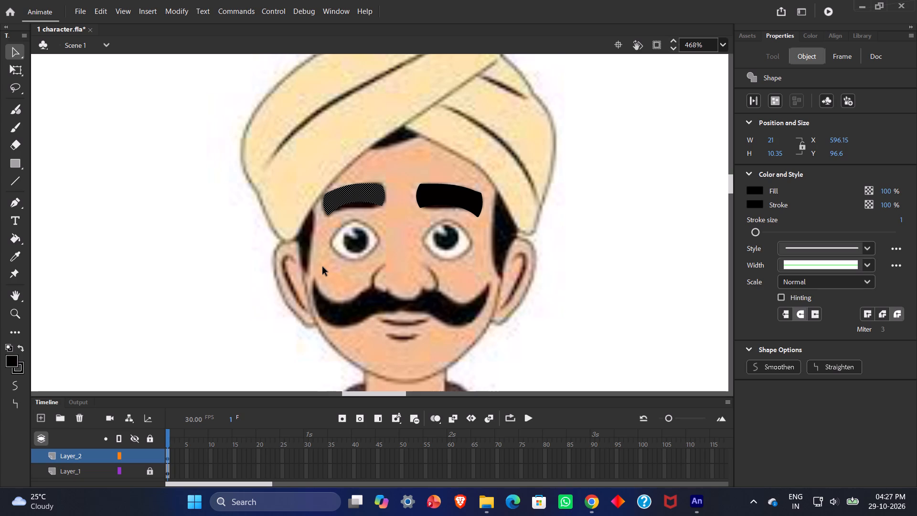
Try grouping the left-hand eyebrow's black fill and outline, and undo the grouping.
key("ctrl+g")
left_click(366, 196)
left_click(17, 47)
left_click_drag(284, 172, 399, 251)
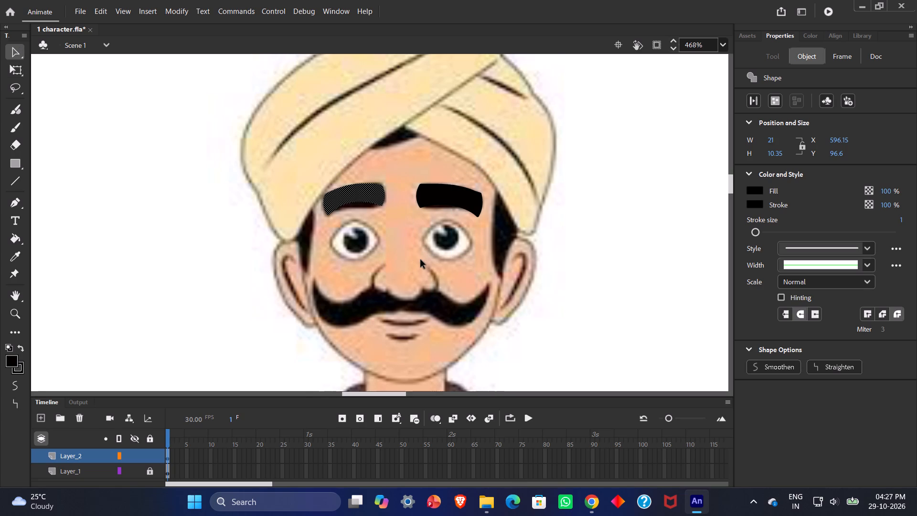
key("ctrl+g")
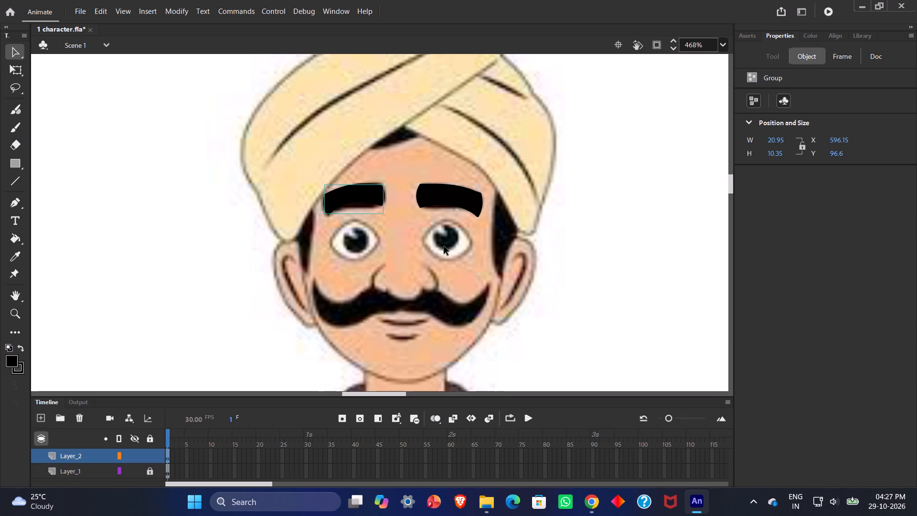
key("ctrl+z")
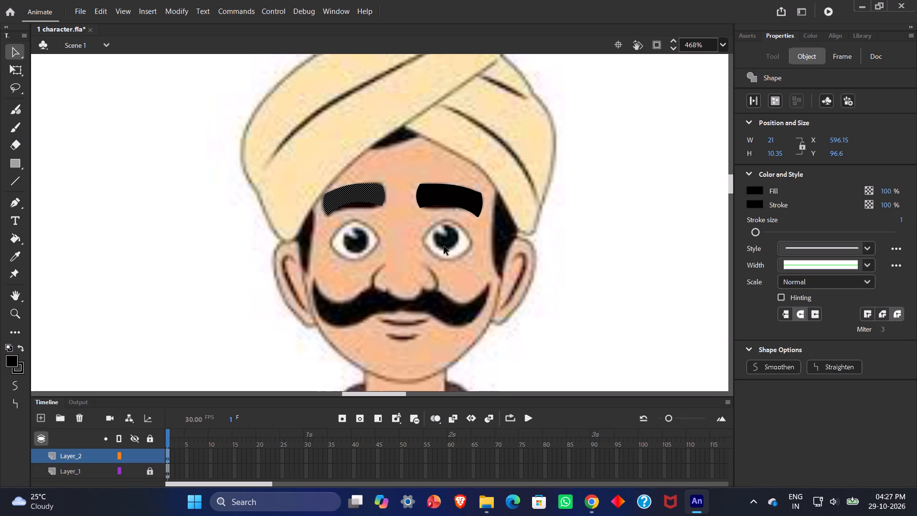
Reselect the whole left-hand eyebrow on Layer_2 and group its black fill and outline.
left_click_drag(244, 174, 250, 174)
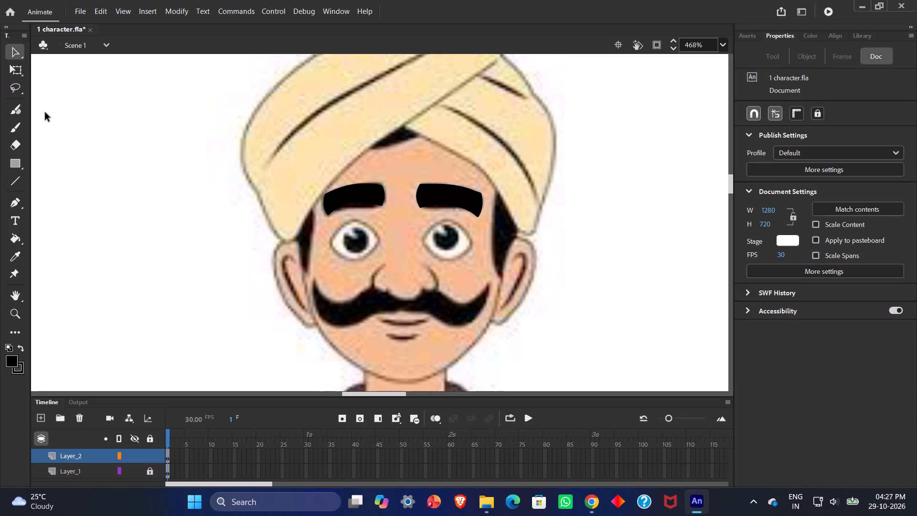
left_click(10, 53)
left_click_drag(264, 152, 340, 168)
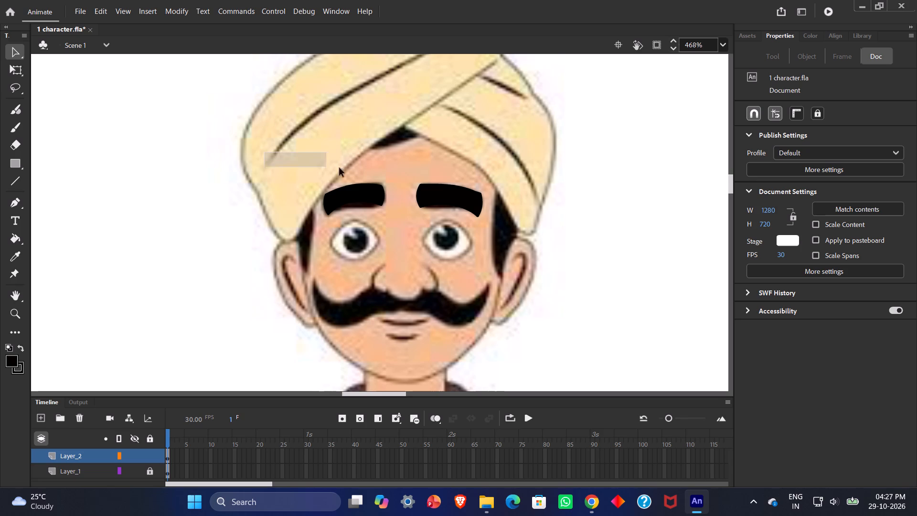
left_click_drag(340, 168, 411, 252)
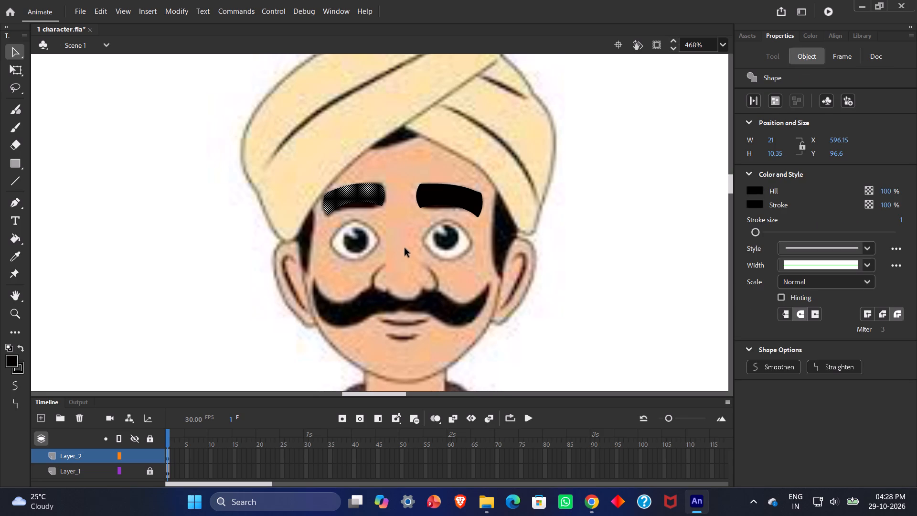
key("ctrl+g")
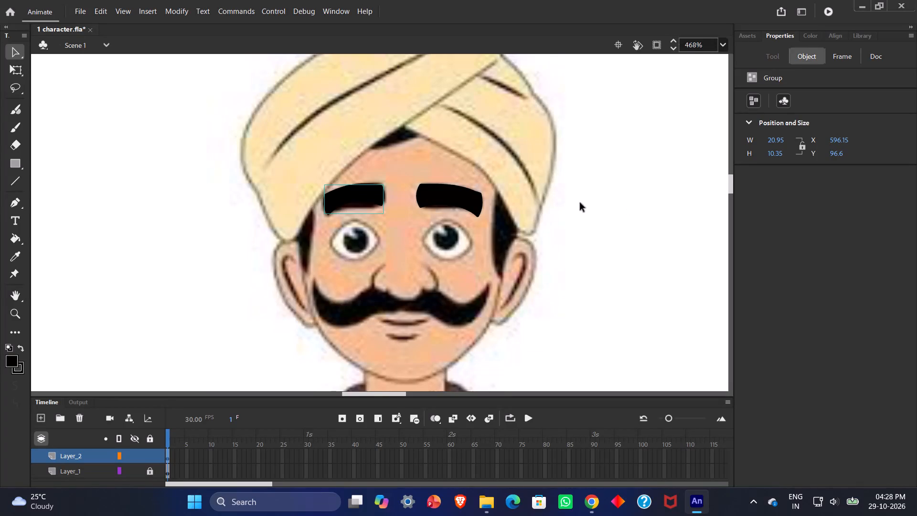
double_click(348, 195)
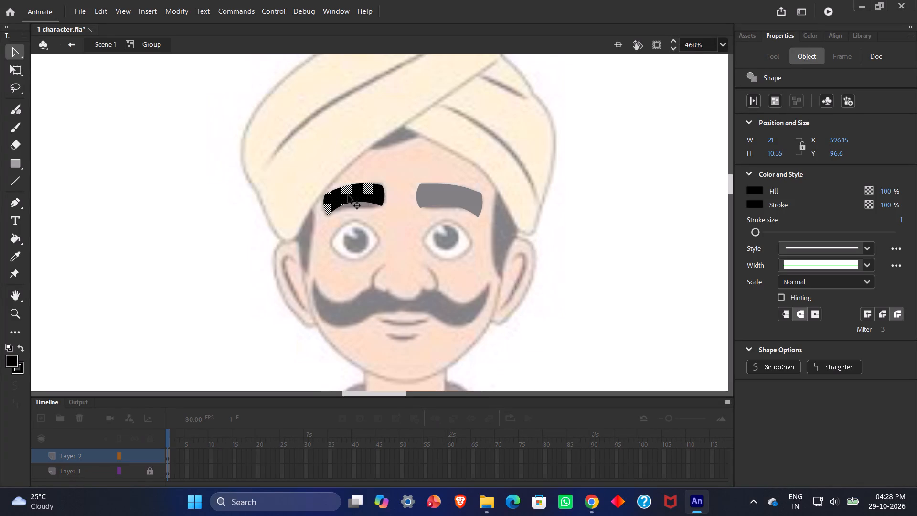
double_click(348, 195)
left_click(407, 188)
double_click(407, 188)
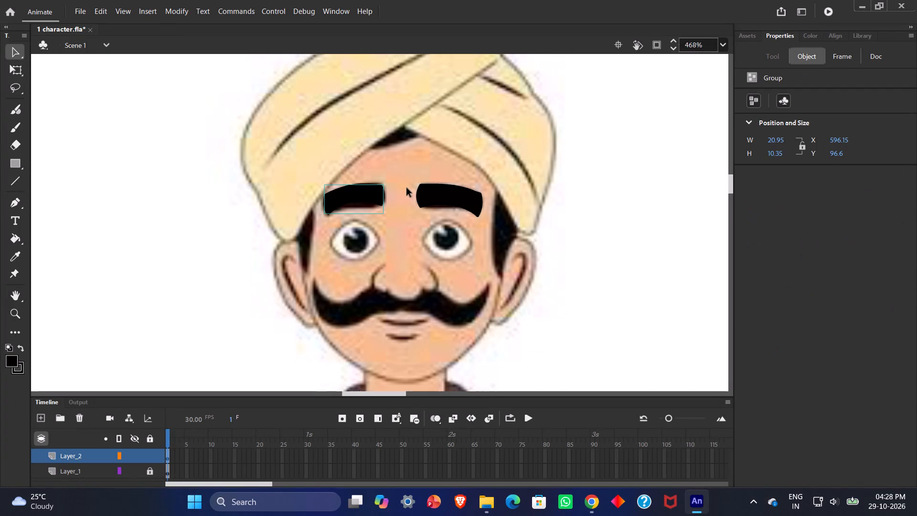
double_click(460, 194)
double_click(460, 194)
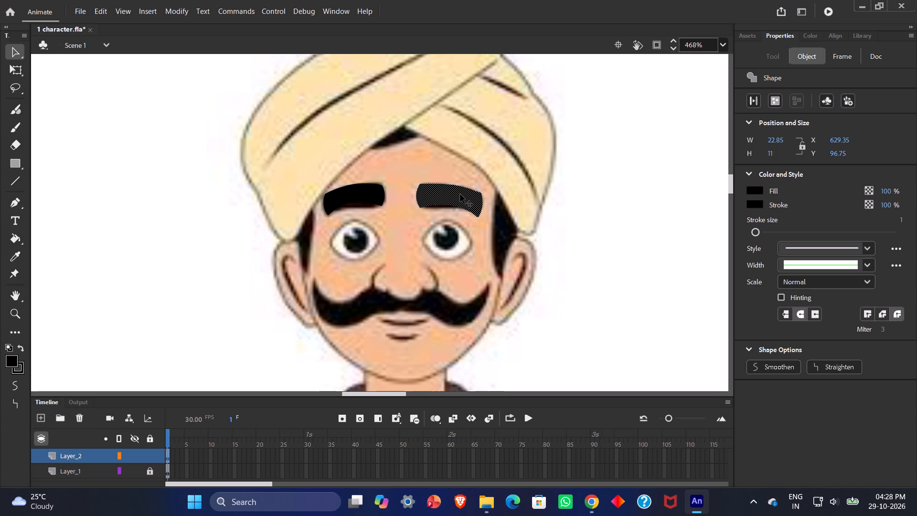
Inside the left-hand eyebrow group, pull the corners and upper edge inward to slim it to about 20.5 by 8.85, and return to Scene 1.
double_click(333, 200)
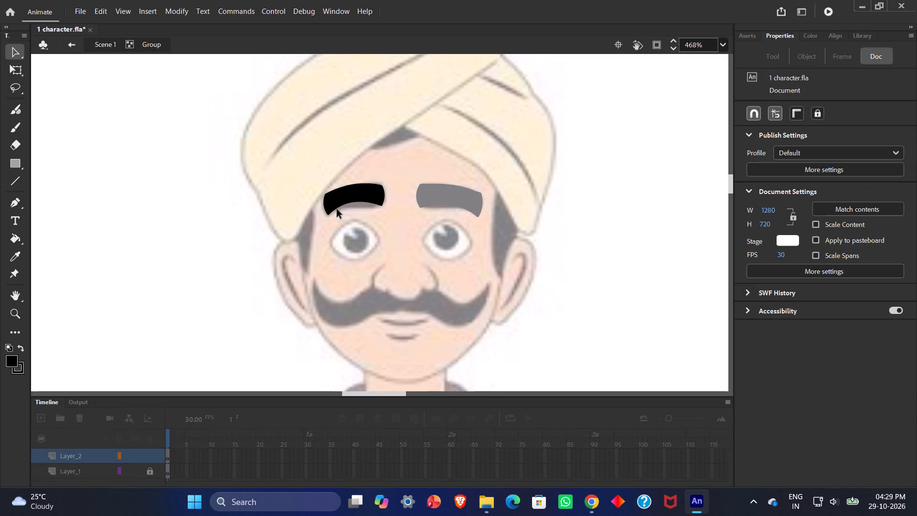
left_click(324, 207)
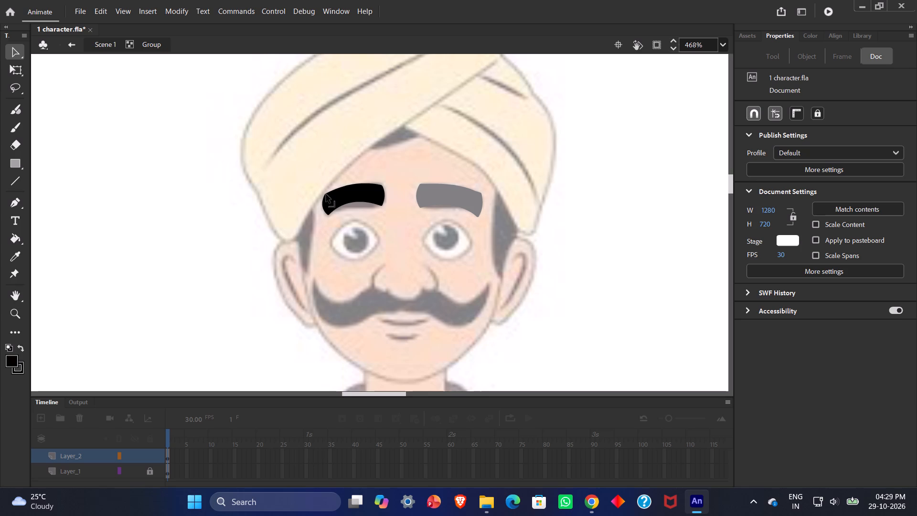
left_click(326, 194)
left_click(374, 184)
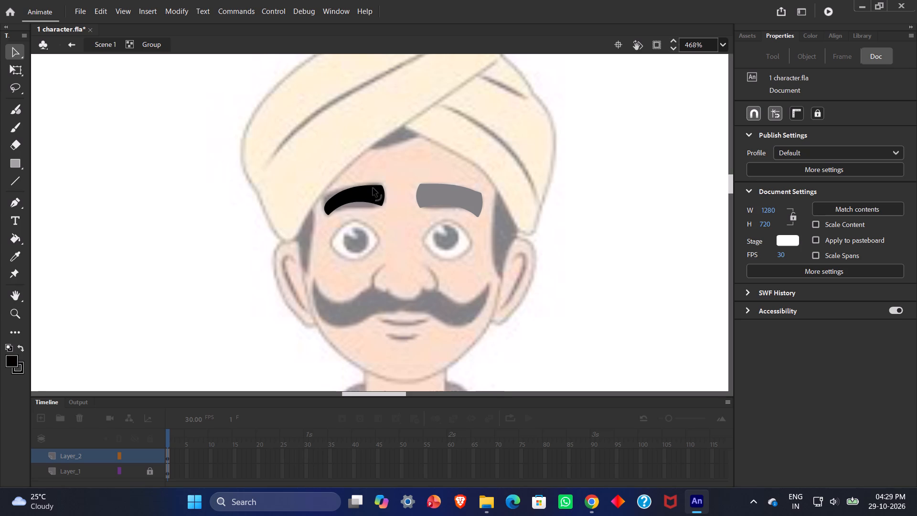
left_click_drag(383, 186, 383, 185)
left_click_drag(383, 185, 381, 189)
left_click_drag(381, 189, 381, 191)
left_click(443, 199)
left_click(417, 162)
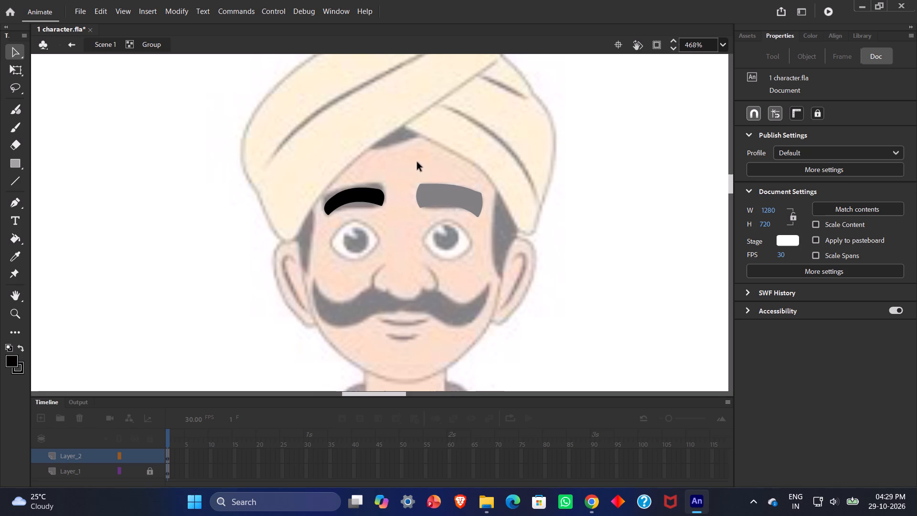
double_click(417, 162)
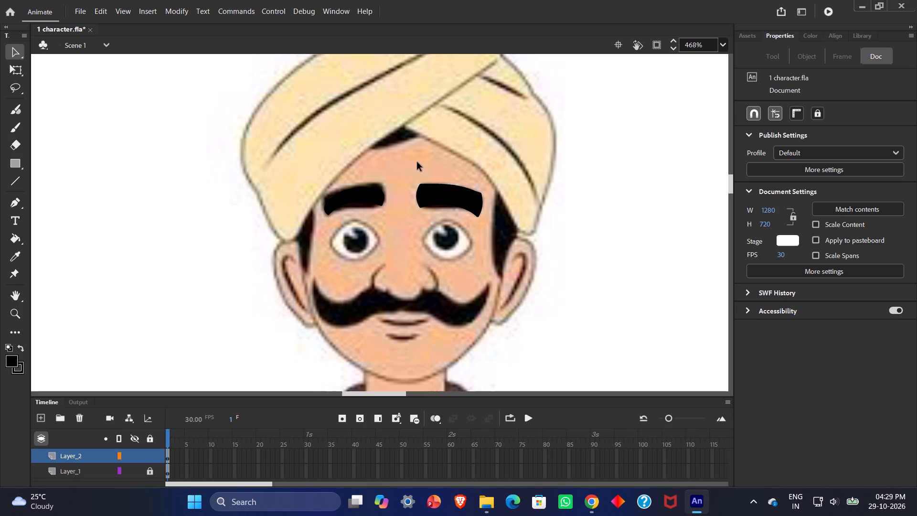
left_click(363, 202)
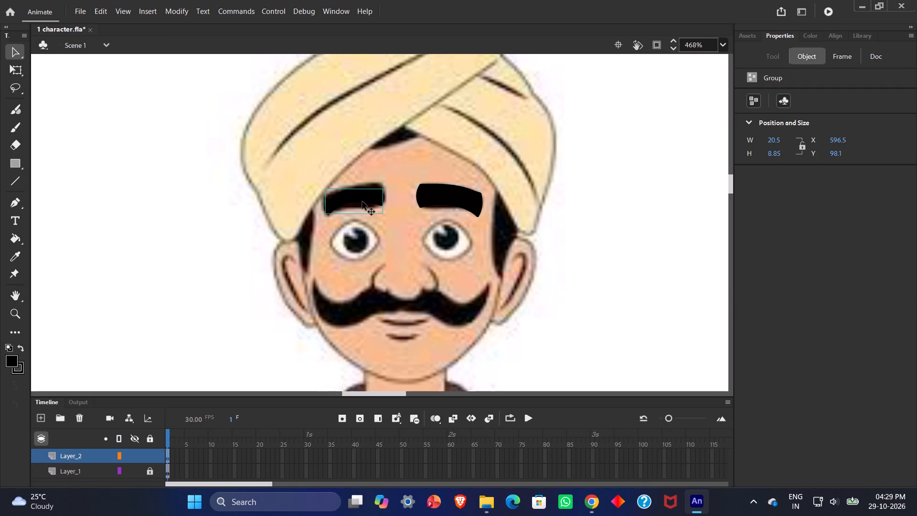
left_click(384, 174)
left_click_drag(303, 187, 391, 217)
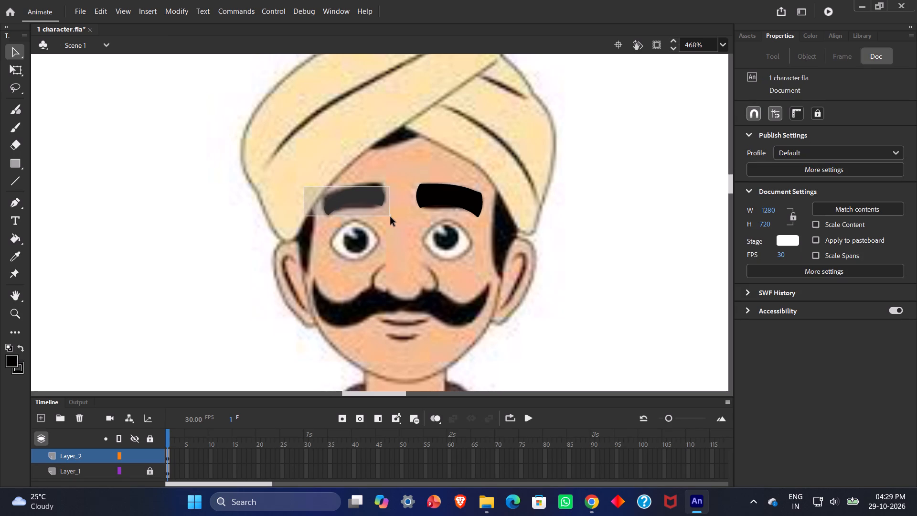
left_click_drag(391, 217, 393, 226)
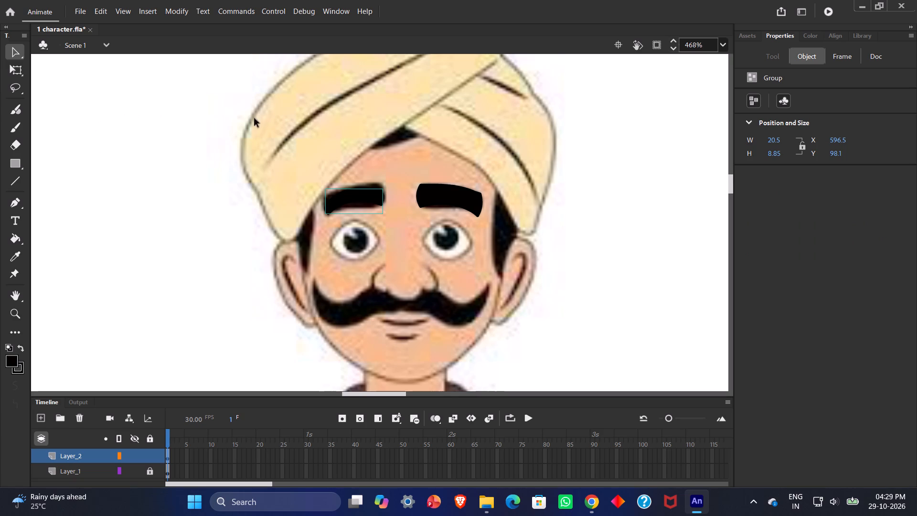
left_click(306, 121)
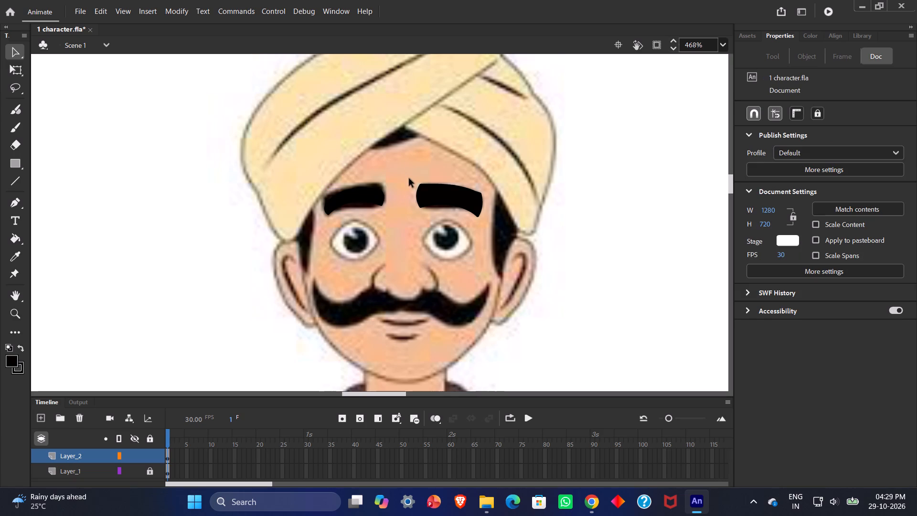
Select the whole right-hand eyebrow on Layer_2 and group its black fill and outline.
left_click_drag(401, 178, 533, 236)
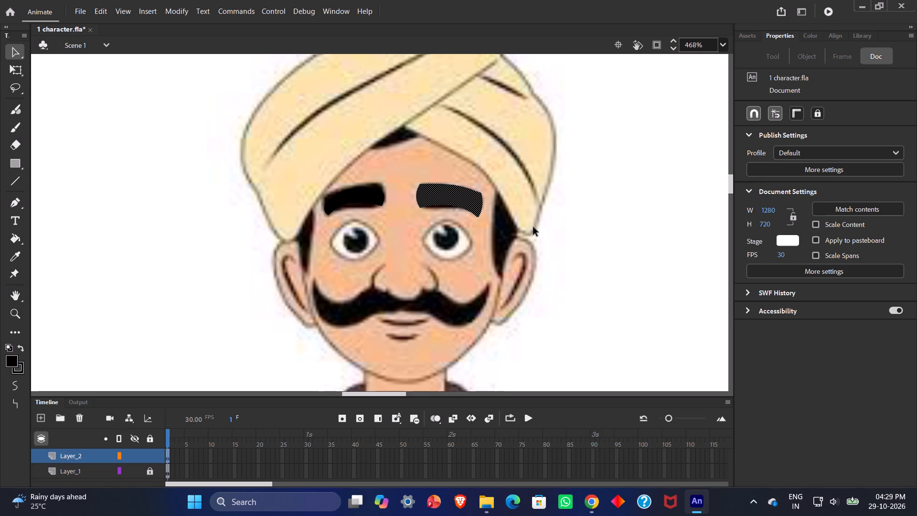
key("ctrl+g")
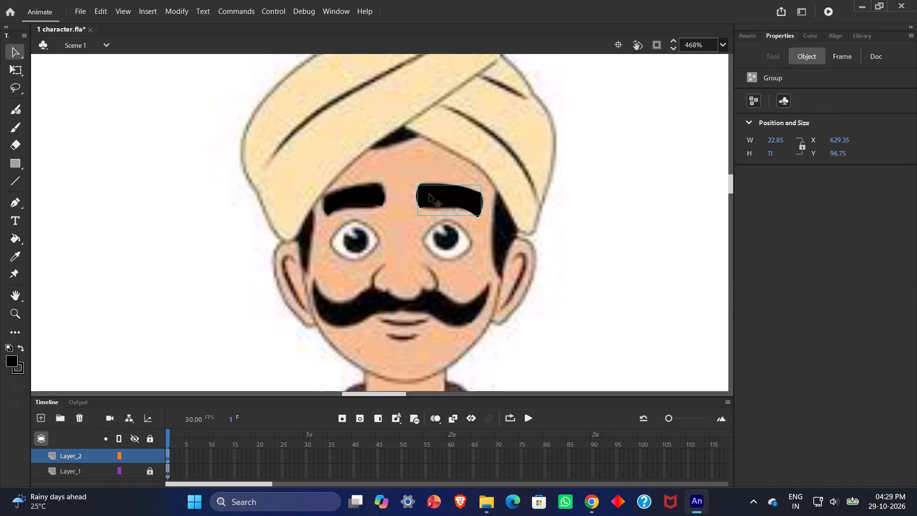
Open the right-hand eyebrow group for editing, shift its shape slightly sideways to X 629.8, and deselect it.
double_click(429, 194)
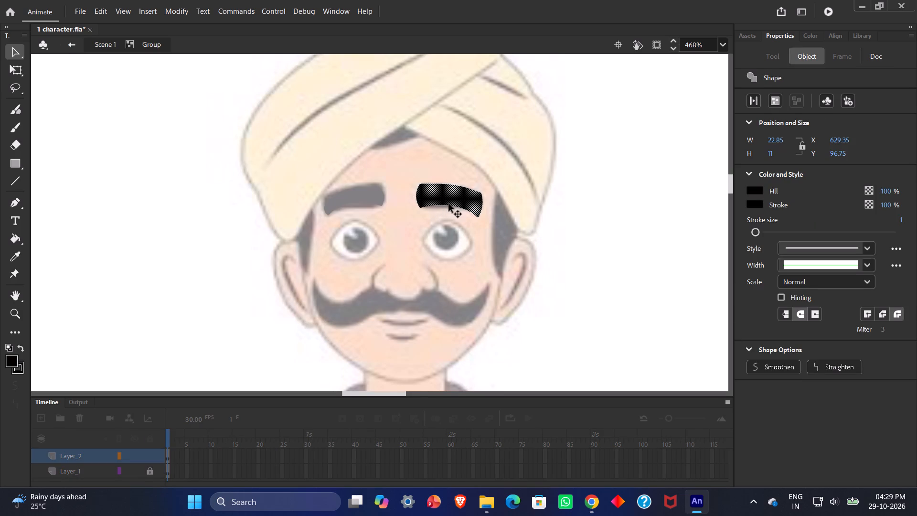
left_click(448, 199)
left_click(448, 196)
left_click(20, 53)
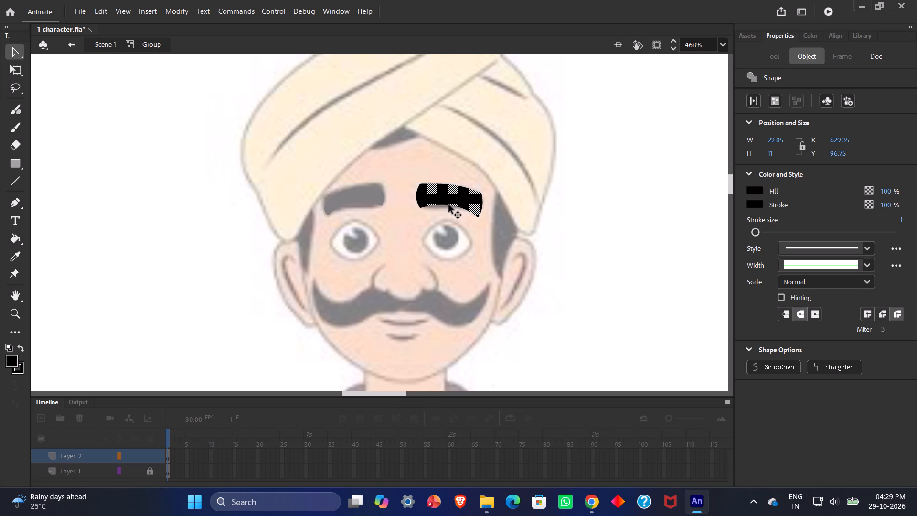
left_click(449, 205)
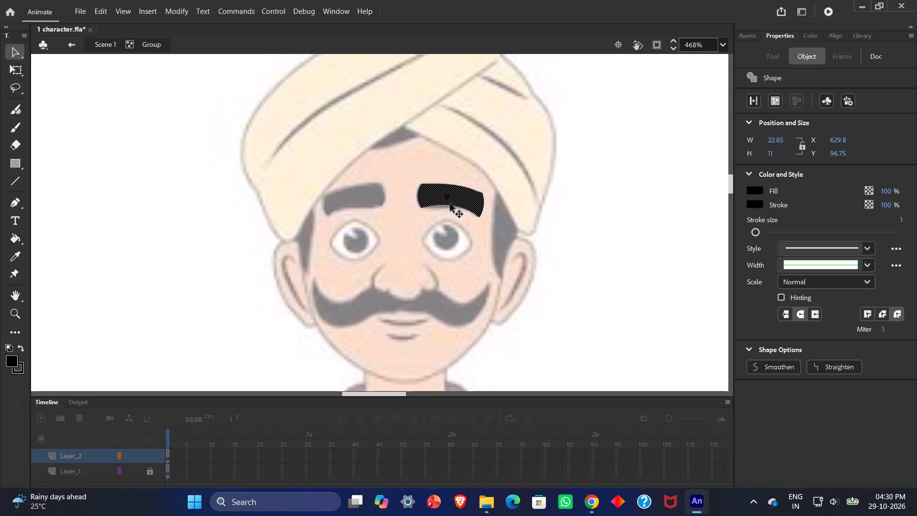
left_click(504, 175)
scroll(504, 175, "up", 1)
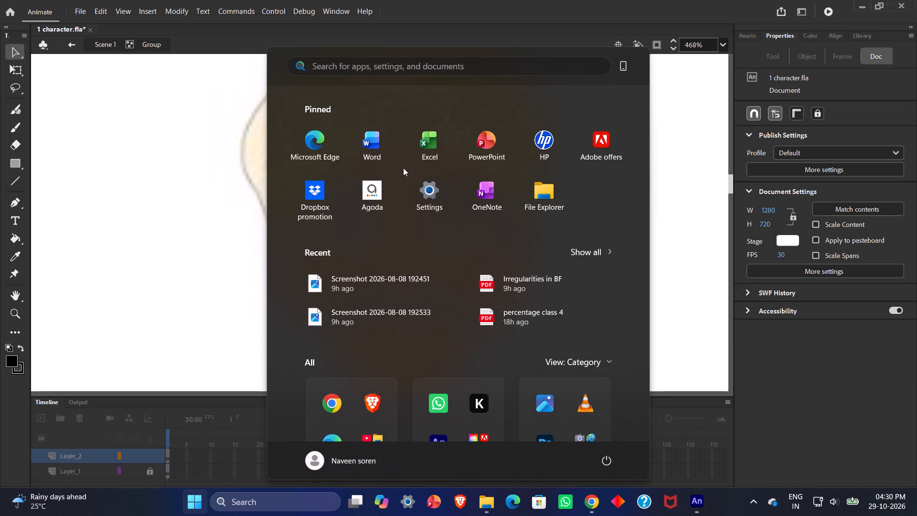
left_click(226, 133)
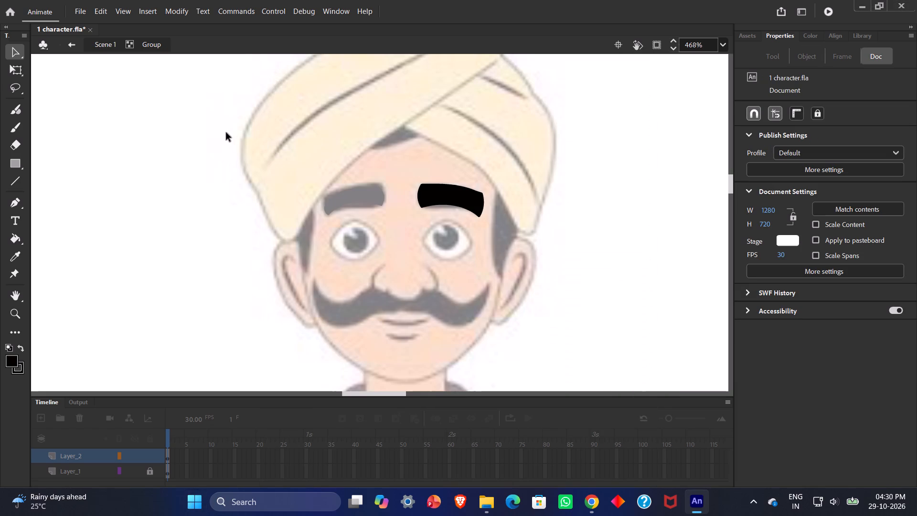
Undo the sideways shift and grouping of the right-hand eyebrow, going back to its loose, deselected shape in Scene 1.
key("ctrl+z")
key("ctrl+z")
key("ctrl+z")
key("ctrl+z")
key("ctrl+z")
key("ctrl+z")
key("ctrl+z")
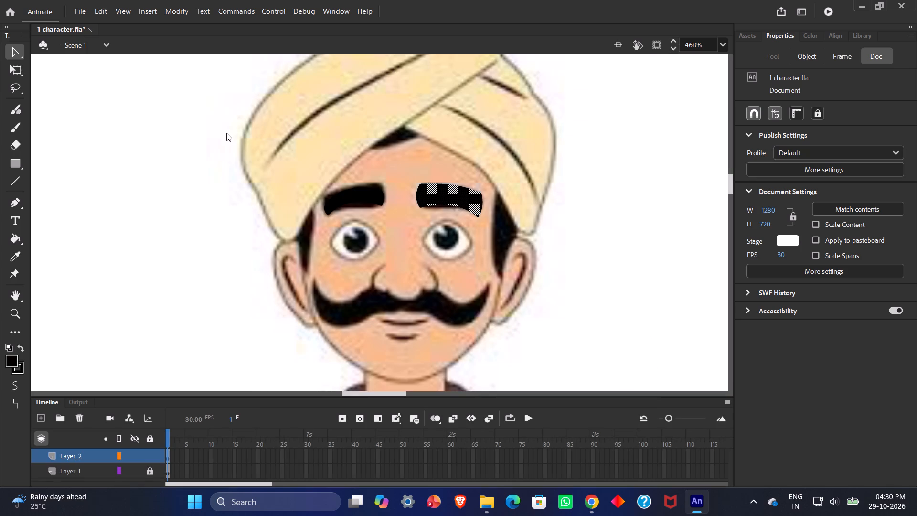
key("ctrl+z")
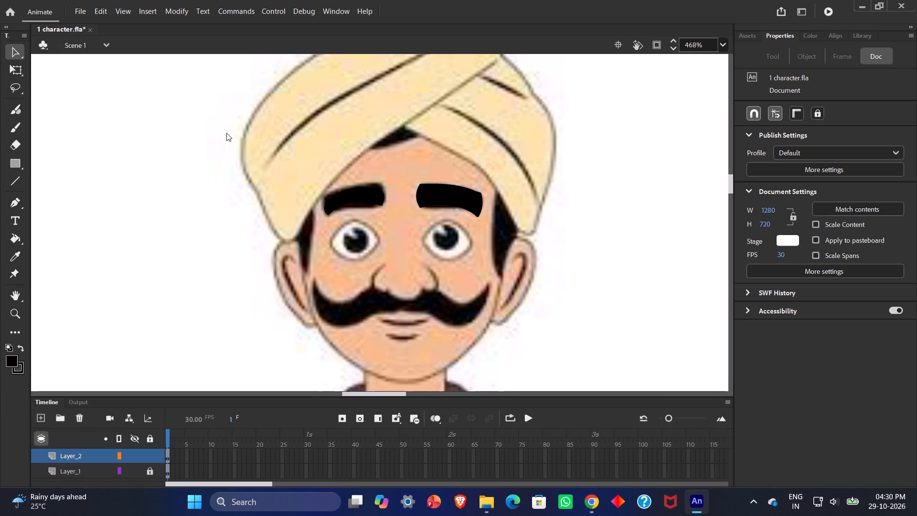
Undo the left-hand eyebrow's slimming and grouping edits, back to its full-size ungrouped shape.
key("ctrl+z")
key("ctrl+z")
key("ctrl+z")
key("ctrl+z")
key("ctrl+z")
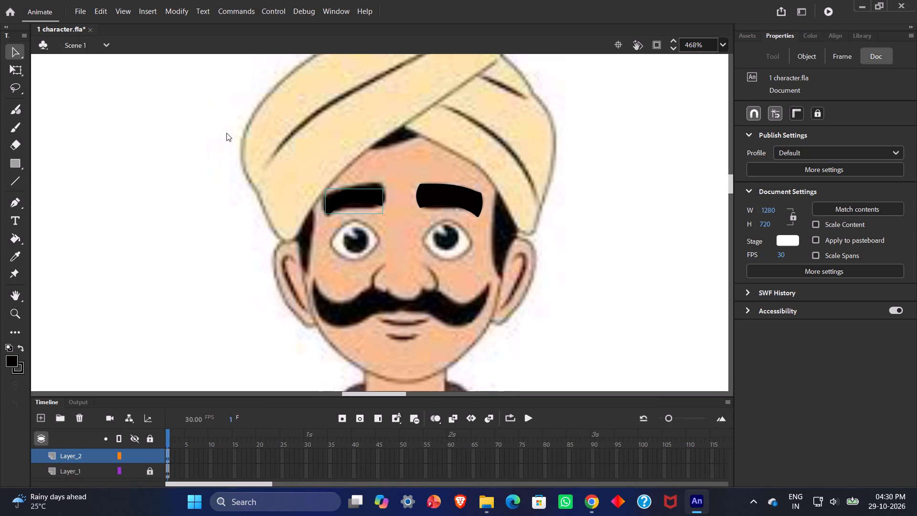
key("ctrl+z")
key("ctrl+z")
key("ctrl+z")
key("ctrl+z")
key("ctrl+z")
key("ctrl+z")
key("ctrl+z")
key("ctrl+z")
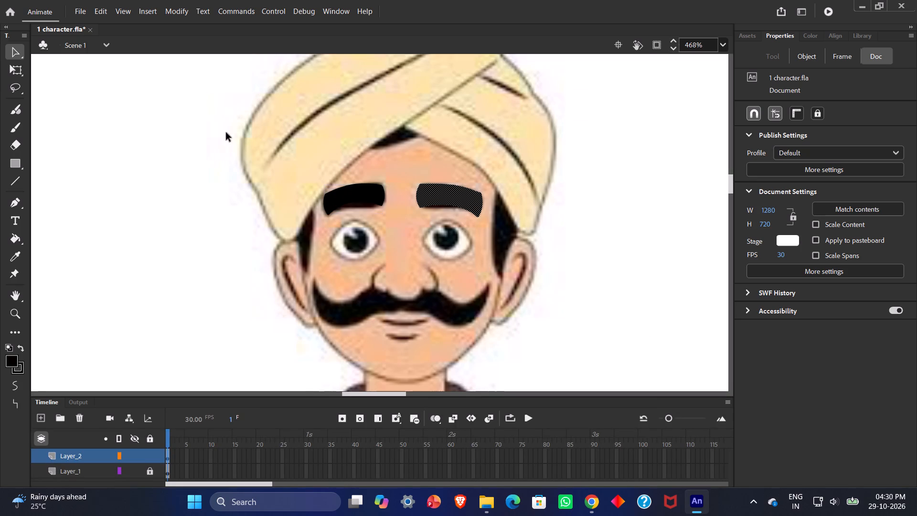
key("ctrl+z")
key("ctrl+z")
key("ctrl+z")
key("ctrl+z")
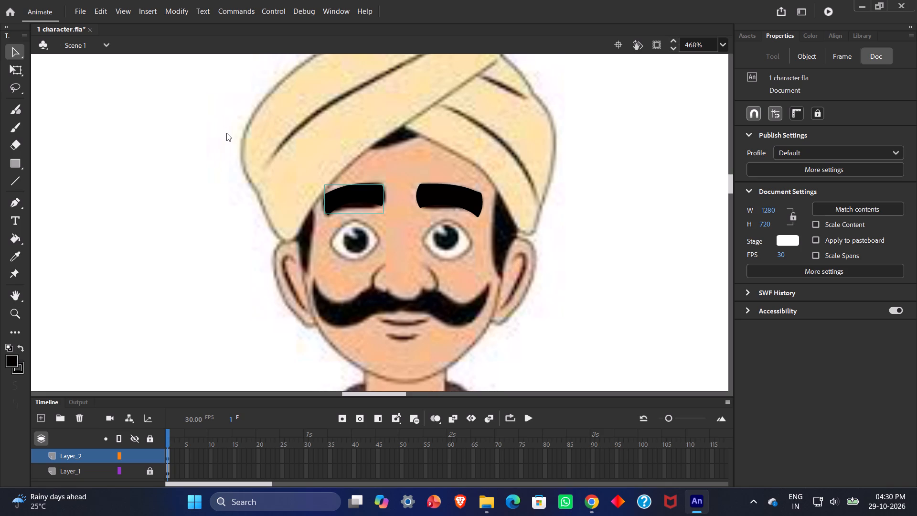
key("ctrl+z")
key("ctrl+z")
key("ctrl+z")
key("ctrl+z")
key("ctrl+z")
key("ctrl+z")
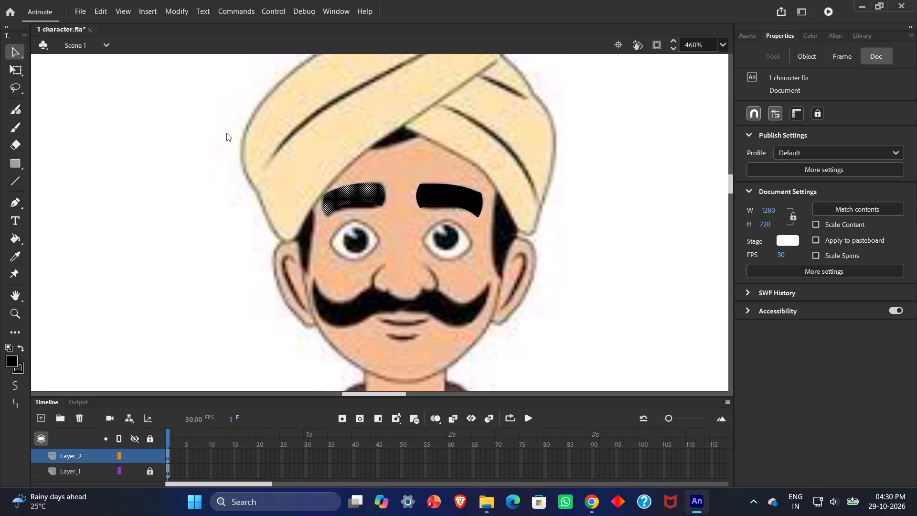
Undo the right-hand eyebrow's black fill and outline recolouring, back to its unfilled green outline.
key("ctrl+z")
key("ctrl+z")
key("ctrl+z")
key("ctrl+z")
key("ctrl+z")
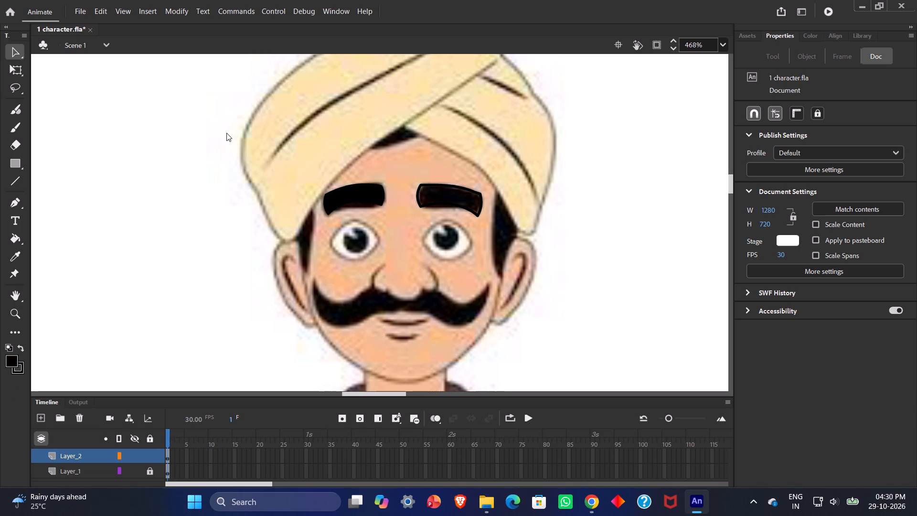
key("ctrl+z")
key("ctrl+z")
key("ctrl+z")
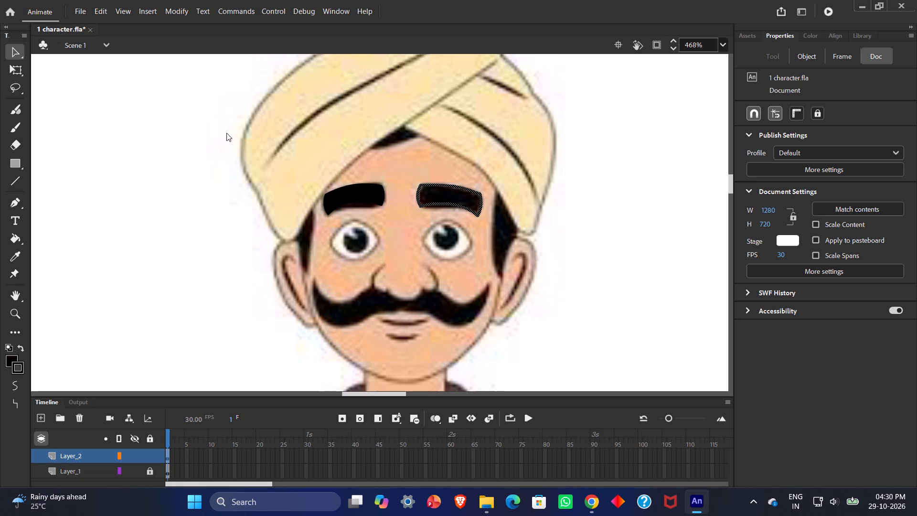
key("ctrl+z")
key("ctrl+z")
key("ctrl+z")
key("ctrl+z")
key("ctrl+z")
key("ctrl+z")
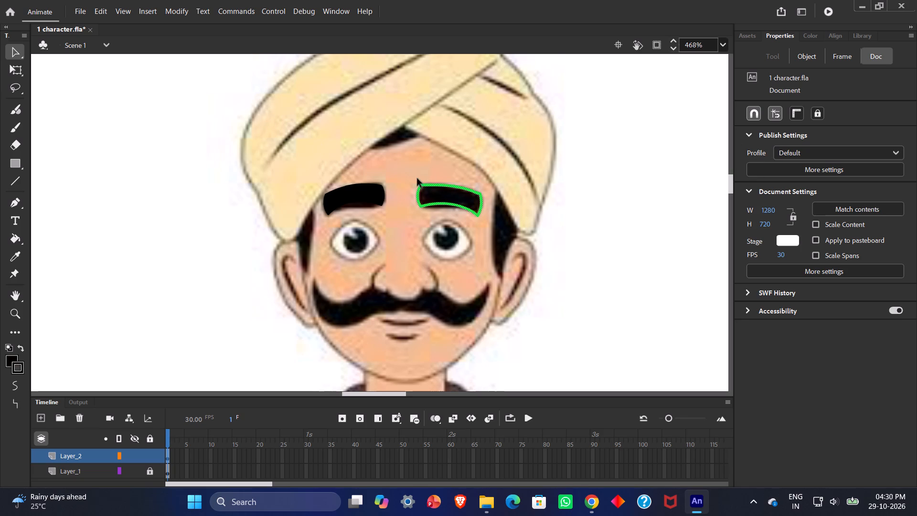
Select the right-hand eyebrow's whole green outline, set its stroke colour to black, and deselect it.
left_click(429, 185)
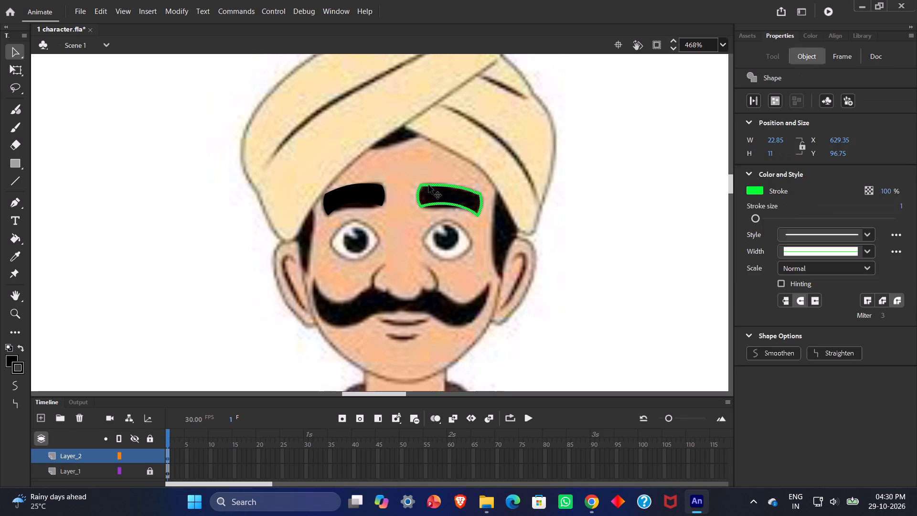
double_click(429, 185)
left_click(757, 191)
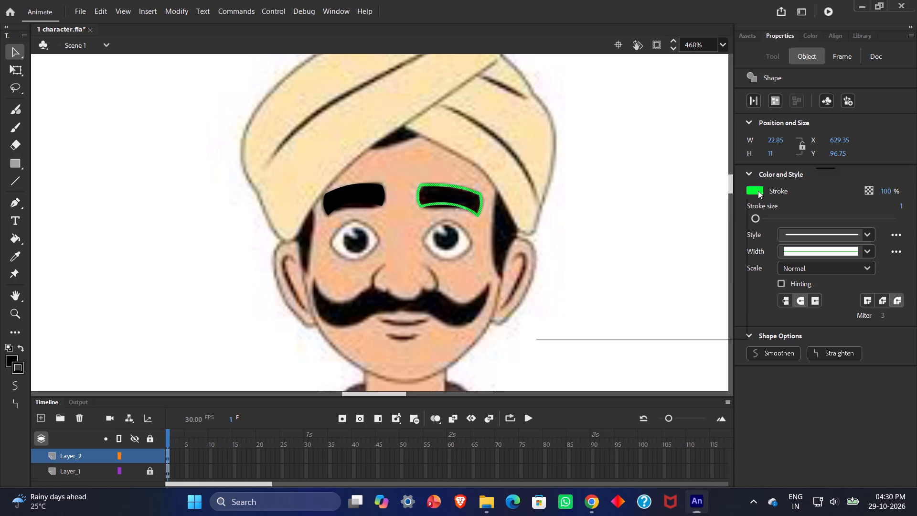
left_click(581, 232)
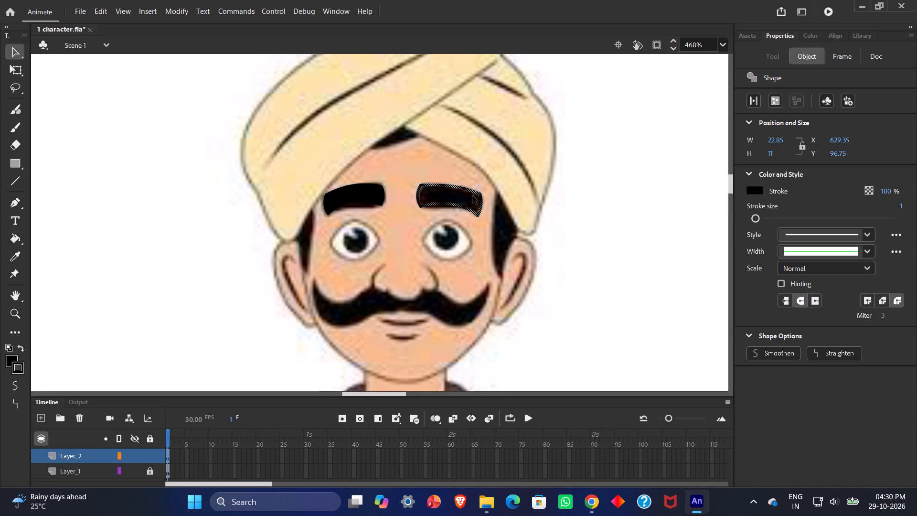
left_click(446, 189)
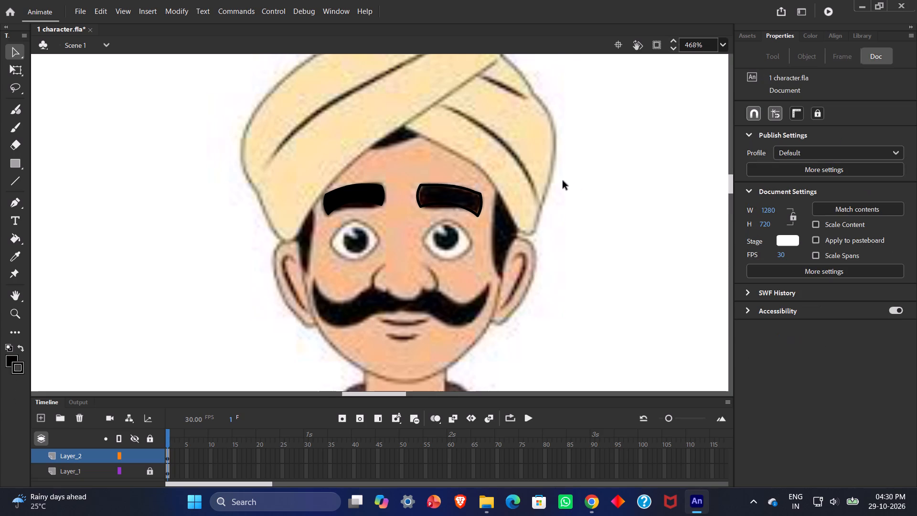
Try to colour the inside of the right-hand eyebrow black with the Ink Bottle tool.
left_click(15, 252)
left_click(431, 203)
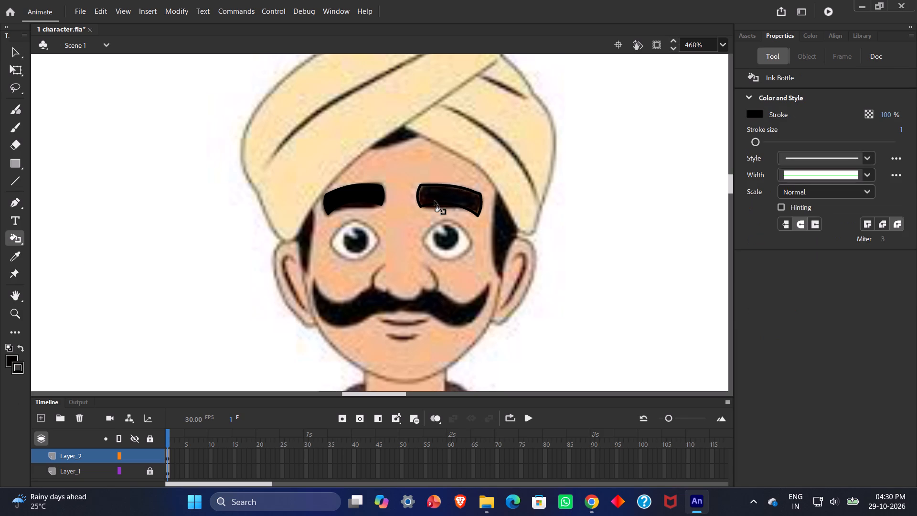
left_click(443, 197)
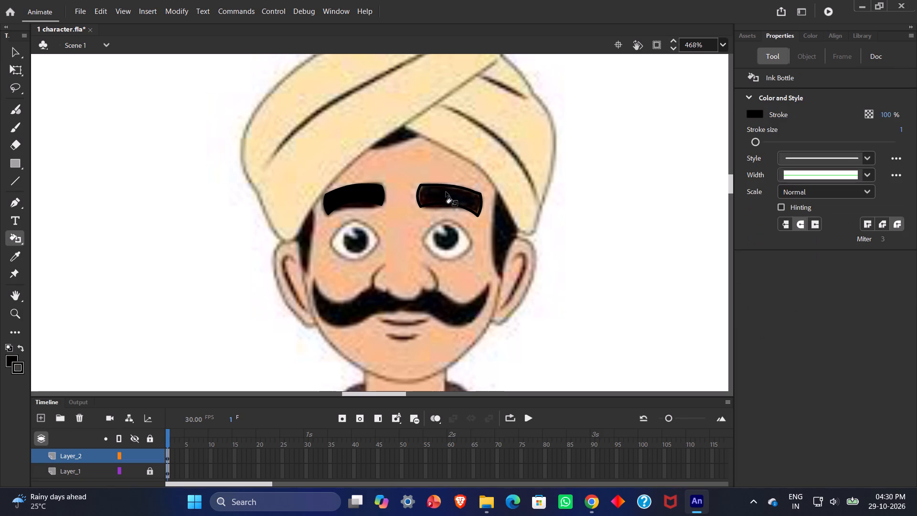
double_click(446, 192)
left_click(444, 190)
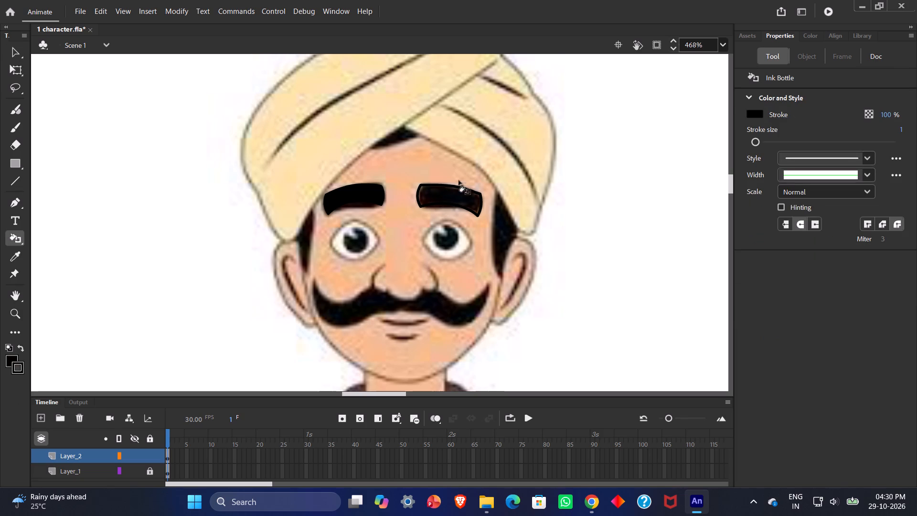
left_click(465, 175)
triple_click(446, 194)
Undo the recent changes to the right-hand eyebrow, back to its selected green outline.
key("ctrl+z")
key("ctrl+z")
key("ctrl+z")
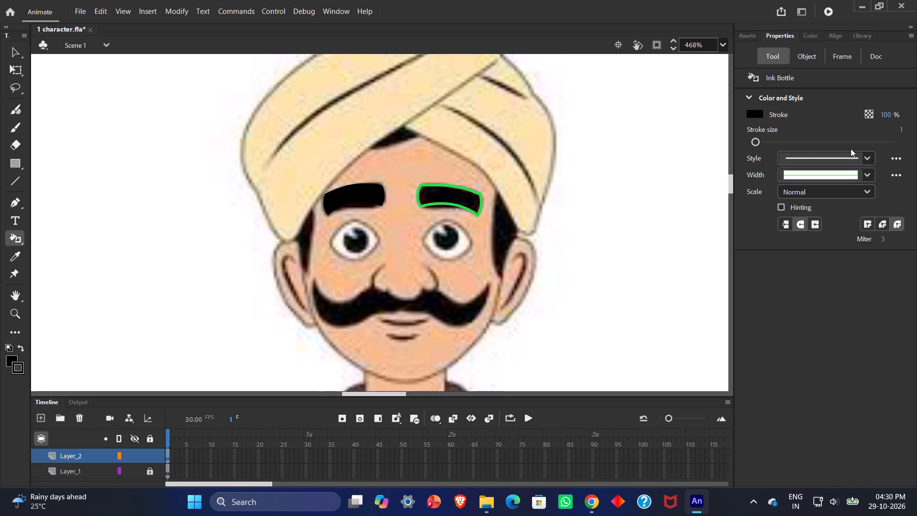
Set the Ink Bottle stroke colour to black and apply it to the right-hand eyebrow's outline.
left_click(754, 112)
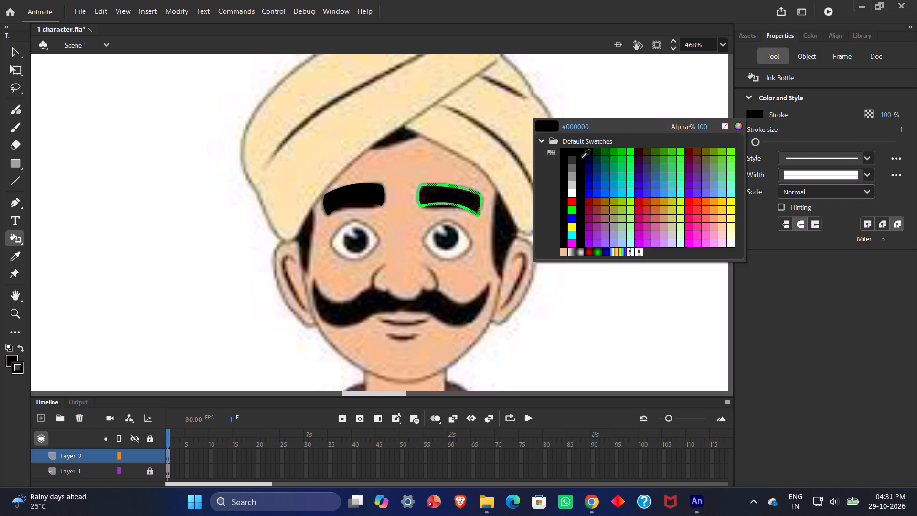
left_click(581, 161)
left_click(453, 192)
left_click(453, 185)
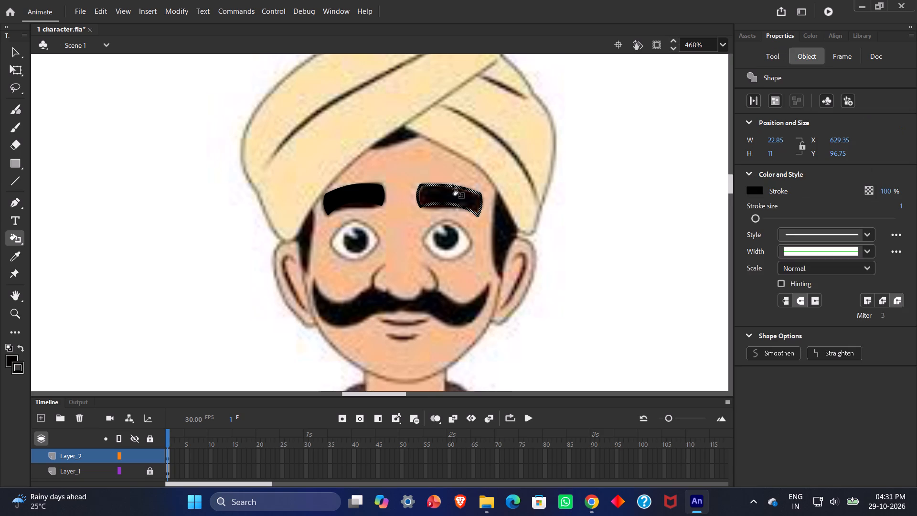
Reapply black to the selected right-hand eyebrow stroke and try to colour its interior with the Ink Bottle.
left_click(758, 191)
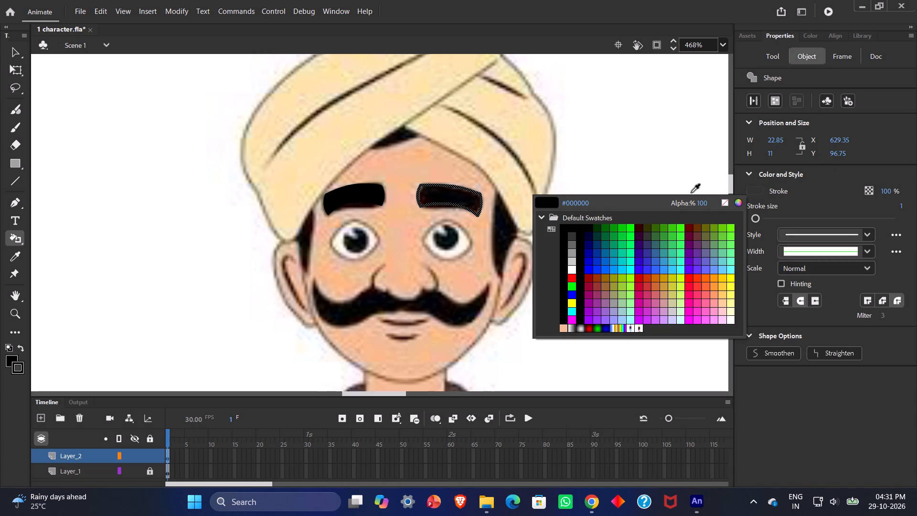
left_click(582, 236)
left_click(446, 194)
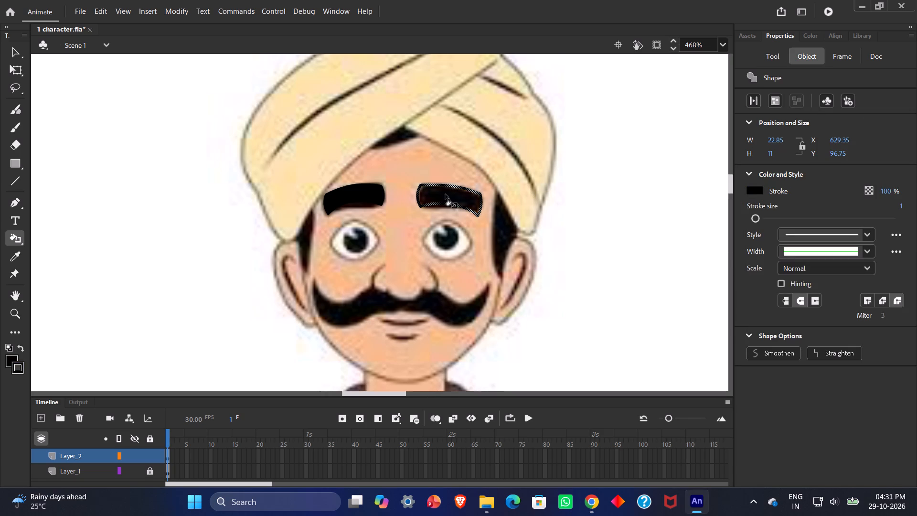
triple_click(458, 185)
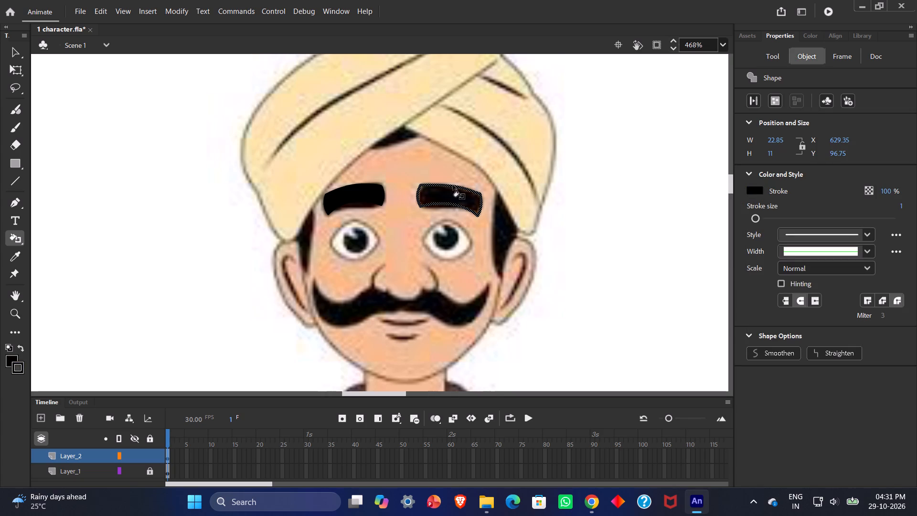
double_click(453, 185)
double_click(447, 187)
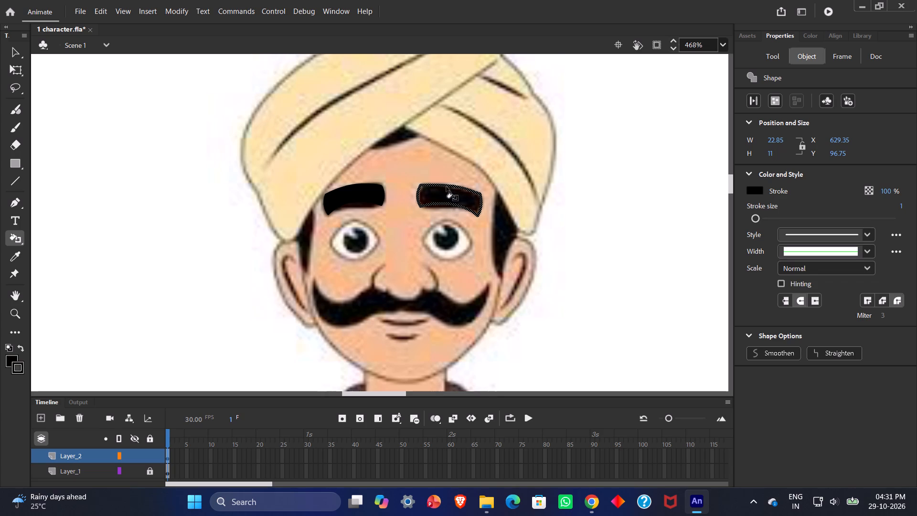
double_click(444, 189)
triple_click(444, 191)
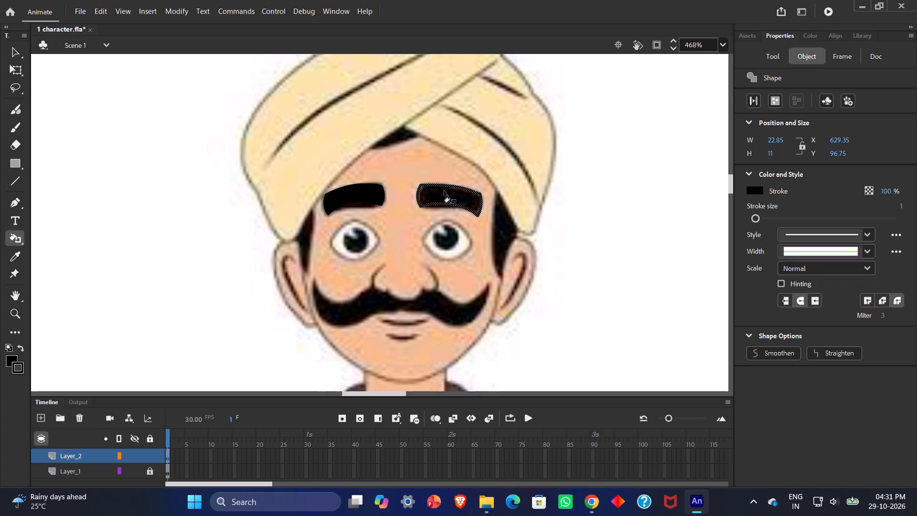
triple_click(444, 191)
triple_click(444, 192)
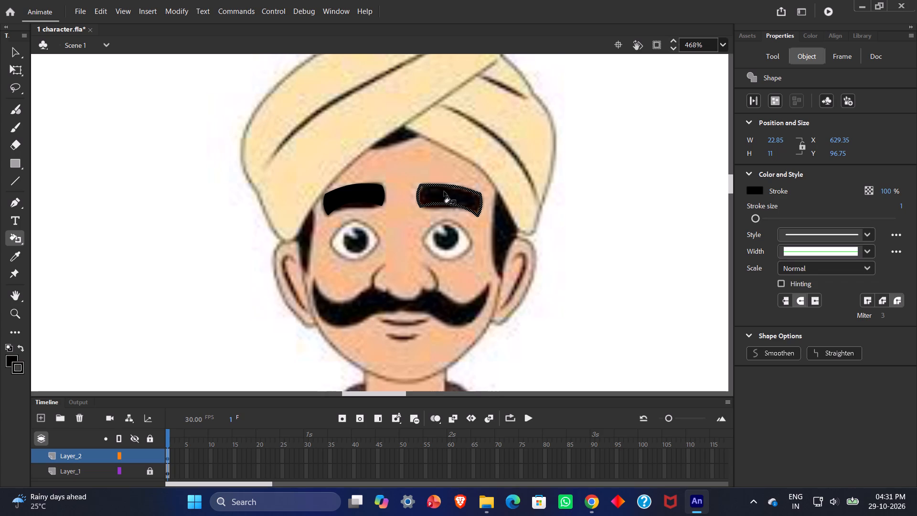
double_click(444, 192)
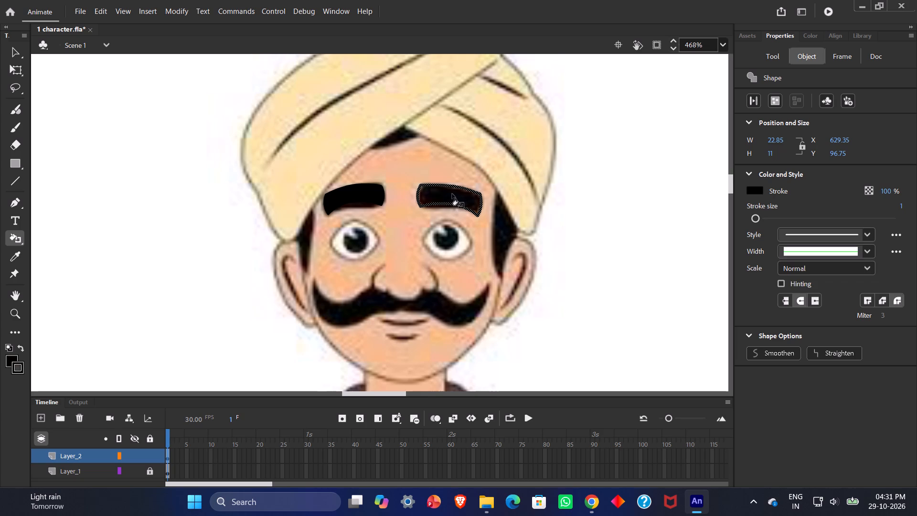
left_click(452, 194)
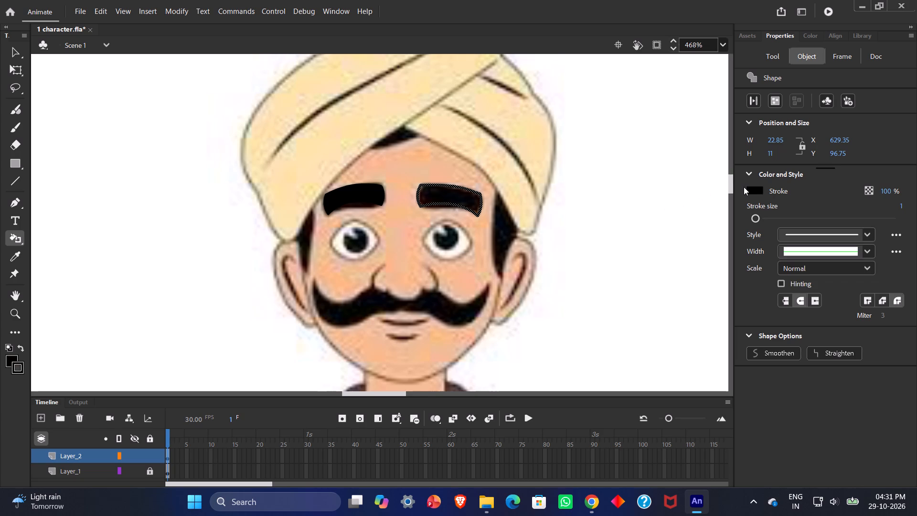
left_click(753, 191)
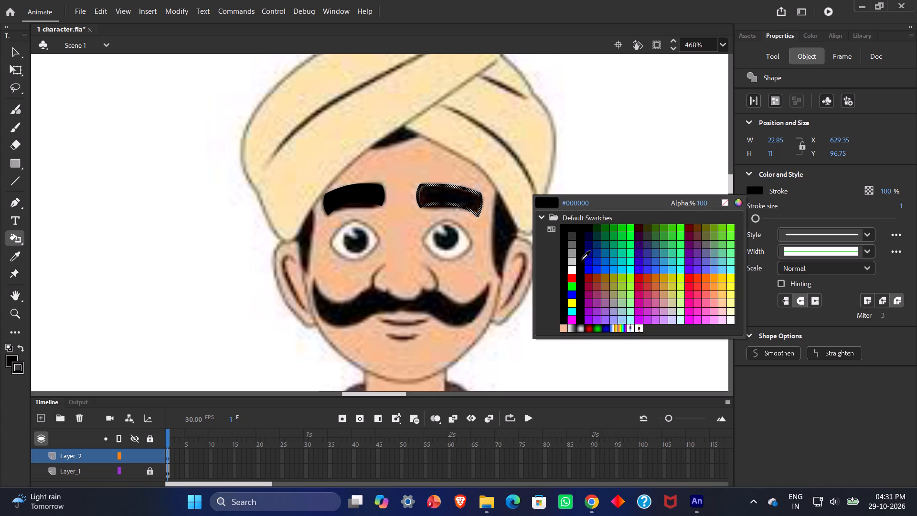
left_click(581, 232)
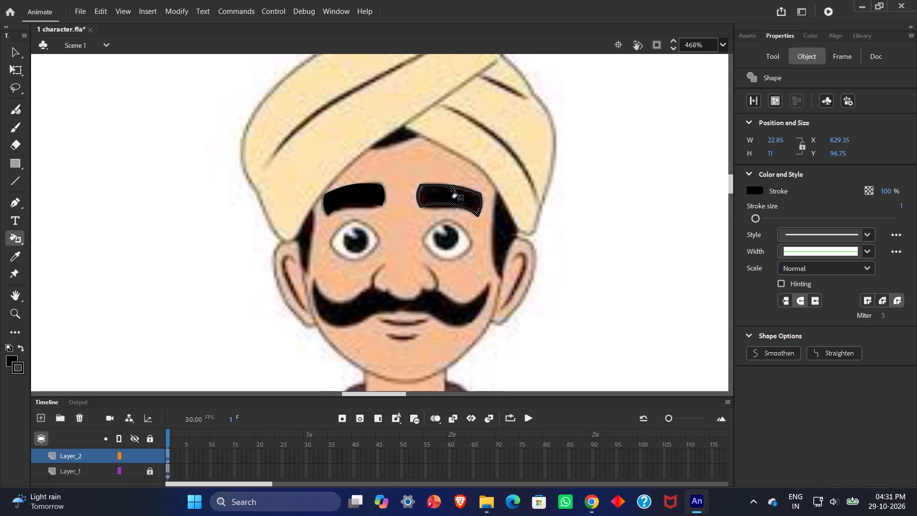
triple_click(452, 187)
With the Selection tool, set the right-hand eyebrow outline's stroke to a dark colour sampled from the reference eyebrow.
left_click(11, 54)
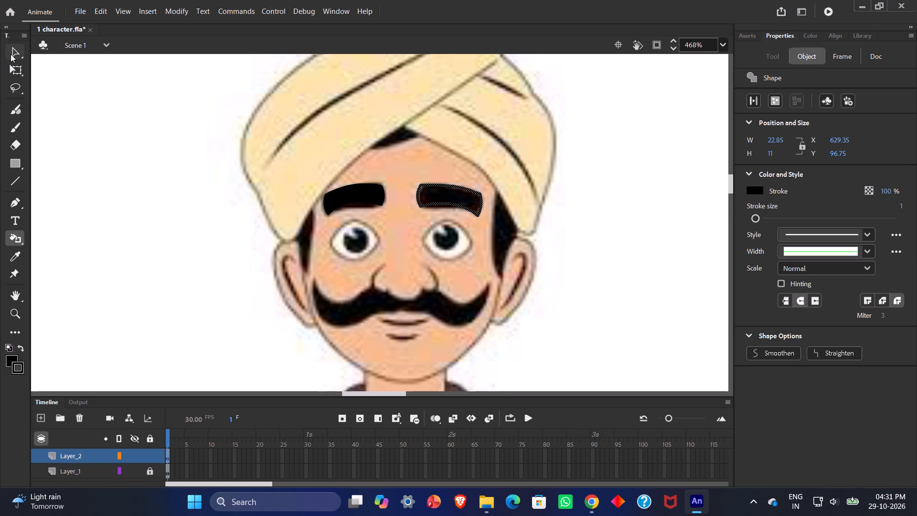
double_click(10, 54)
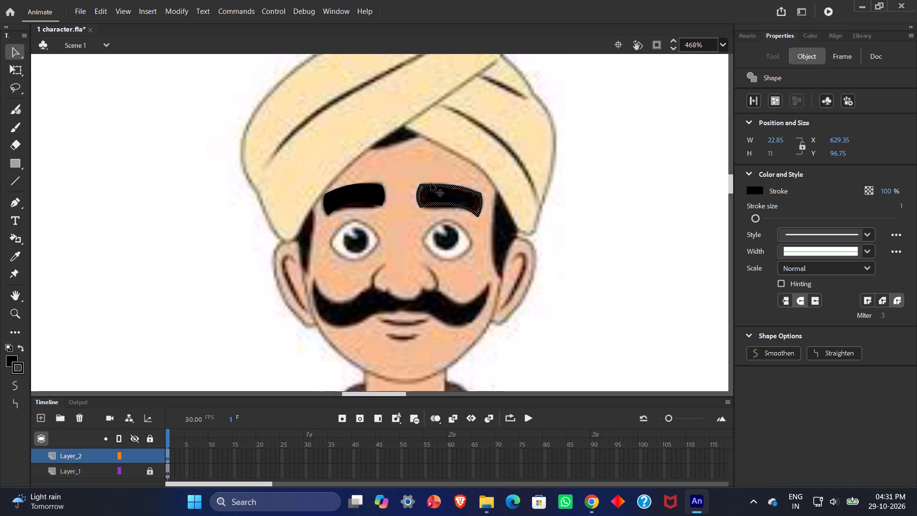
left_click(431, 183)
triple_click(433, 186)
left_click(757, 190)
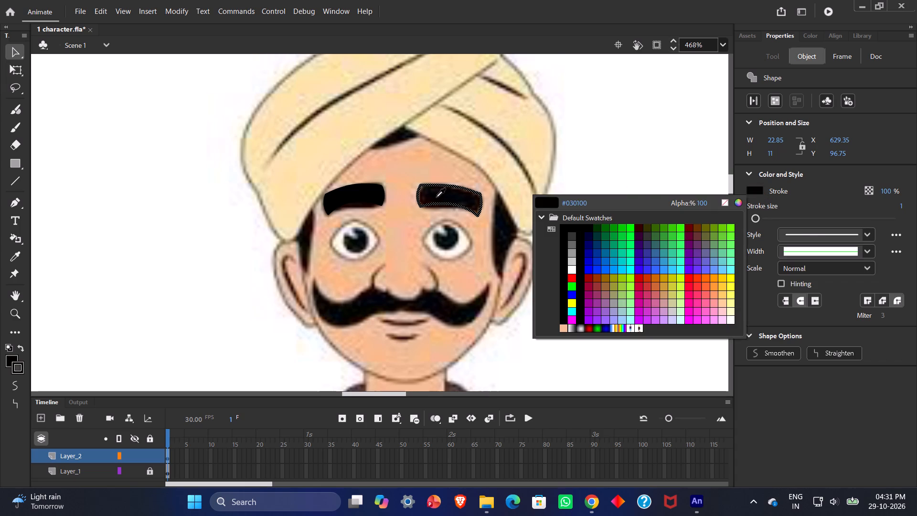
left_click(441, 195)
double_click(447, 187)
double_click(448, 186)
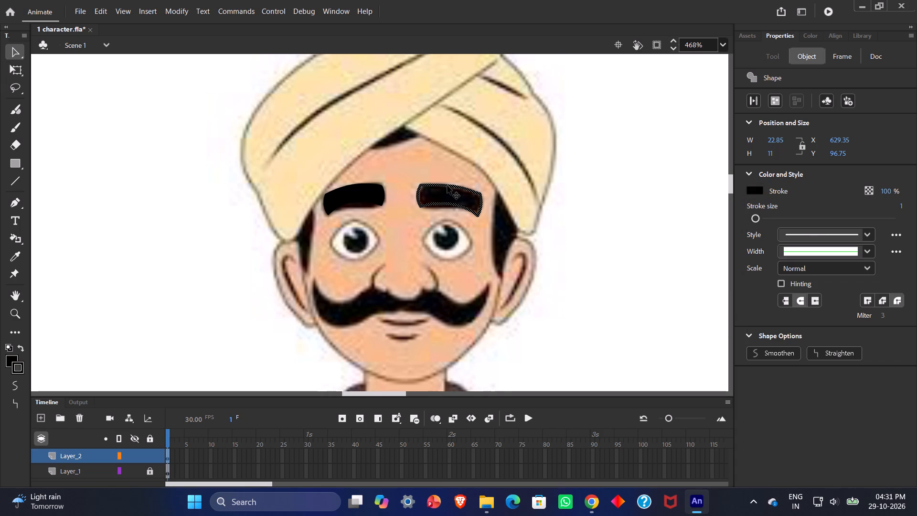
Set the selected right-hand eyebrow outline's stroke colour to the black swatch.
left_click(757, 193)
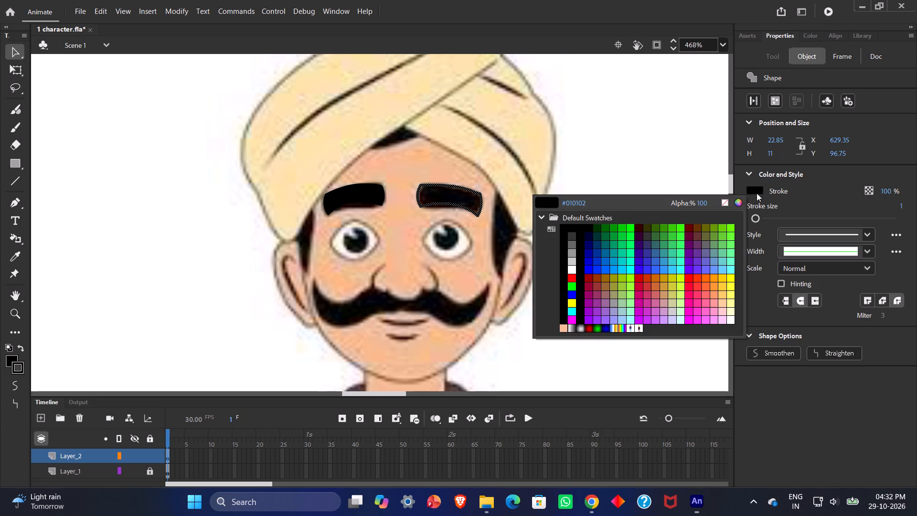
left_click(579, 234)
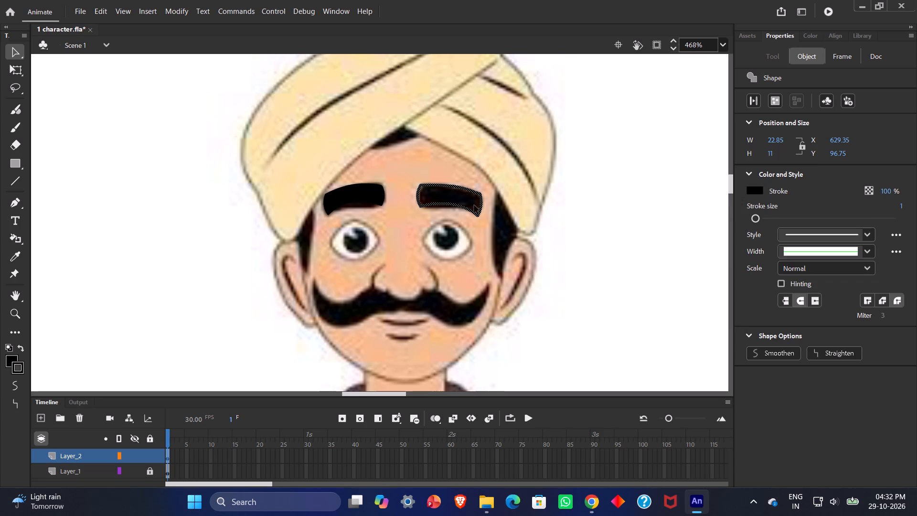
triple_click(450, 185)
double_click(443, 192)
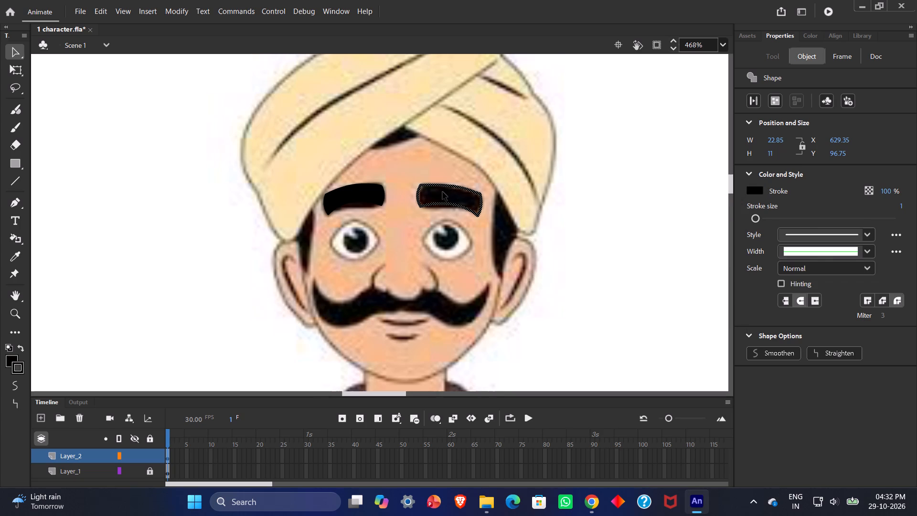
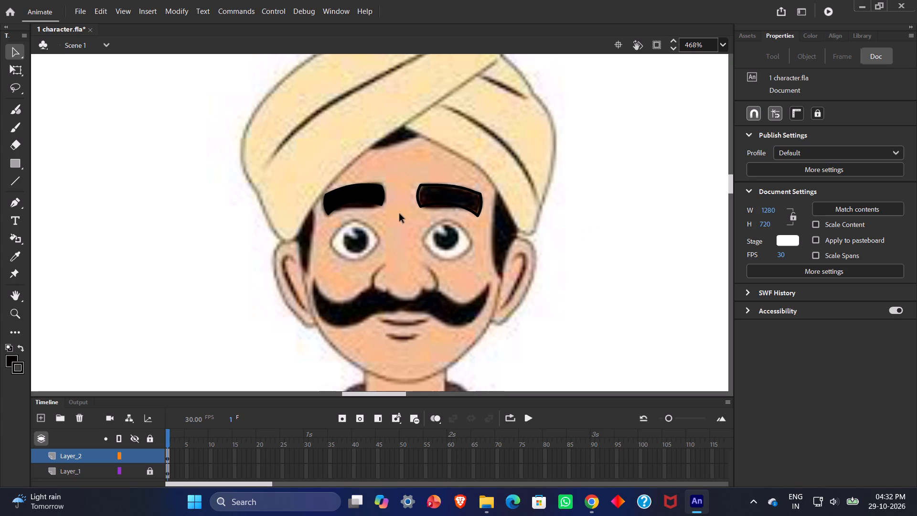
Undo the black recolouring of the right-hand eyebrow until its outline is back to the green stroke.
key("ctrl+z")
key("ctrl+z")
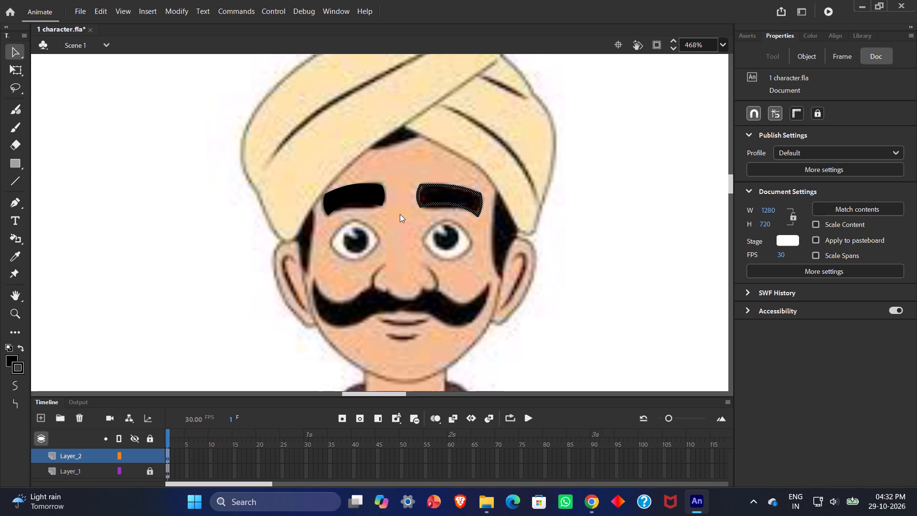
key("ctrl+z")
key("ctrl+z")
key("ctrl+z")
key("ctrl+z")
key("ctrl+z")
key("ctrl+z")
key("ctrl+z")
key("ctrl+z")
key("ctrl+z")
key("ctrl+z")
key("ctrl+z")
key("ctrl+z")
key("ctrl+z")
key("ctrl+z")
key("ctrl+z")
key("ctrl+z")
key("ctrl+z")
key("ctrl+z")
key("ctrl+z")
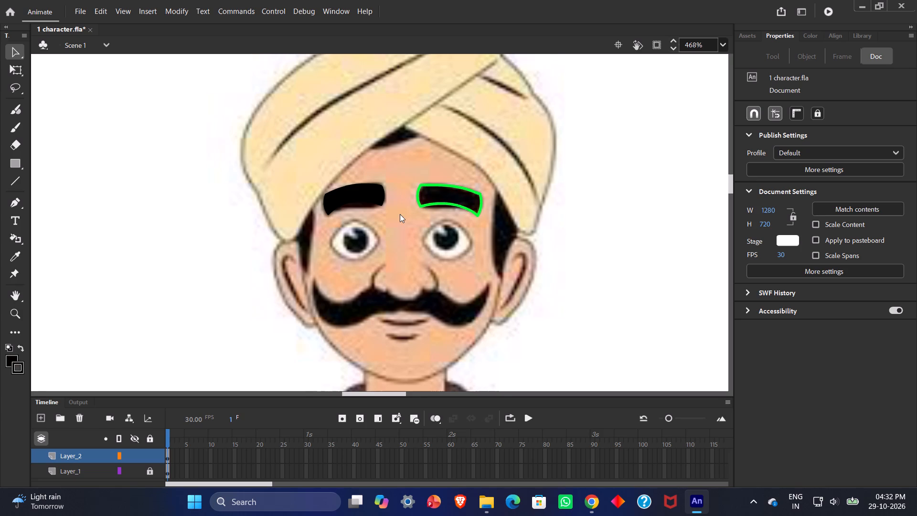
Undo the left-hand eyebrow's black fill and stroke colouring back to its plain green outline.
key("ctrl+z")
key("ctrl+z")
key("ctrl+z")
key("ctrl+z")
key("ctrl+z")
key("ctrl+z")
key("ctrl+z")
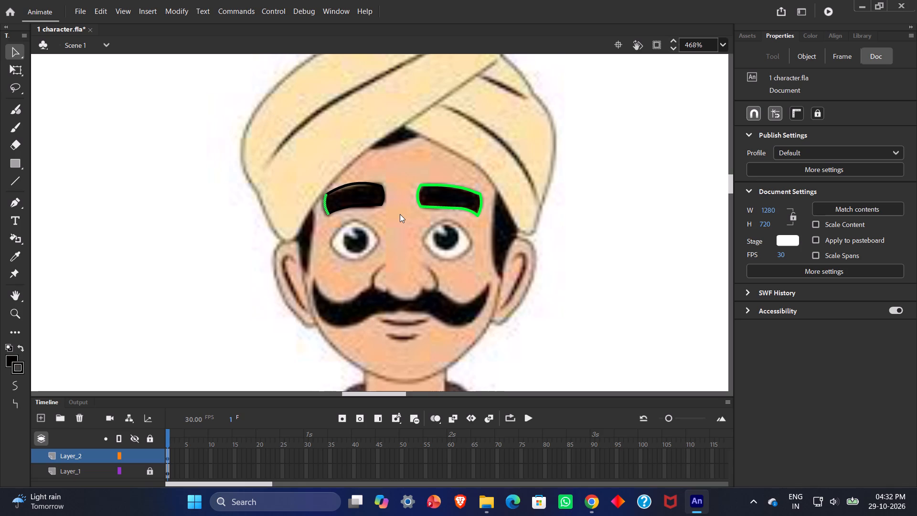
key("ctrl+z")
key("ctrl+z")
key("ctrl+z")
key("ctrl+z")
key("ctrl+z")
key("ctrl+z")
key("ctrl+z")
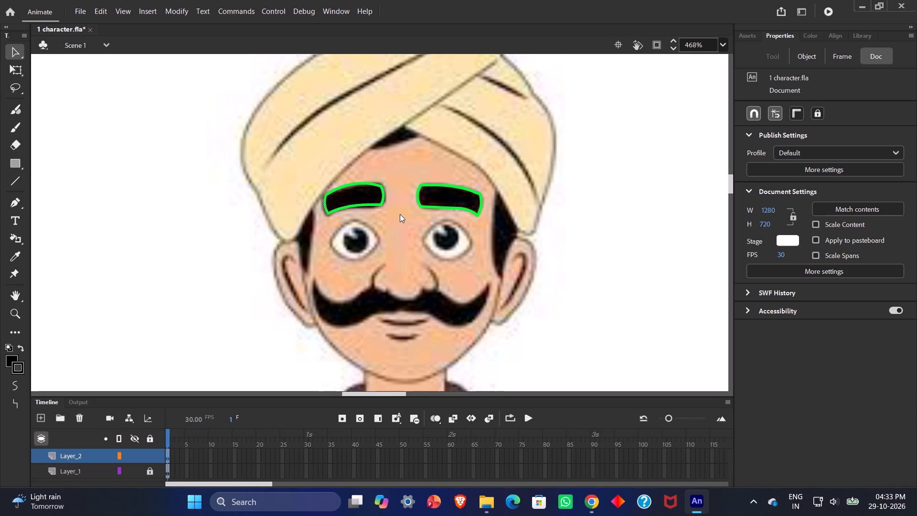
Undo the rounding of the left-hand eyebrow outline at both its inner and outer ends.
key("ctrl+z")
key("ctrl+z")
key("ctrl+z")
key("ctrl+z")
key("ctrl+z")
key("ctrl+z")
key("ctrl+z")
key("ctrl+z")
key("ctrl+z")
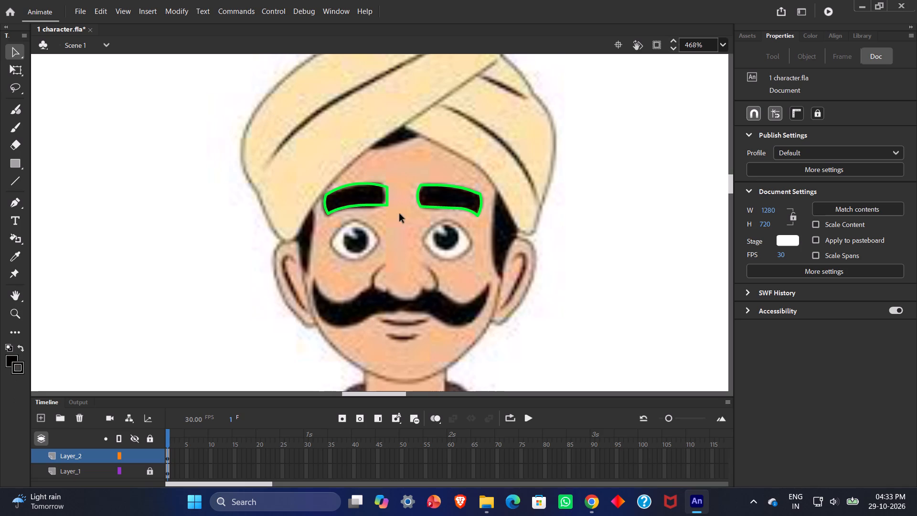
key("ctrl+z")
key("ctrl+z")
key("ctrl+z")
key("ctrl+z")
key("ctrl+z")
key("ctrl+z")
key("ctrl+z")
key("ctrl+z")
key("ctrl+z")
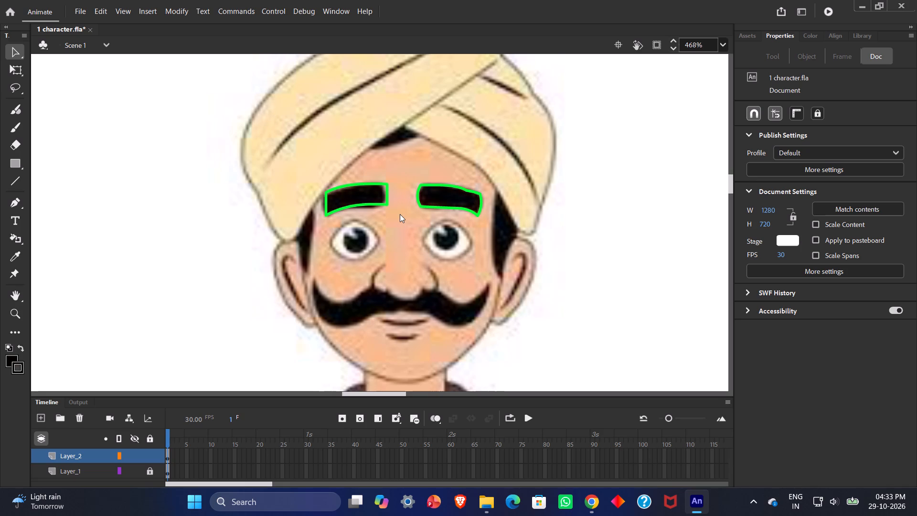
Undo the shaping and tracing of the right-hand eyebrow outline back to one straight green line along its lower edge.
key("ctrl+z")
key("ctrl+z")
key("ctrl+z")
key("ctrl+z")
key("ctrl+z")
key("ctrl+z")
key("ctrl+z")
key("ctrl+z")
key("ctrl+z")
key("ctrl+z")
key("ctrl+z")
key("ctrl+z")
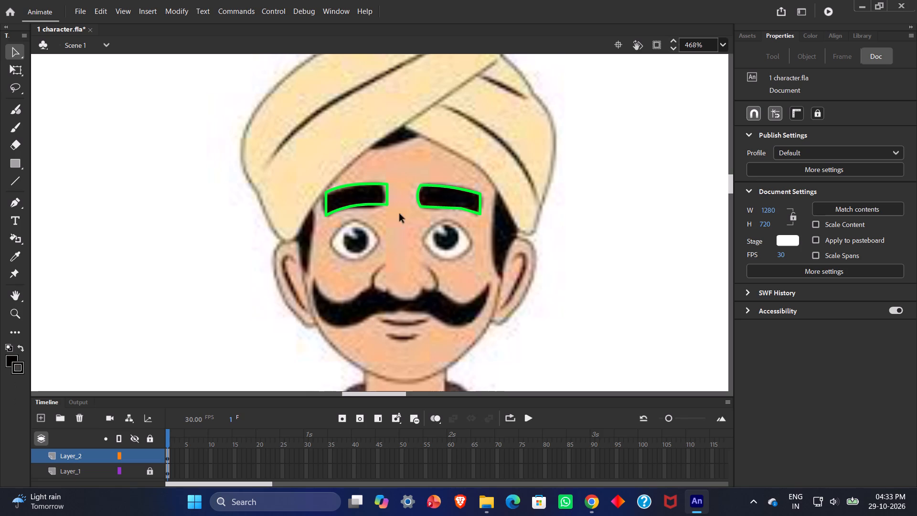
key("ctrl+z")
key("ctrl+z")
key("ctrl+z")
key("ctrl+z")
key("ctrl+z")
key("ctrl+z")
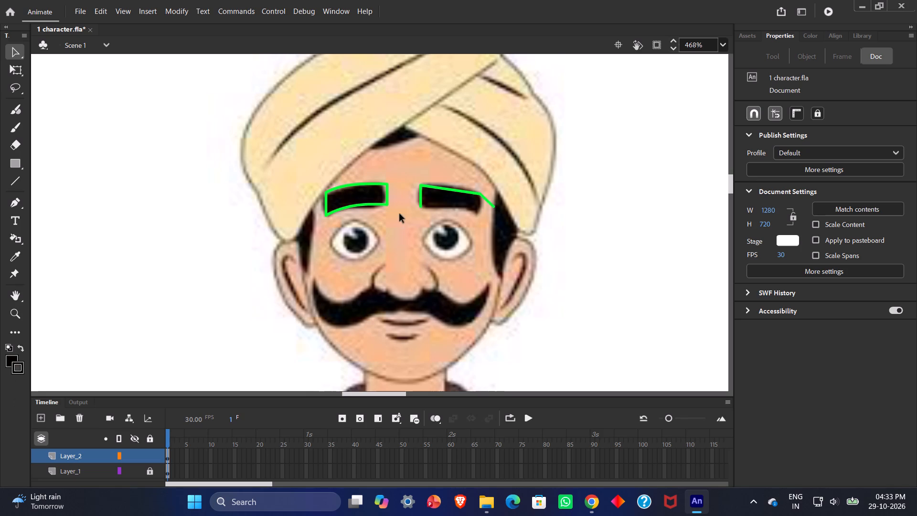
key("ctrl+z")
key("ctrl+z")
key("ctrl+z")
key("ctrl+z")
key("ctrl+z")
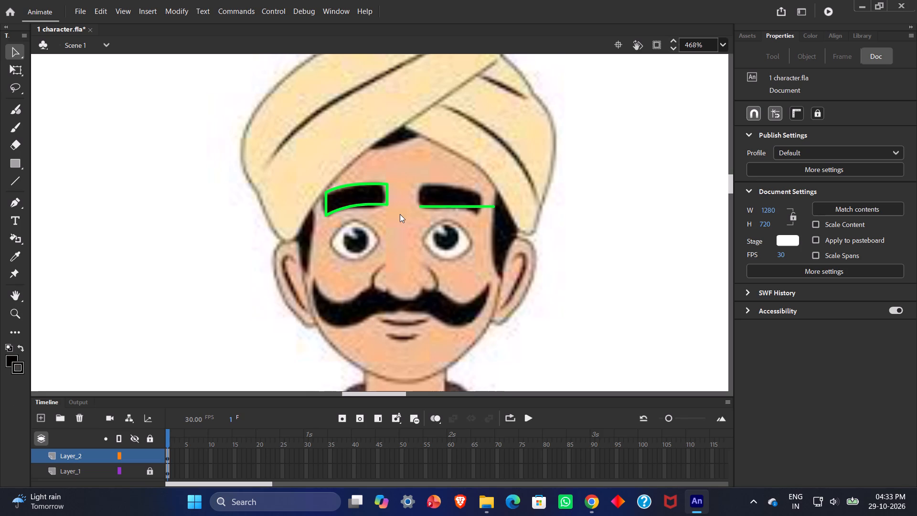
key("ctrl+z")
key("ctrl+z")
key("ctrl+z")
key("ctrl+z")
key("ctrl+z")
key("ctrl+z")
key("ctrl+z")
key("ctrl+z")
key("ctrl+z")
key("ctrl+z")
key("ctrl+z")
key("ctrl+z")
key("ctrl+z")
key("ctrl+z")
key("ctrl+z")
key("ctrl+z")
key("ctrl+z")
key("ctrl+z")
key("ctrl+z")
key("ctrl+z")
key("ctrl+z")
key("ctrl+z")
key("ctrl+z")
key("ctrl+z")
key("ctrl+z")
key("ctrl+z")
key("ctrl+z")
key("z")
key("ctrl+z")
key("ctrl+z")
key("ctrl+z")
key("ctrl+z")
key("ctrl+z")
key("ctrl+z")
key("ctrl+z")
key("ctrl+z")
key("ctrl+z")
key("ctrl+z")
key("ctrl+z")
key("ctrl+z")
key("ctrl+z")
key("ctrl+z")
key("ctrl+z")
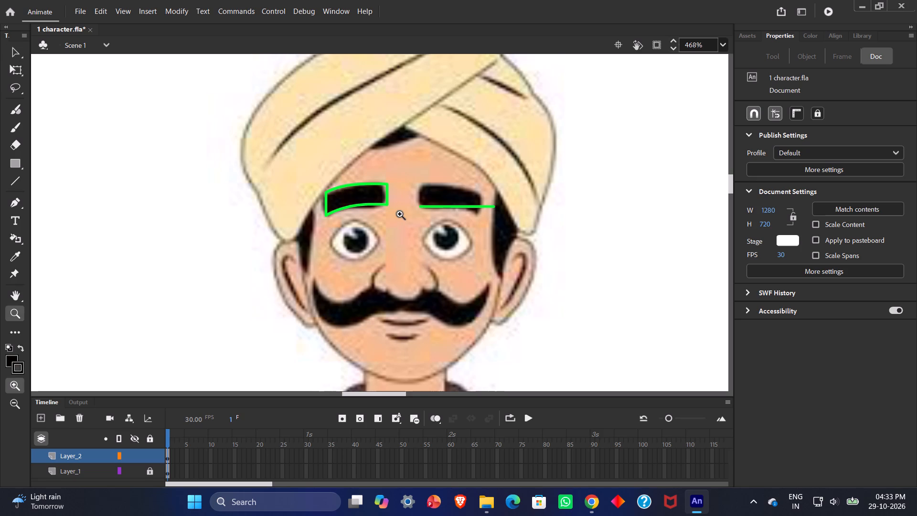
Remove the leftover green line under the right-hand eyebrow and recolour the left-hand eyebrow outline black.
left_click(433, 181)
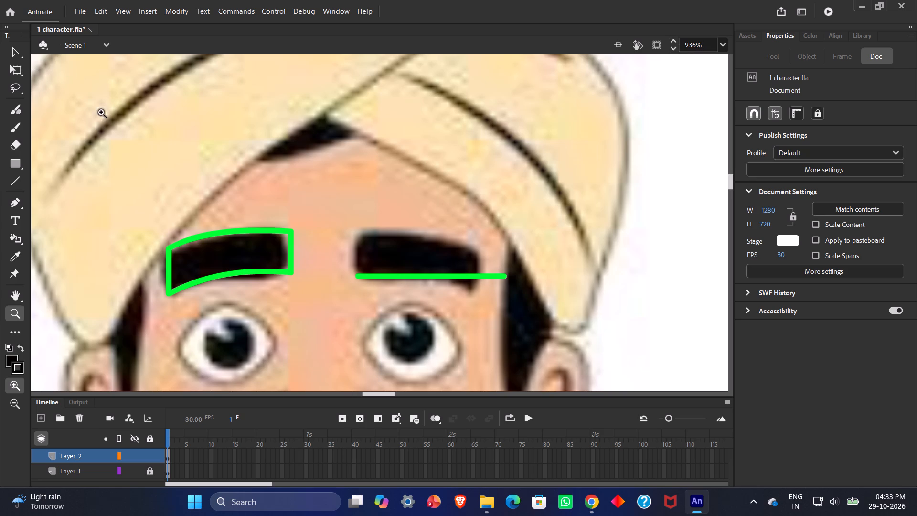
left_click_drag(673, 40, 672, 60)
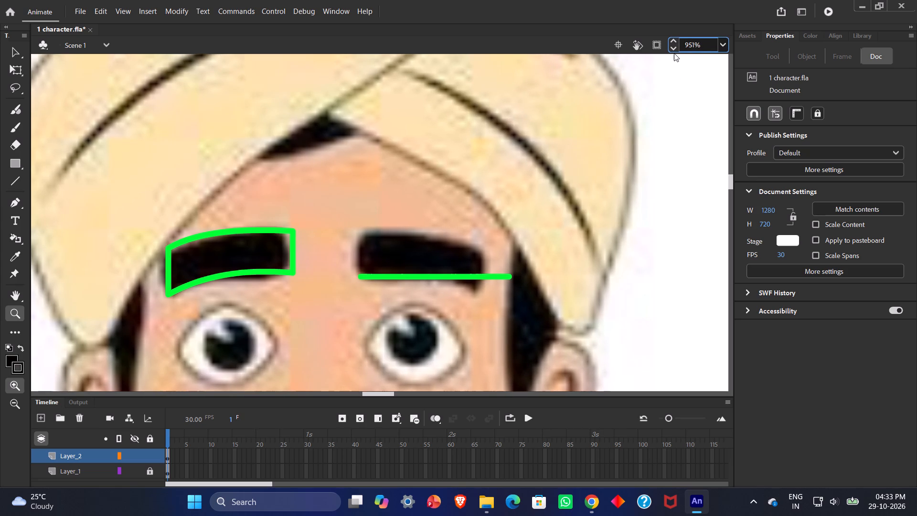
left_click(674, 50)
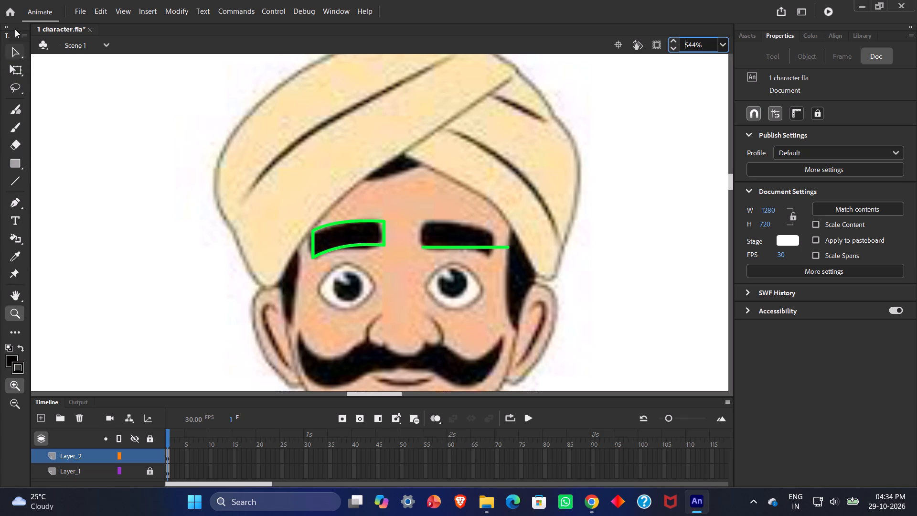
left_click(13, 50)
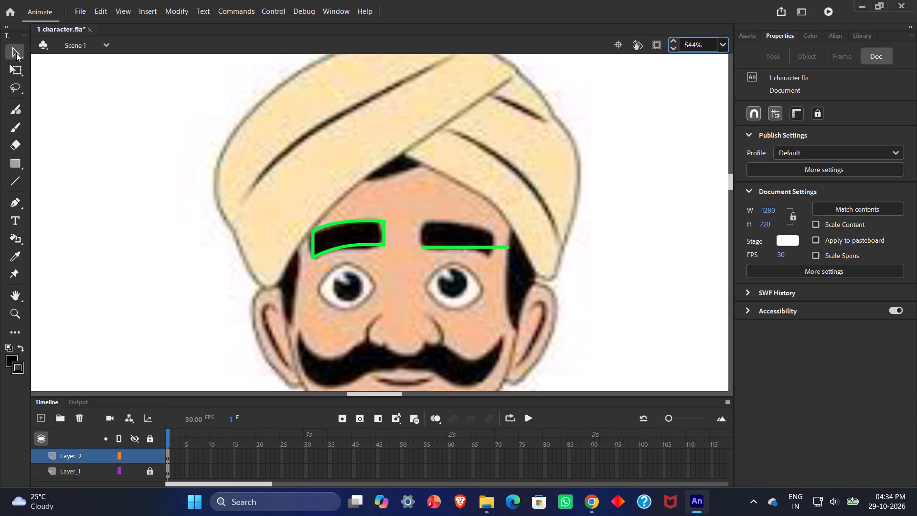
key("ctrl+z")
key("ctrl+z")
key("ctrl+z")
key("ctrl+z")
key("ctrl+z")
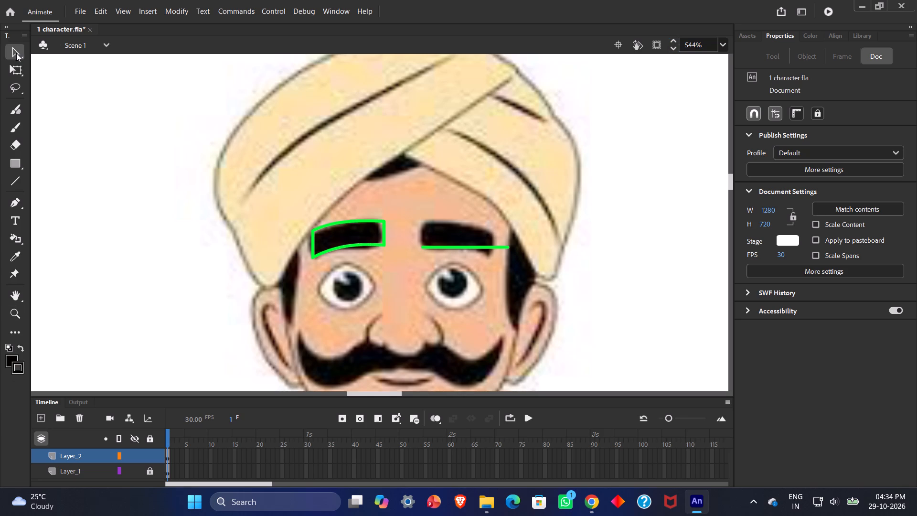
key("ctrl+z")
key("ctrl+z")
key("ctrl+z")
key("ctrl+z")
Delete the leftover straight green line along the lower edge of the right-hand eyebrow.
left_click_drag(409, 236, 533, 268)
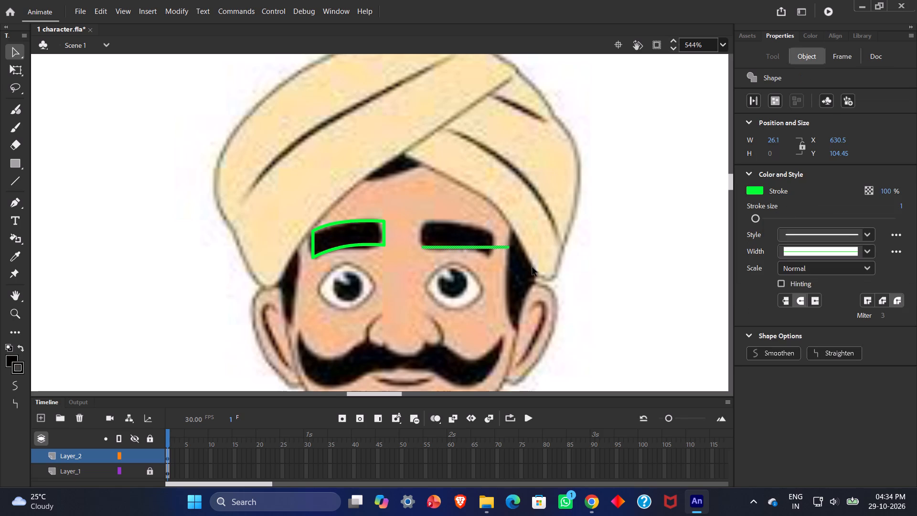
key("BackSpace")
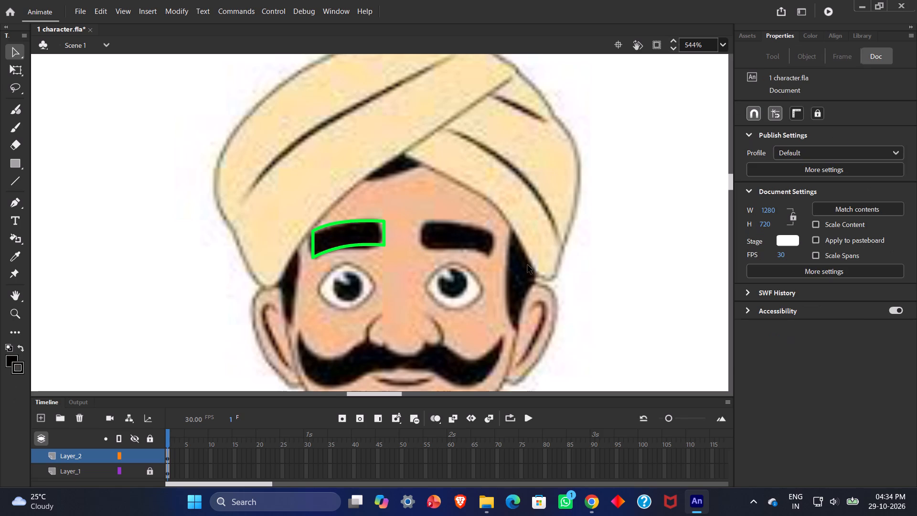
Recolour the whole outline of the left-hand eyebrow from green to black, #000000.
left_click(344, 223)
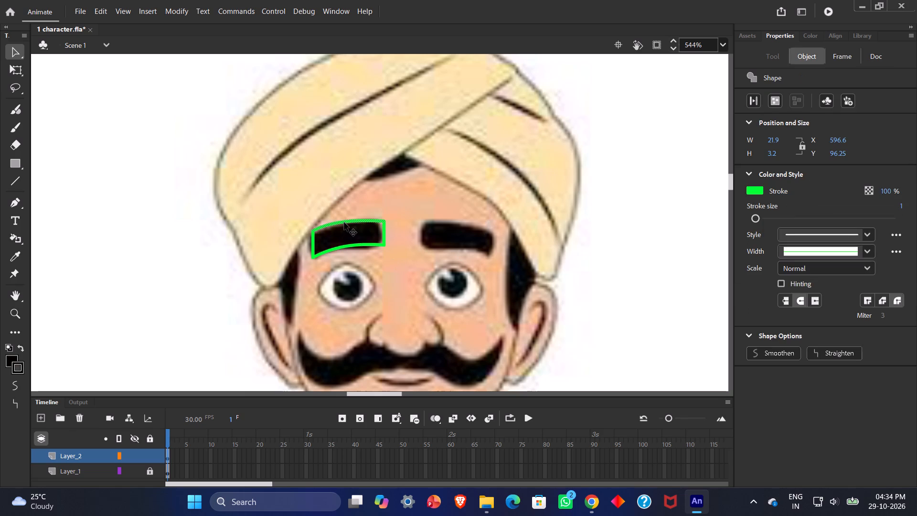
double_click(344, 223)
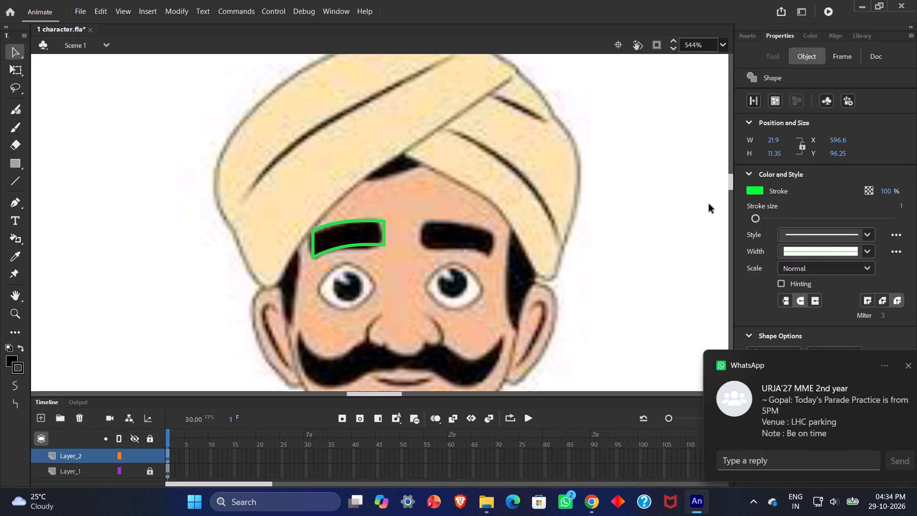
left_click(760, 192)
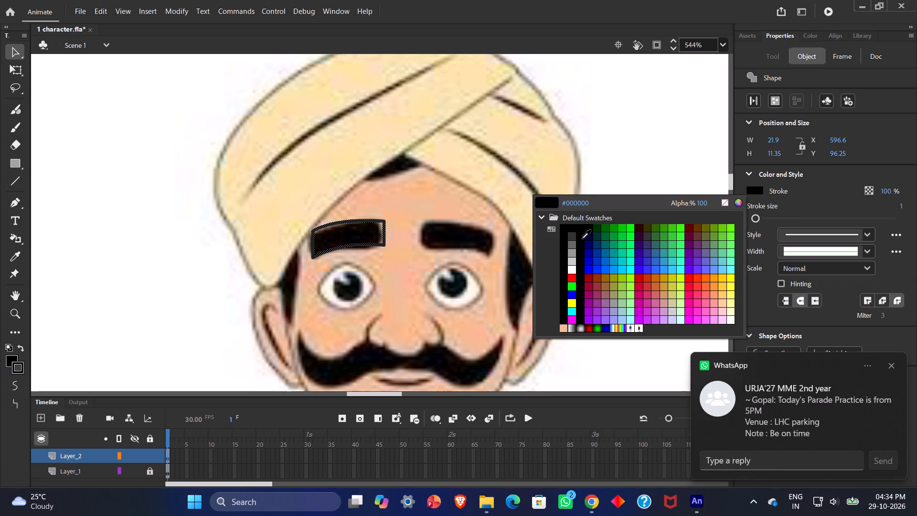
left_click(582, 239)
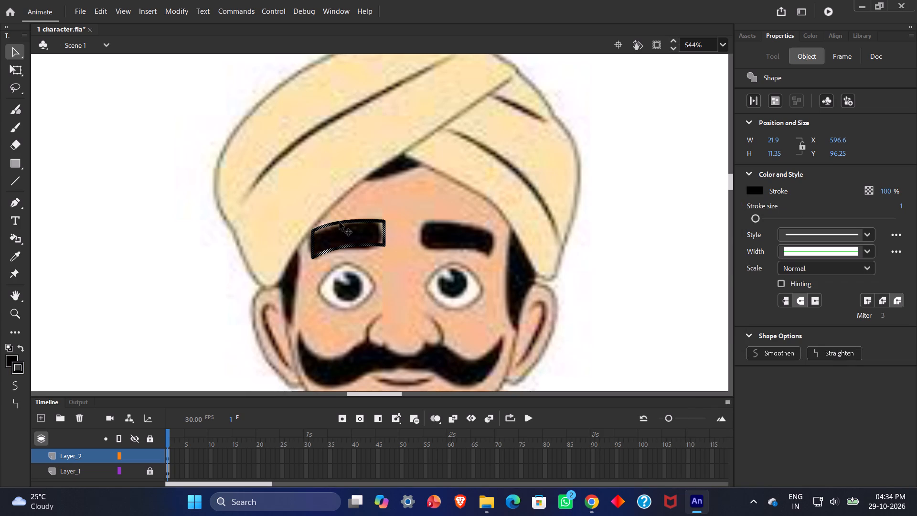
double_click(338, 233)
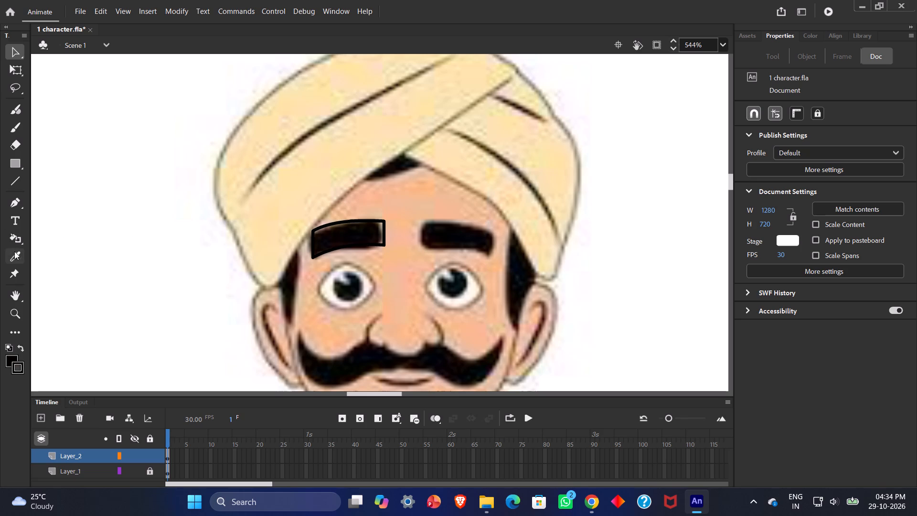
Fill the left-hand eyebrow outline with the black sampled from the reference image's eyebrow.
left_click(15, 252)
left_click(340, 241)
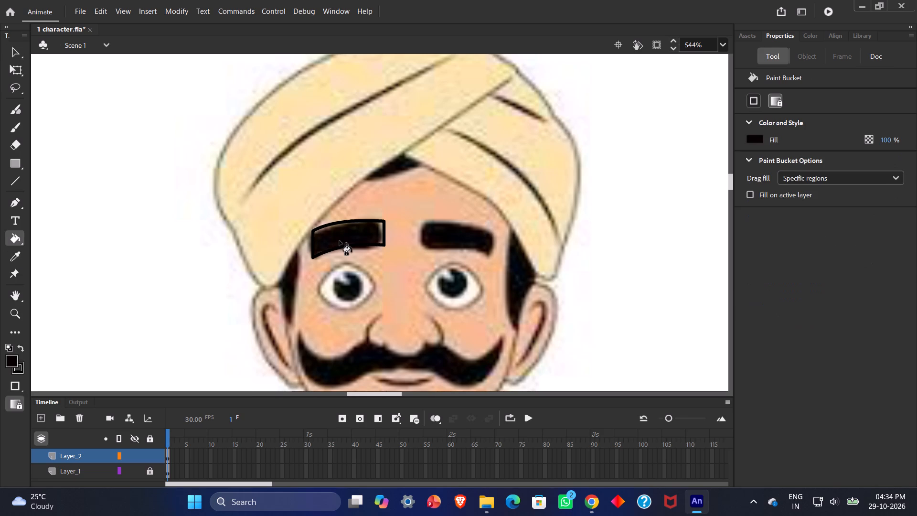
Fill the left-hand eyebrow outline with black using the Paint Bucket.
double_click(343, 233)
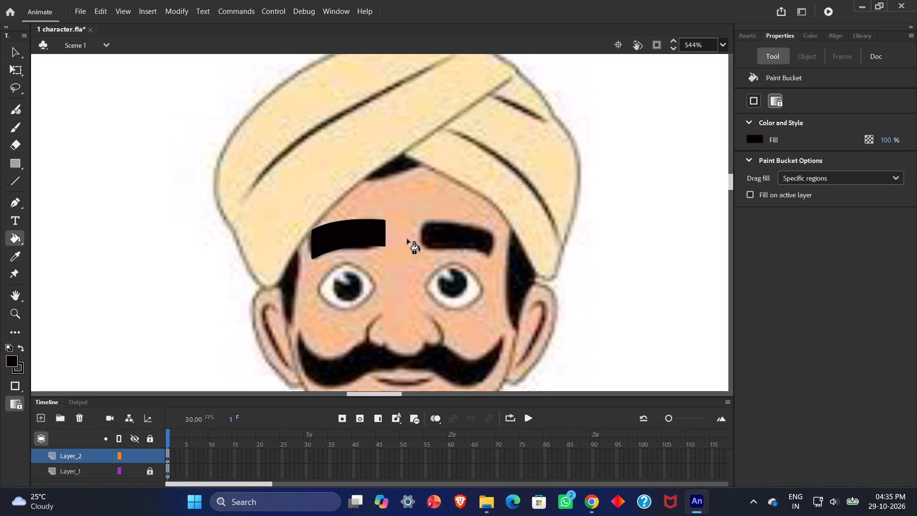
left_click(395, 238)
Select the left-hand eyebrow's fill and outline together with the Selection tool and group them.
left_click(15, 50)
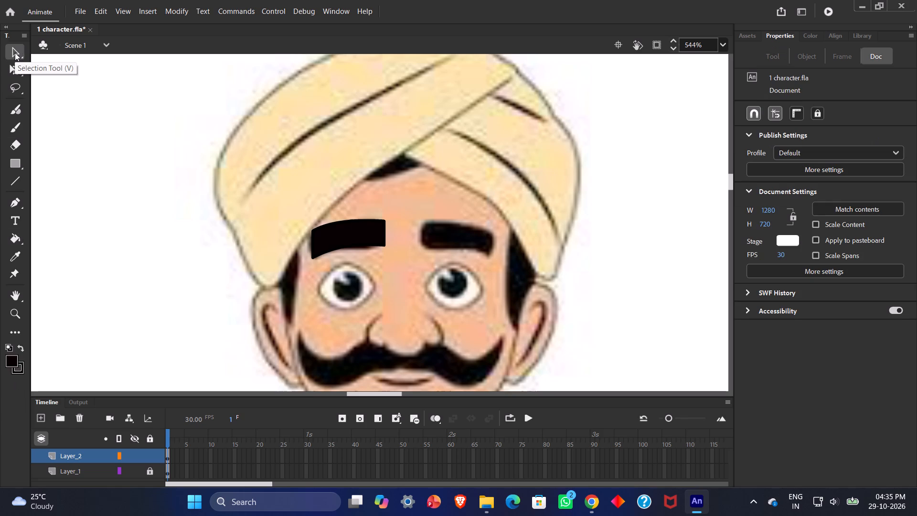
left_click(15, 53)
left_click_drag(264, 205, 410, 279)
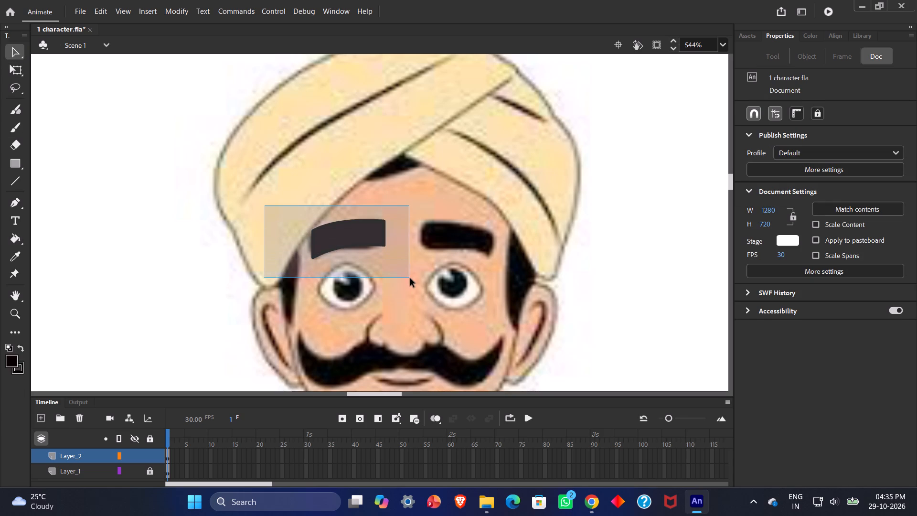
left_click_drag(410, 279, 411, 286)
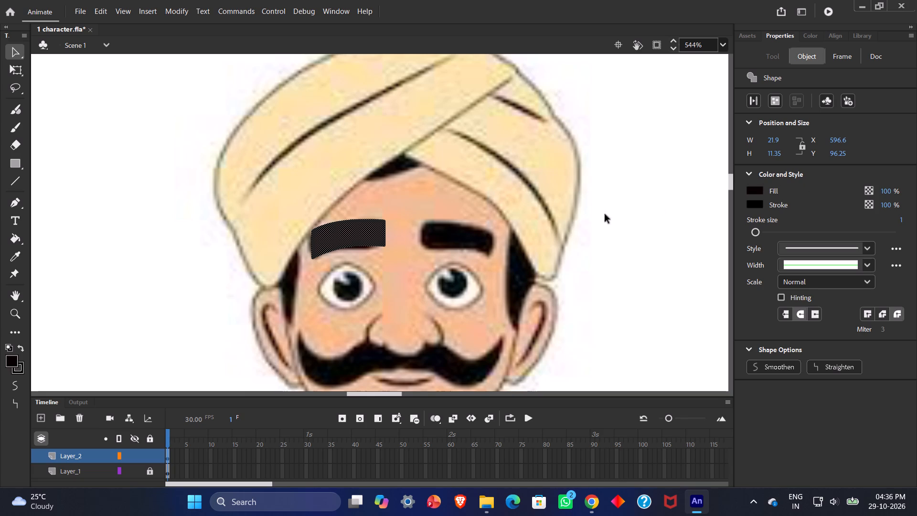
scroll(530, 206, "down", 1)
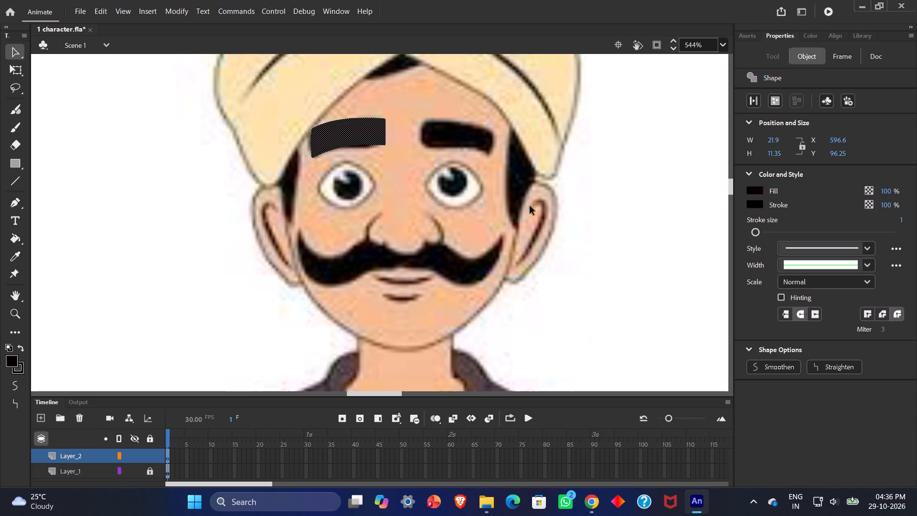
scroll(530, 206, "up", 1)
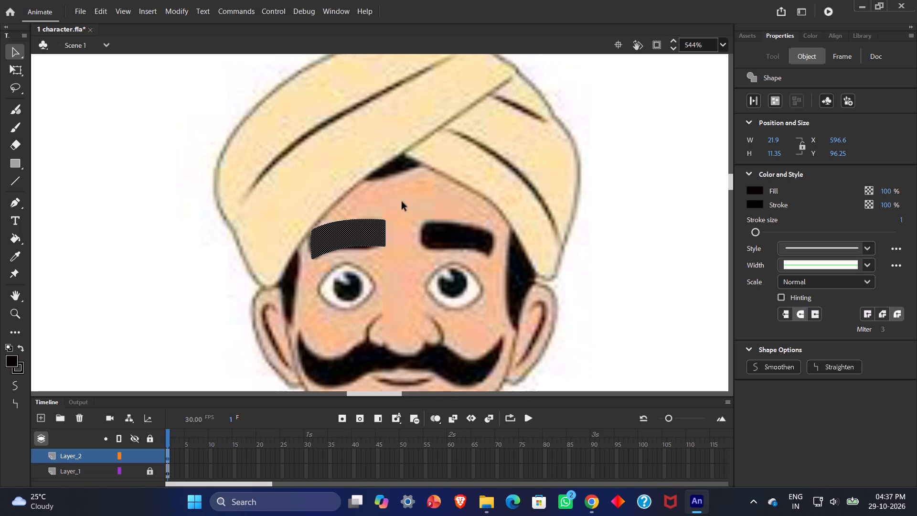
scroll(437, 236, "down", 5)
scroll(437, 236, "up", 5)
key("ctrl+g")
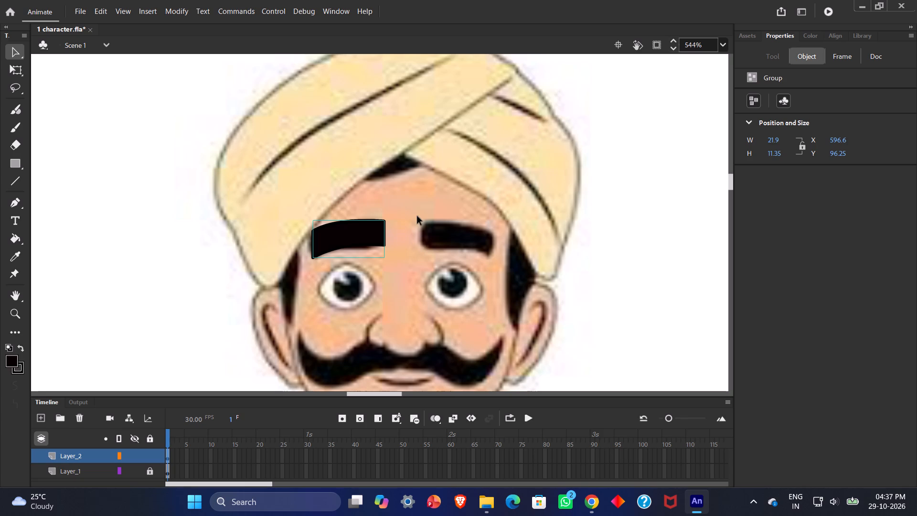
Open the left-hand eyebrow group for editing and select only its black fill, without the outline.
left_click(417, 216)
double_click(362, 241)
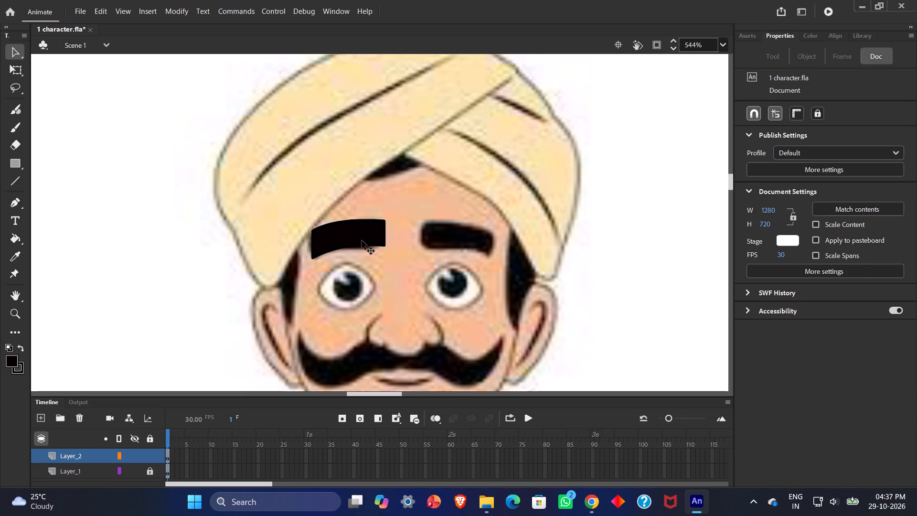
left_click(361, 233)
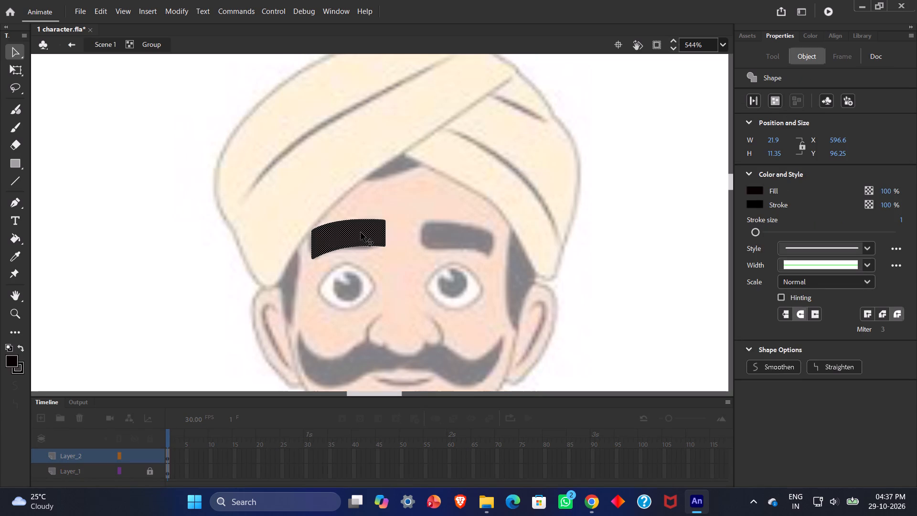
left_click(359, 234)
left_click(419, 200)
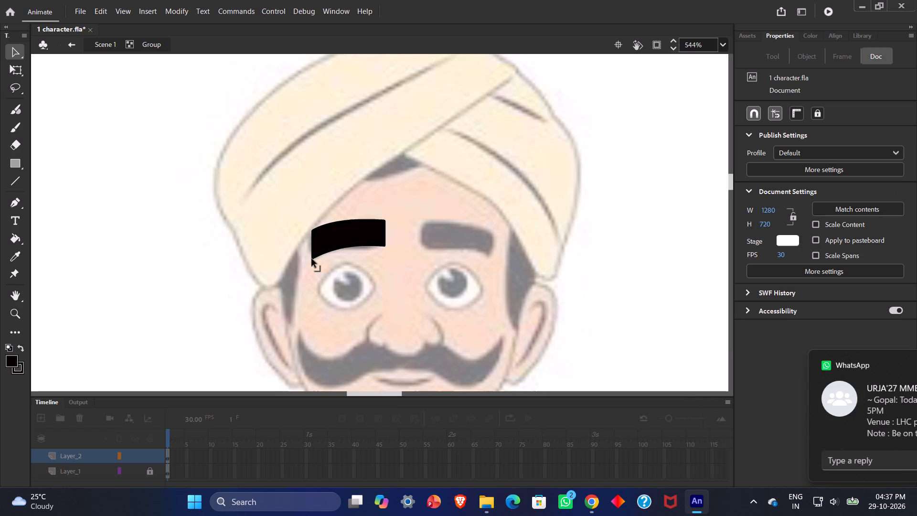
left_click(344, 239, "alt")
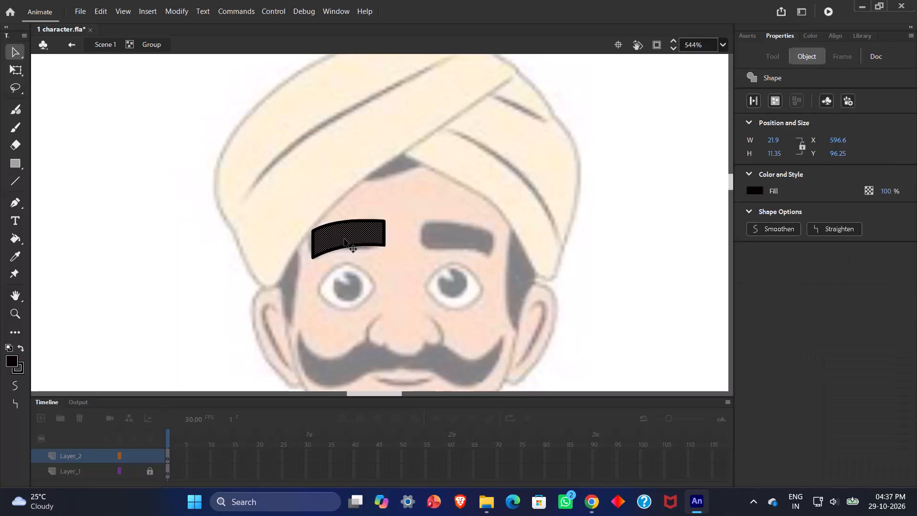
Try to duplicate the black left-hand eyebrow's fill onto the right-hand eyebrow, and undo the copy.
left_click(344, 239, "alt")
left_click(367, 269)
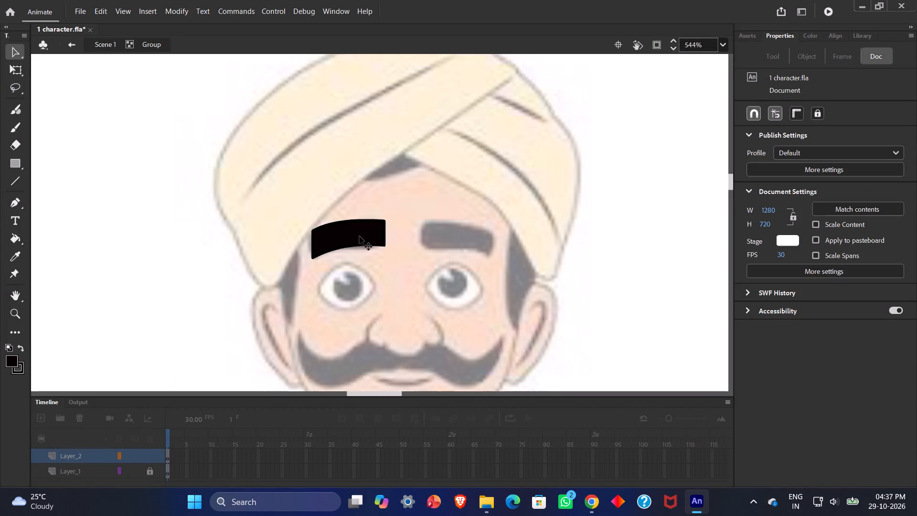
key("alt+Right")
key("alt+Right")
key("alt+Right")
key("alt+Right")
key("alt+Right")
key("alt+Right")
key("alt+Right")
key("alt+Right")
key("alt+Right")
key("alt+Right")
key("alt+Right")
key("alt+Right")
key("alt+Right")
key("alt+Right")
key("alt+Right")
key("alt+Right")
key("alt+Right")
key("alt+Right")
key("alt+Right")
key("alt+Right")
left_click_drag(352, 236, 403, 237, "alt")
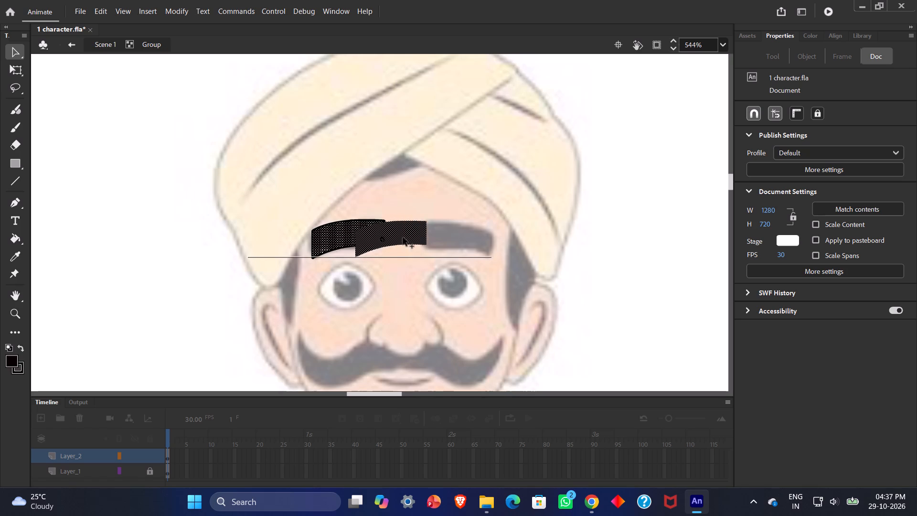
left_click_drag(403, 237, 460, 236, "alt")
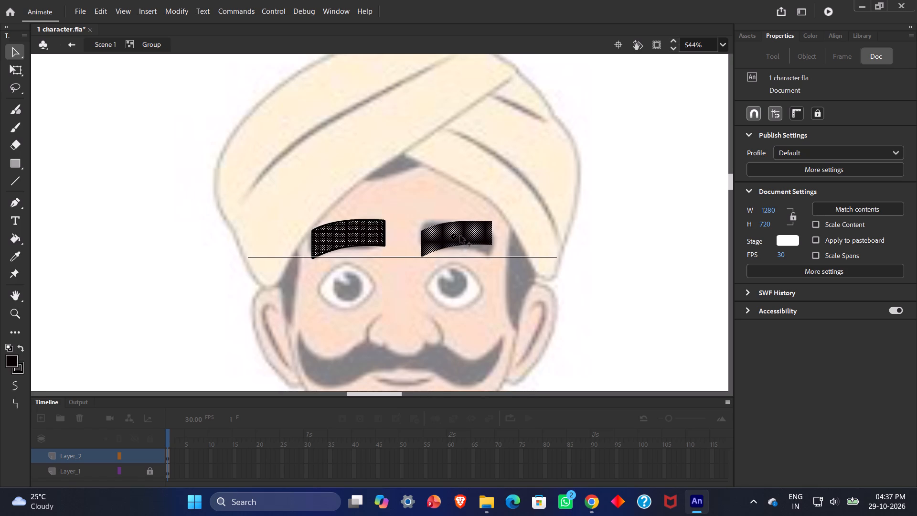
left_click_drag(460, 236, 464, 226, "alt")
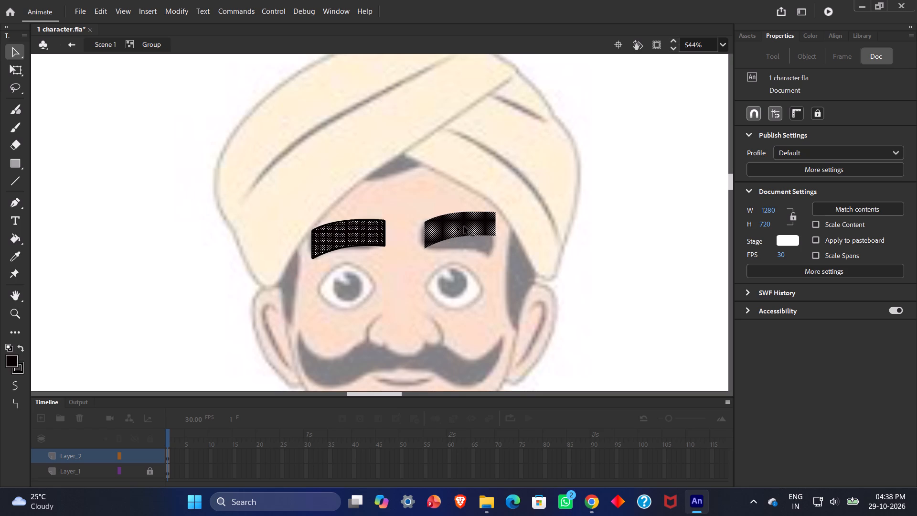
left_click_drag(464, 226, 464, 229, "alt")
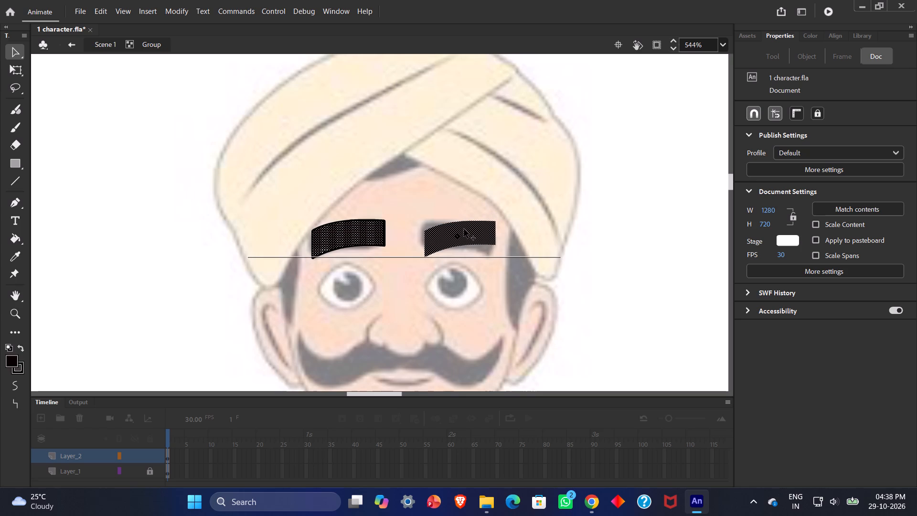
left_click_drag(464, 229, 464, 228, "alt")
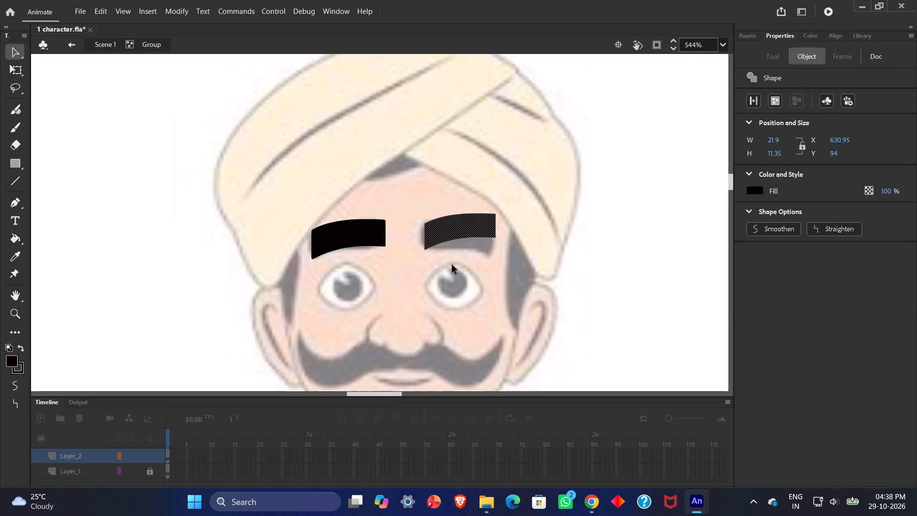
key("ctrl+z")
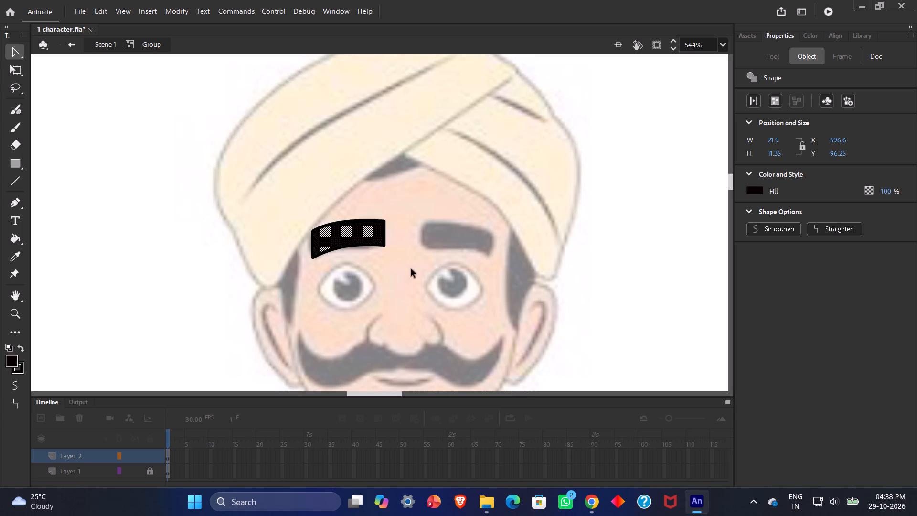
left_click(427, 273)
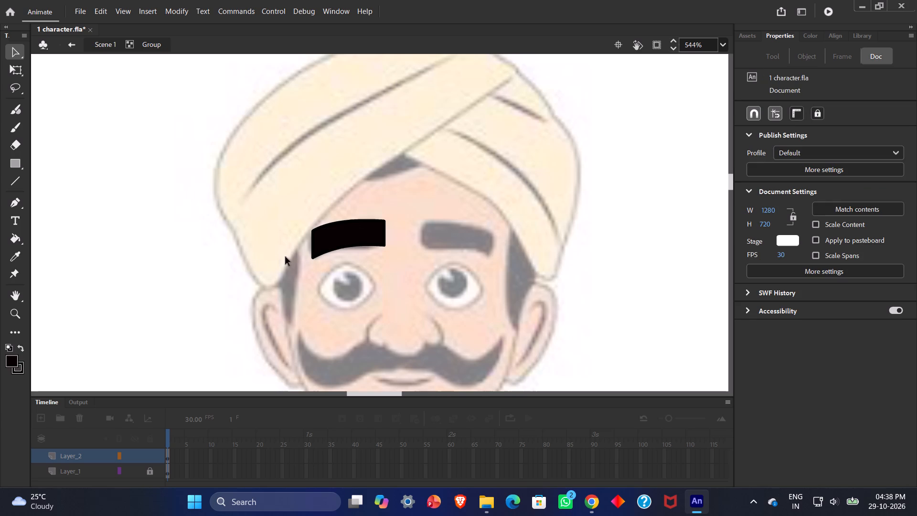
Pull the left-hand eyebrow's lower outer corner slightly upward and adjust the curve of its lower edge to the reference.
left_click_drag(311, 258, 317, 256)
left_click_drag(317, 256, 316, 257)
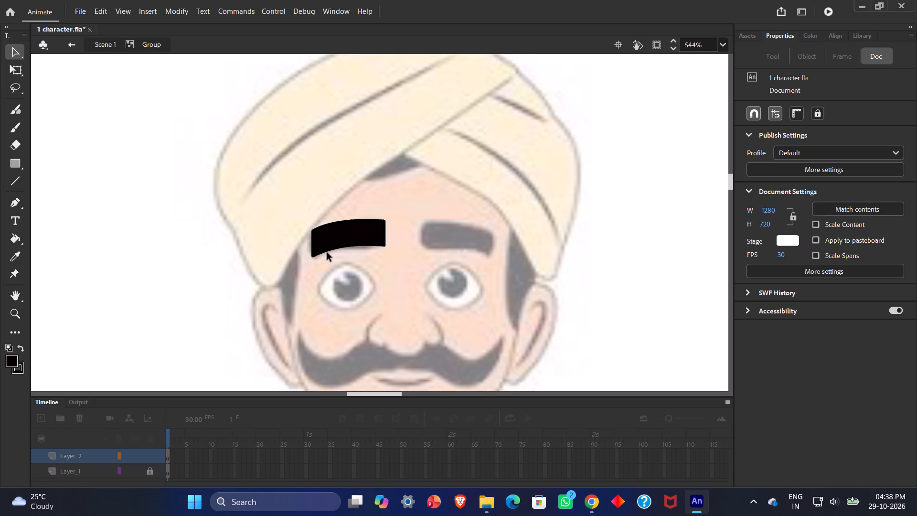
left_click_drag(327, 253, 329, 247)
left_click_drag(329, 247, 330, 247)
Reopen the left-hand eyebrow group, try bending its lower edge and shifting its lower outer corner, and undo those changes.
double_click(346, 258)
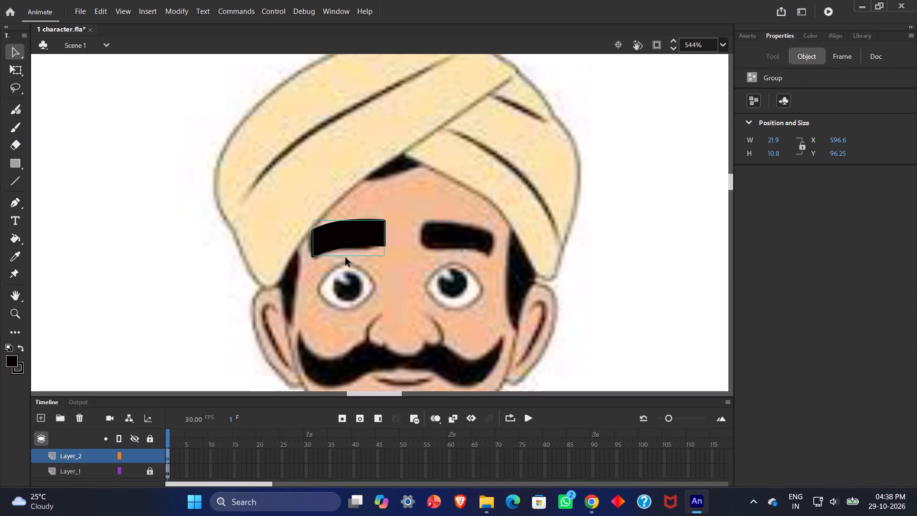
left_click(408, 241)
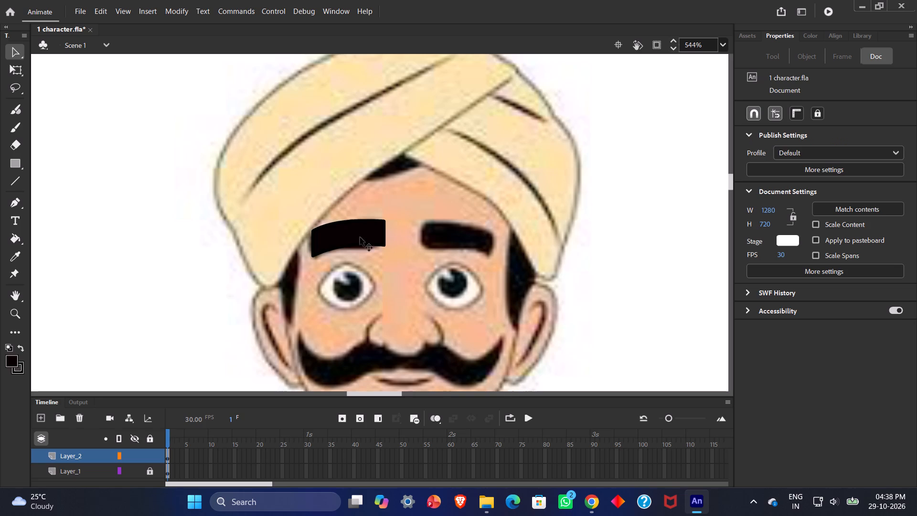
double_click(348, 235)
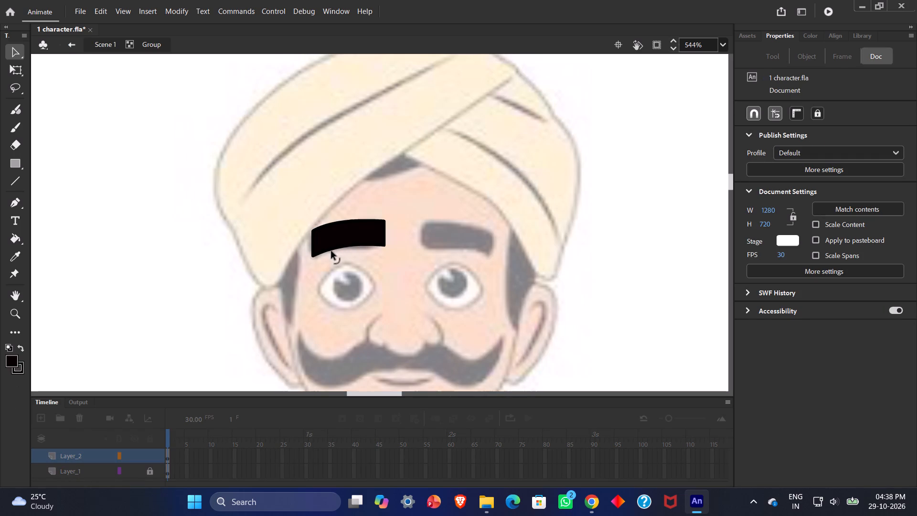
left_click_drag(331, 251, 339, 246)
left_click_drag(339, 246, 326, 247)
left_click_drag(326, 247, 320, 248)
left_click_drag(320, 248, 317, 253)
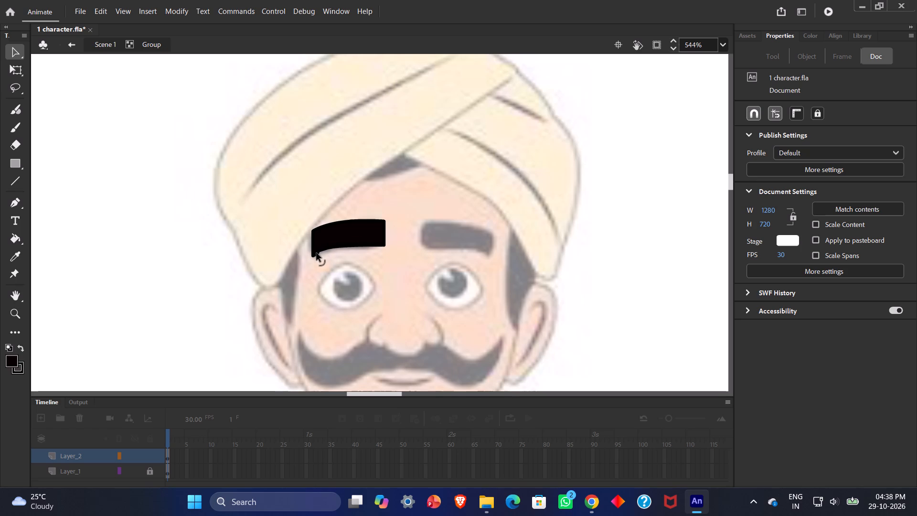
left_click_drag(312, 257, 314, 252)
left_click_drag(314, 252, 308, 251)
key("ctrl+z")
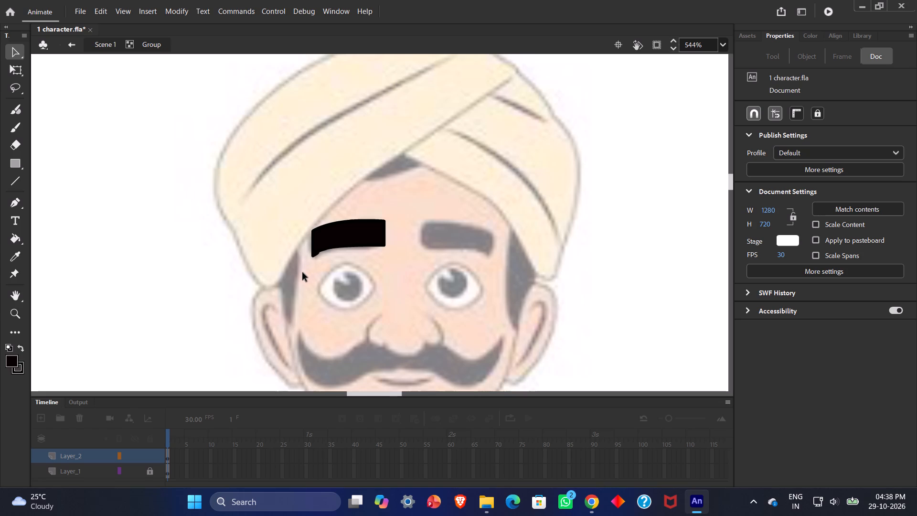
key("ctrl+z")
Reshape the left-hand eyebrow's inner end by moving its lower corner inward, lowering its upper corner and bowing the end edge outward.
left_click_drag(385, 246, 378, 248)
left_click_drag(378, 248, 380, 243)
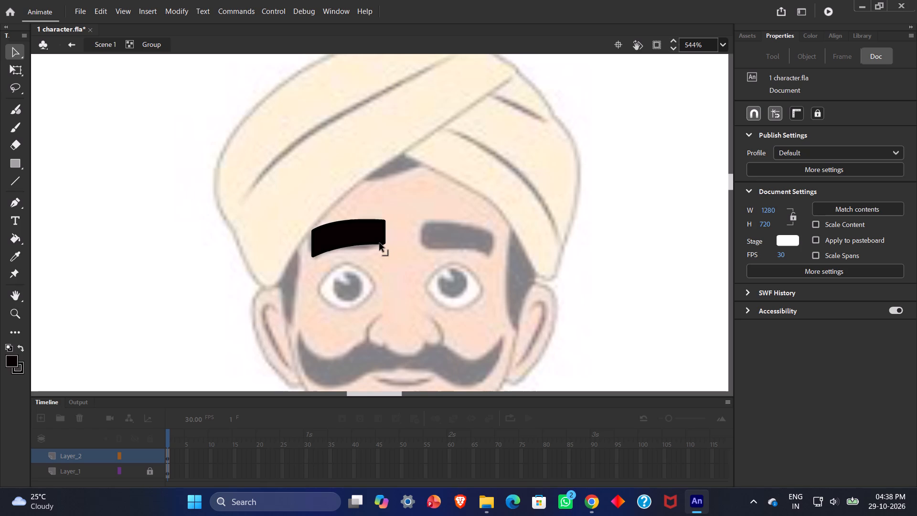
left_click_drag(380, 243, 378, 248)
left_click_drag(378, 248, 378, 249)
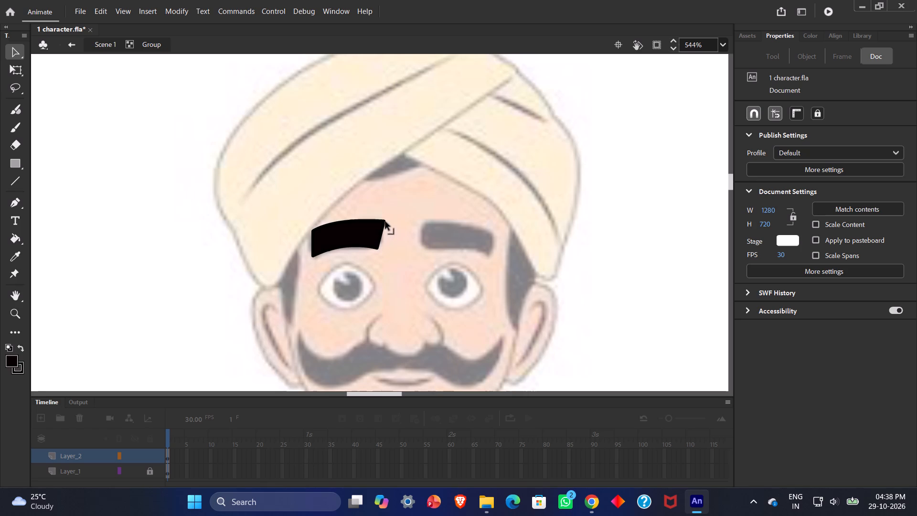
left_click(385, 222)
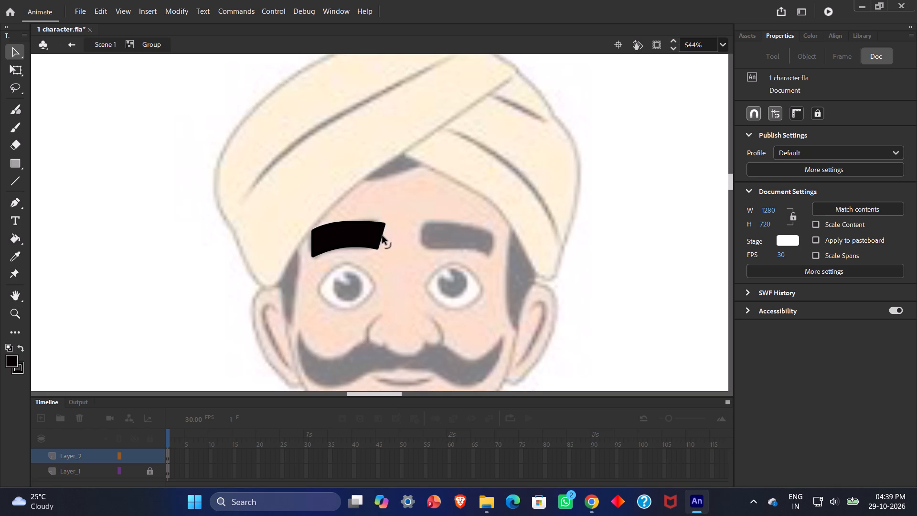
left_click(383, 236)
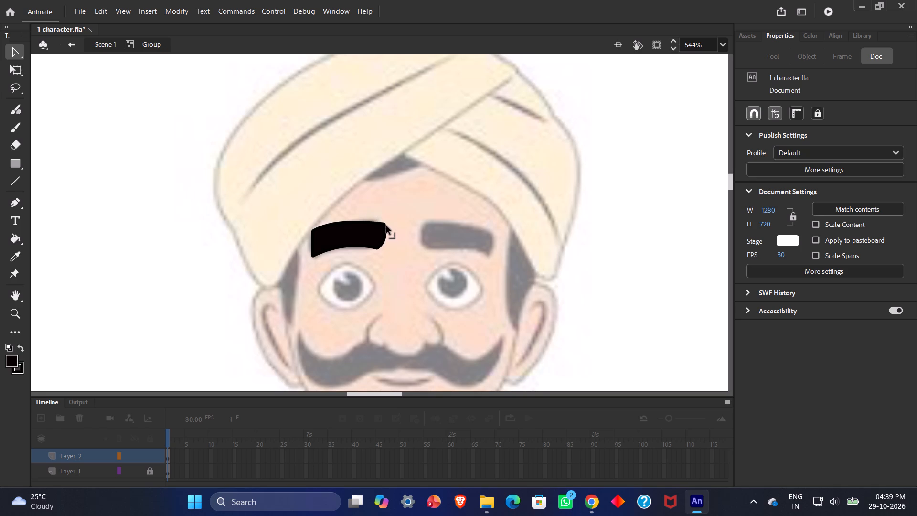
left_click(386, 226)
Round the left-hand eyebrow's outer end by bowing its end edge outward, lowering the upper corner and shifting the lower corner inward and upward.
left_click(313, 245)
left_click_drag(313, 232, 315, 236)
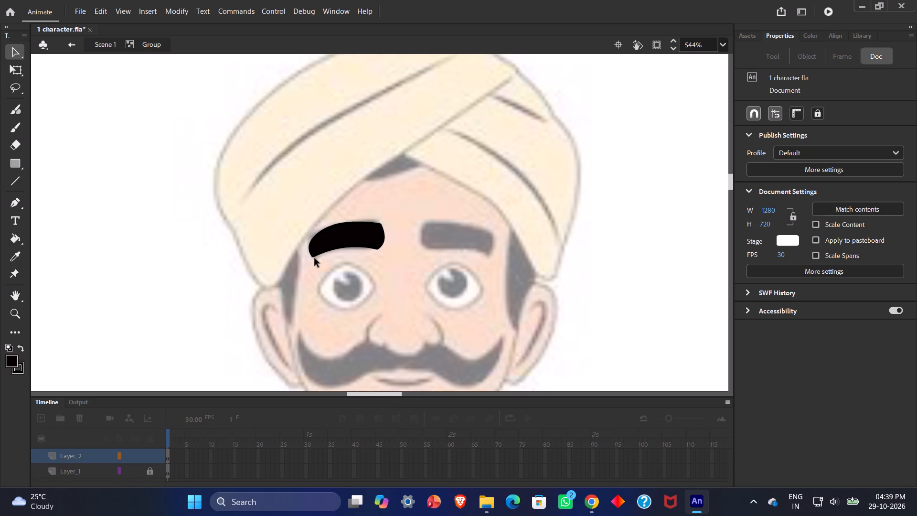
left_click_drag(312, 257, 313, 255)
left_click_drag(313, 255, 319, 257)
left_click_drag(319, 257, 317, 253)
Reshape the left-hand eyebrow's inner end by bulging its lower part toward the nose and lowering its upper corner.
left_click_drag(384, 238, 387, 242)
left_click_drag(387, 242, 388, 242)
left_click_drag(382, 225, 379, 229)
left_click_drag(379, 229, 384, 233)
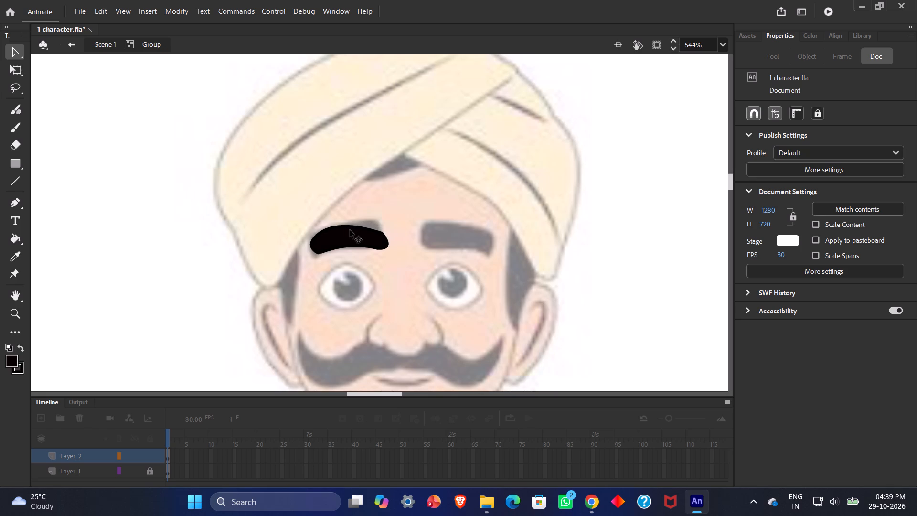
Lower the left-hand eyebrow's upper edge to thin the shape, and bend that edge into a smooth arch.
left_click_drag(344, 227, 340, 231)
left_click_drag(340, 231, 340, 232)
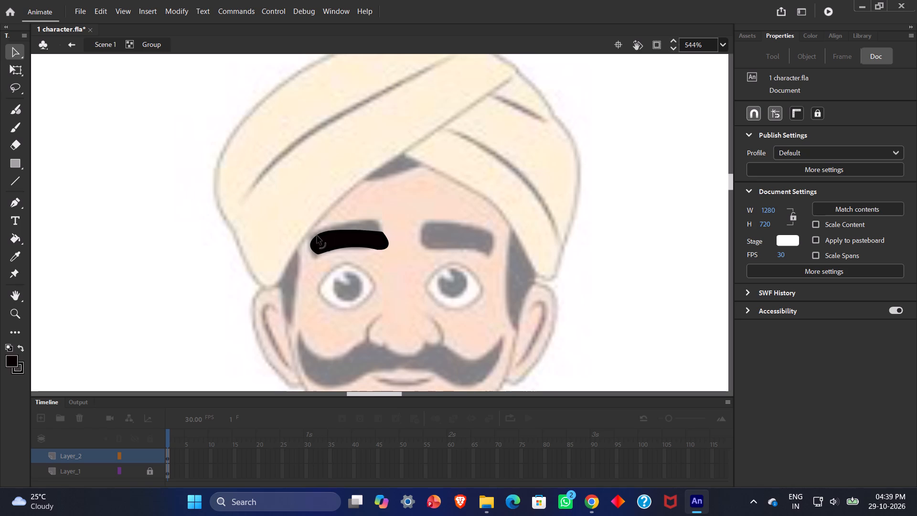
left_click(318, 236)
left_click_drag(356, 234, 356, 231)
left_click_drag(356, 231, 365, 228)
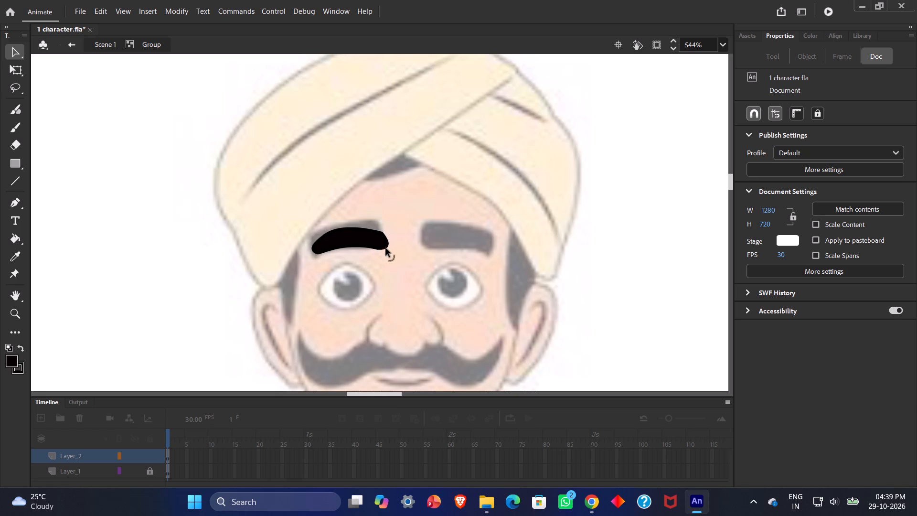
Fine-tune the left-hand eyebrow's upper inner corner and bend the middle of its lower edge slightly upward.
left_click(383, 232)
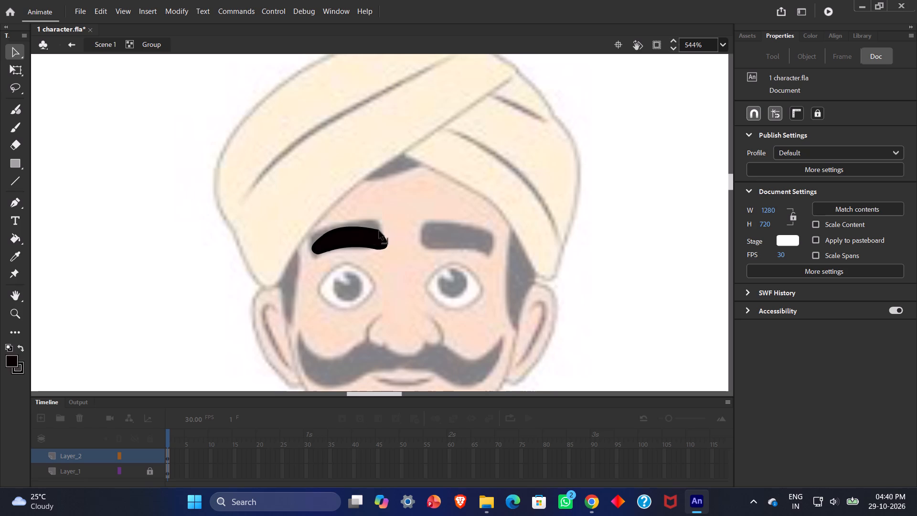
left_click(379, 231)
left_click(357, 248)
left_click(356, 259)
left_click(352, 245)
Bend the left-hand eyebrow's lower edge further upward, especially toward the inner end, to thin the shape into a slimmer arch.
left_click(329, 250)
left_click(377, 248)
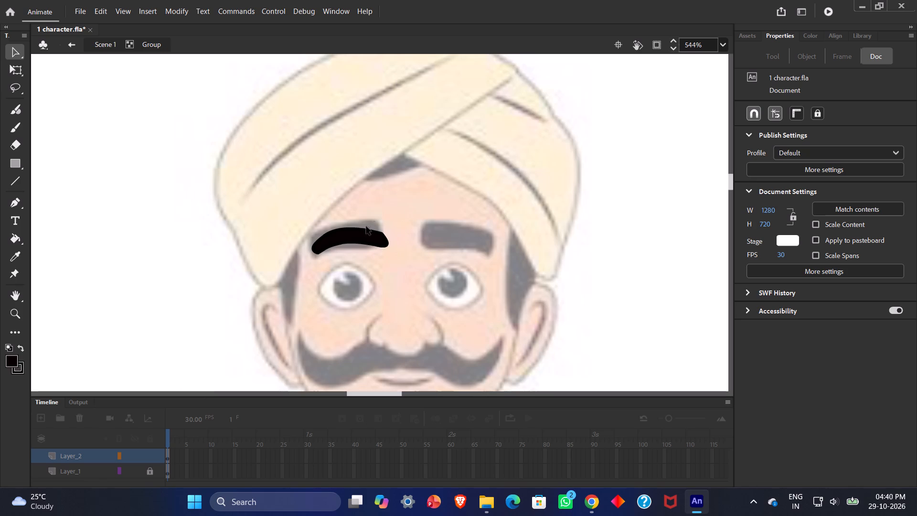
left_click(411, 208)
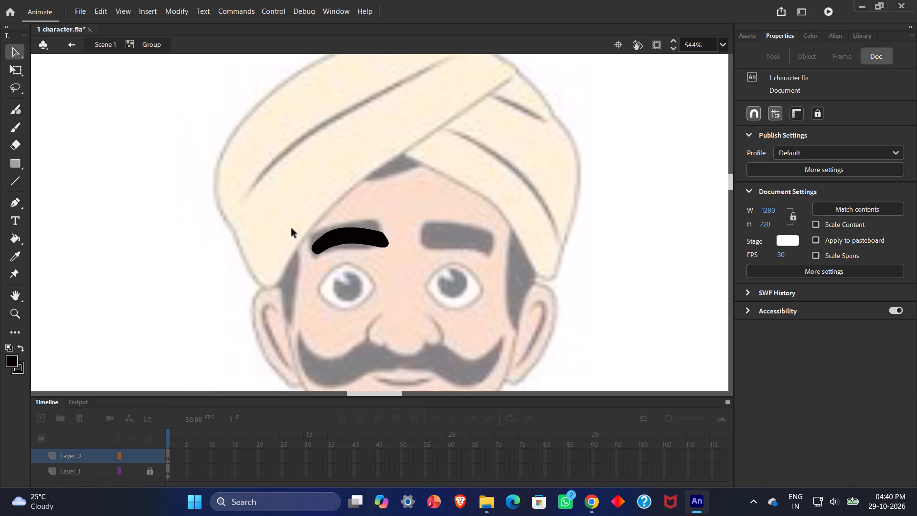
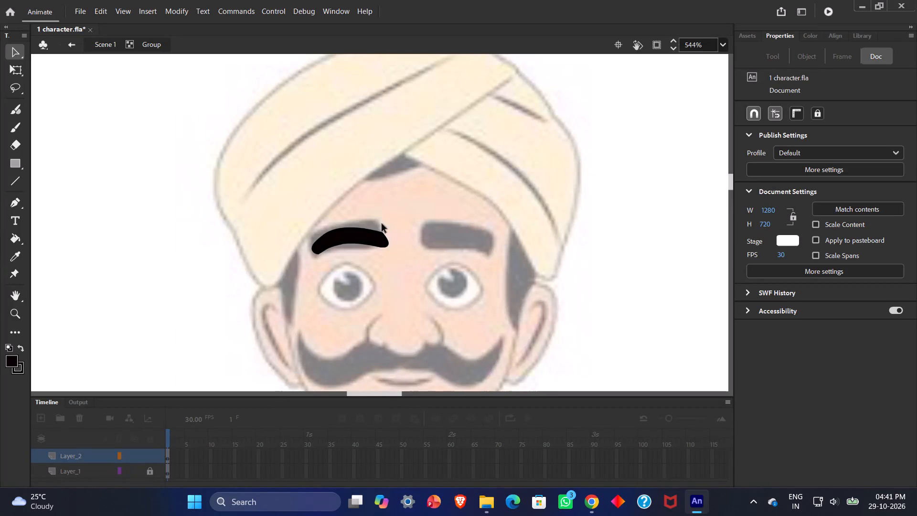
Leave the eyebrow group and place a duplicate of the left-hand eyebrow over the right-hand eyebrow in the reference.
left_click(396, 215)
double_click(396, 215)
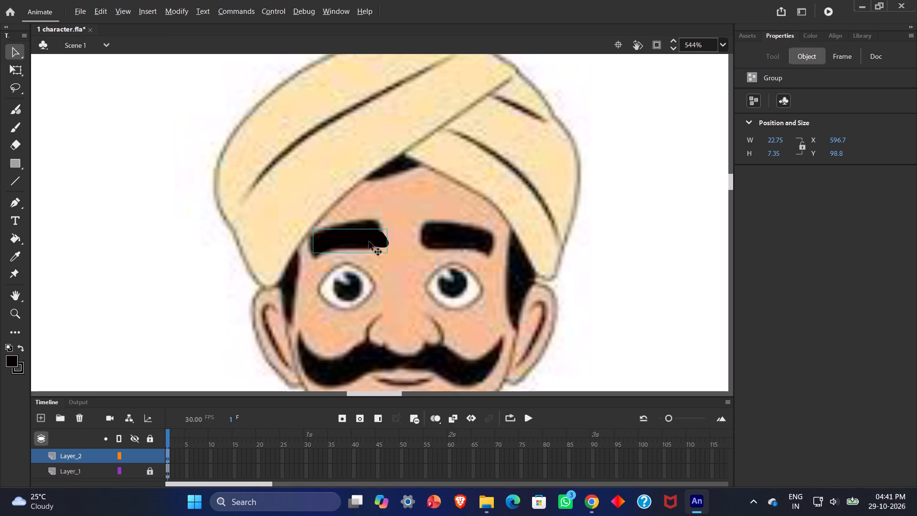
left_click_drag(353, 237, 457, 237, "alt")
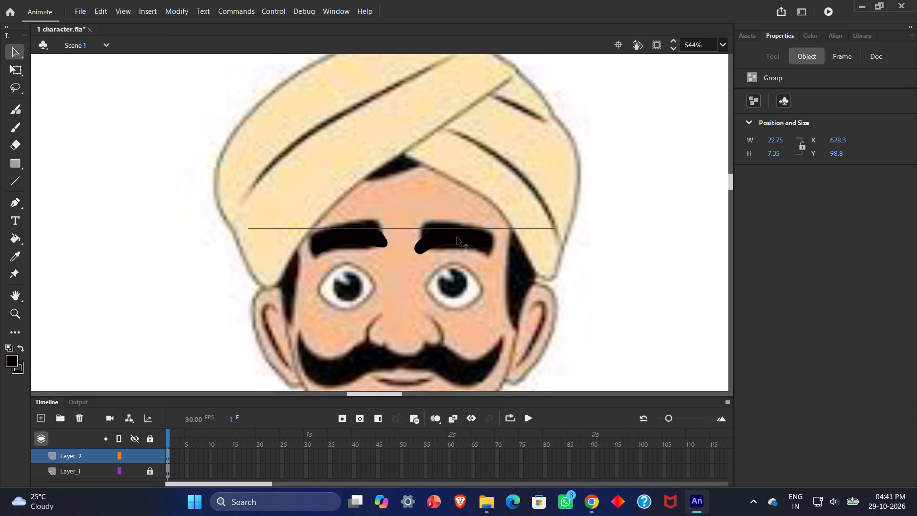
left_click_drag(457, 237, 462, 237, "alt")
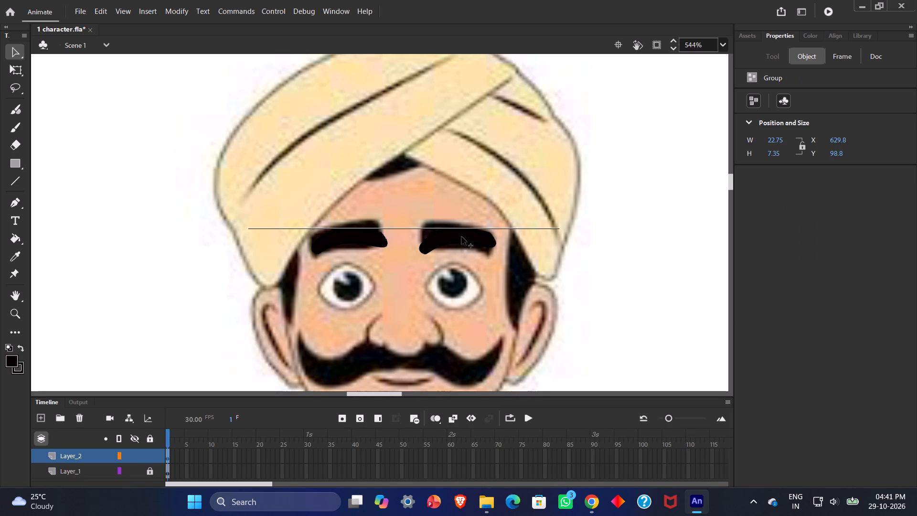
left_click_drag(462, 237, 461, 239, "alt")
In the copied eyebrow's group, bow the inner end upward and pull the outer end's corners and edge inward to fit the reference.
double_click(466, 241)
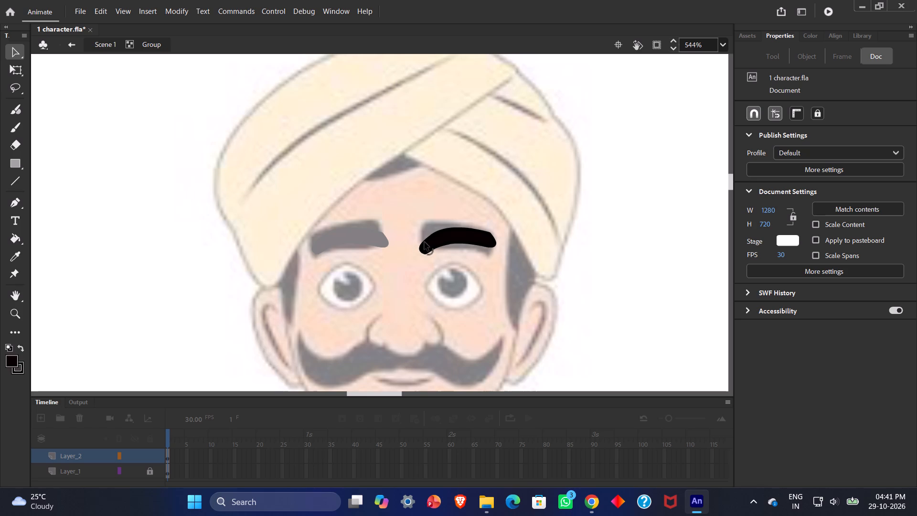
left_click_drag(425, 242, 426, 235)
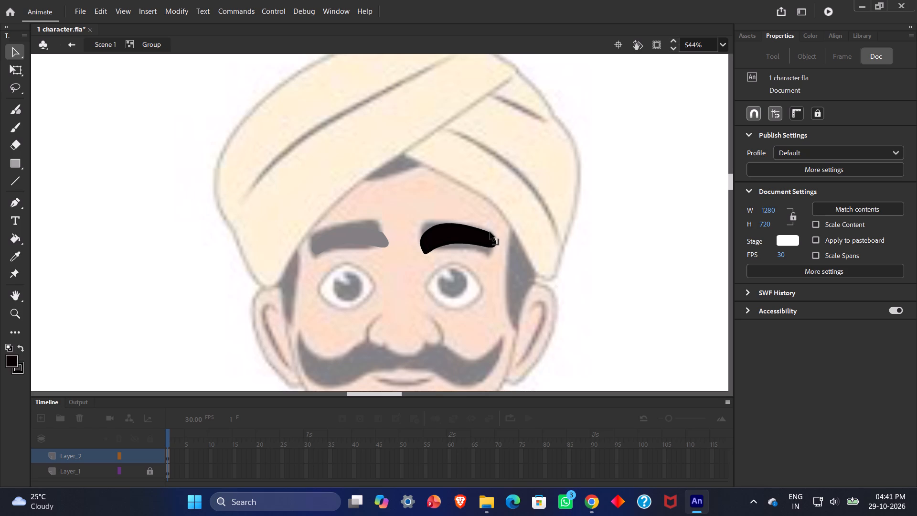
left_click(490, 232)
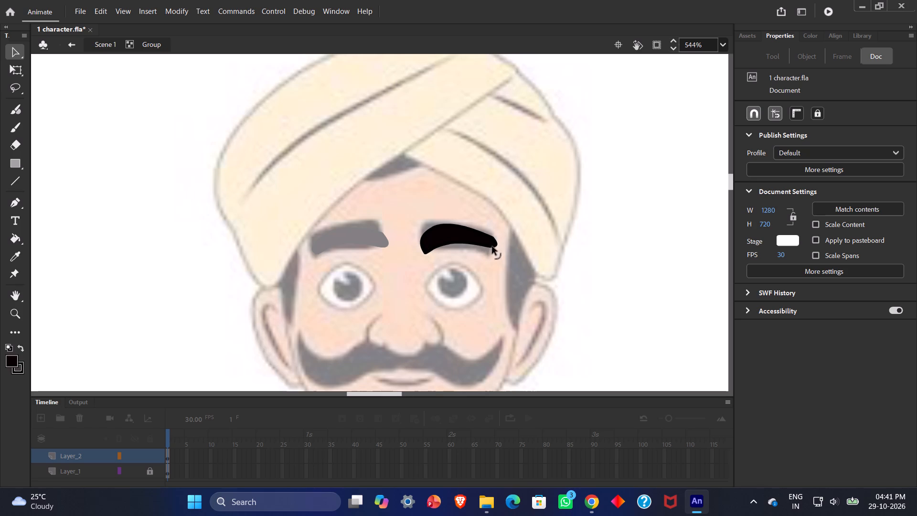
left_click(494, 247)
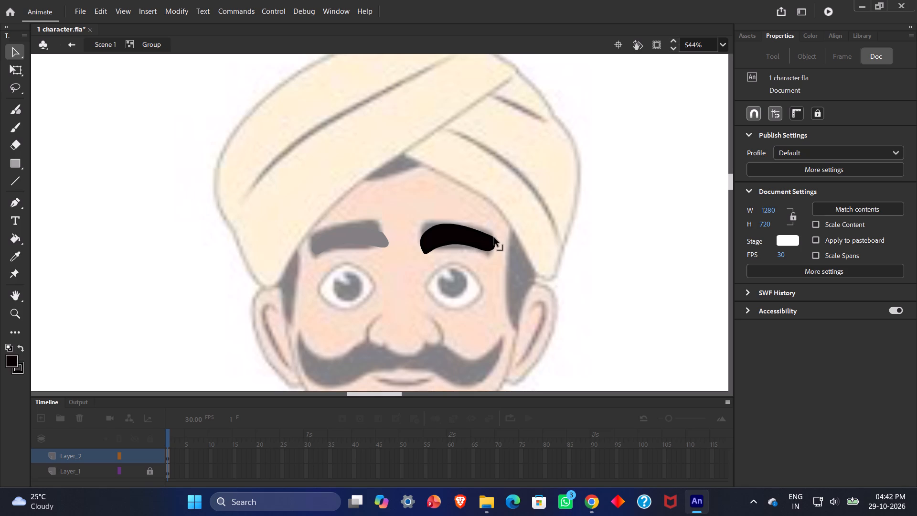
left_click(494, 238)
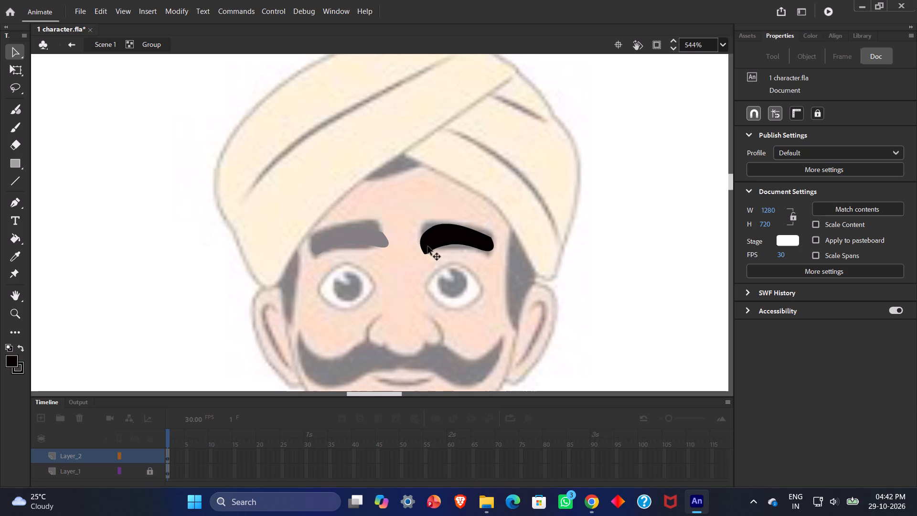
Round the right-hand eyebrow's lower inner tip and lower its upper edge to thin the arch.
left_click(439, 247)
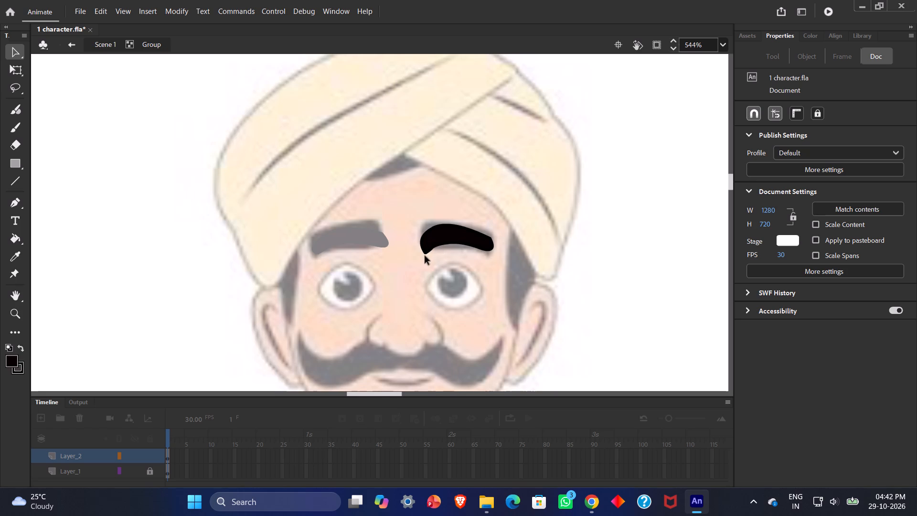
left_click(426, 252)
left_click(491, 238)
left_click_drag(439, 226, 440, 230)
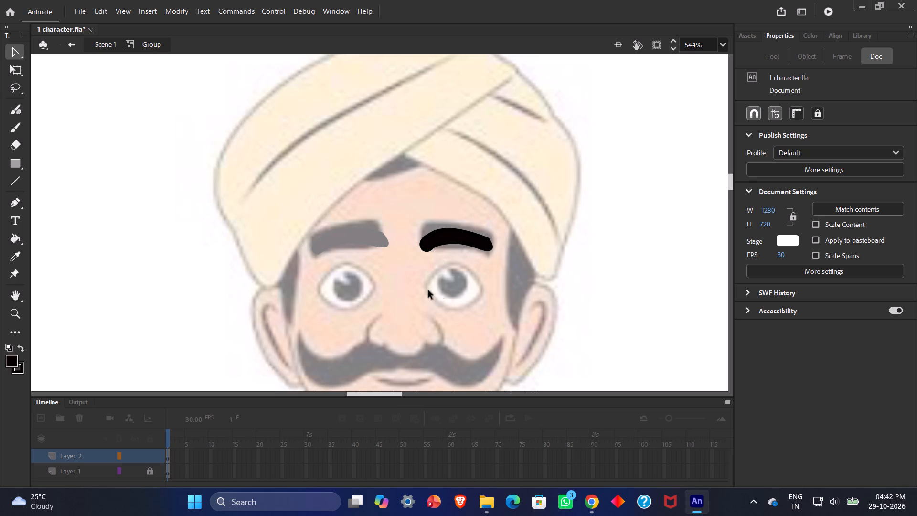
left_click(427, 250)
left_click(430, 251)
left_click(432, 250)
left_click(446, 229)
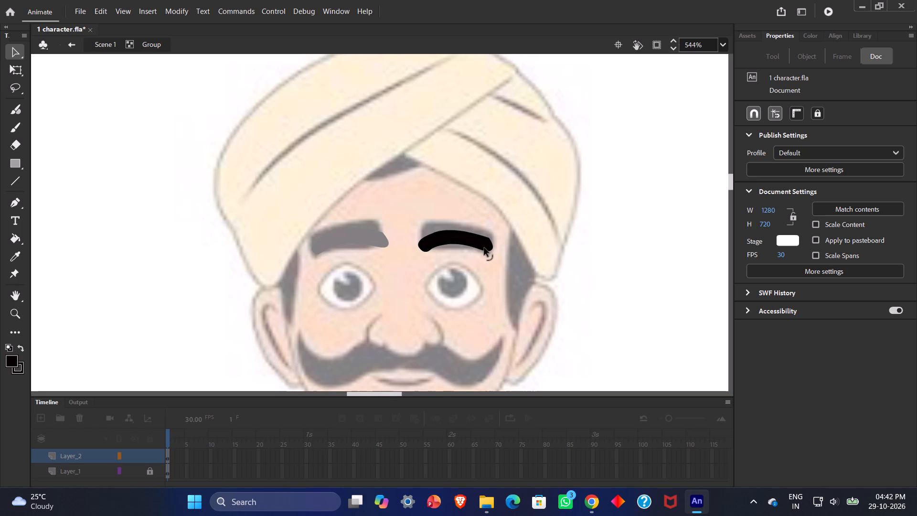
Lower the upper and lower corners of the right-hand eyebrow's outer end so it slopes downward, and return to the scene.
left_click_drag(490, 250, 490, 253)
left_click_drag(490, 253, 489, 255)
left_click_drag(490, 240, 490, 245)
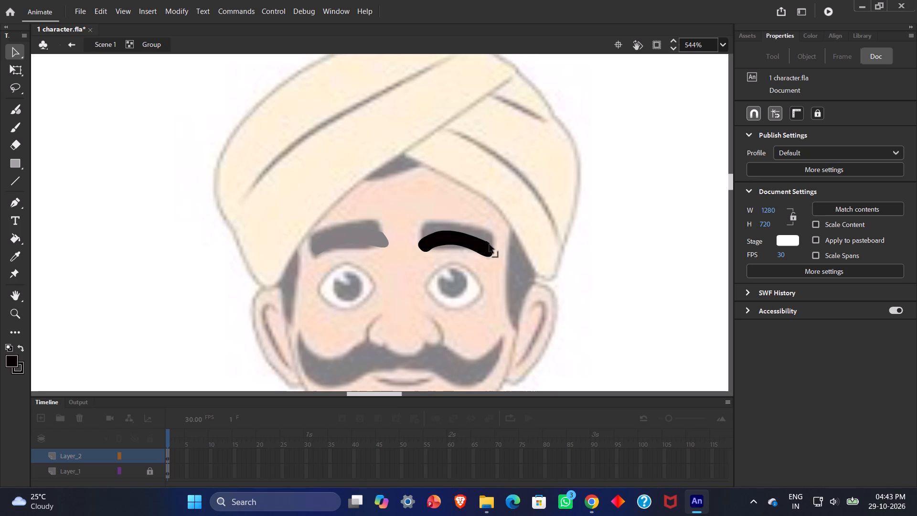
left_click_drag(490, 245, 490, 244)
left_click(410, 264)
left_click(490, 242)
double_click(459, 310)
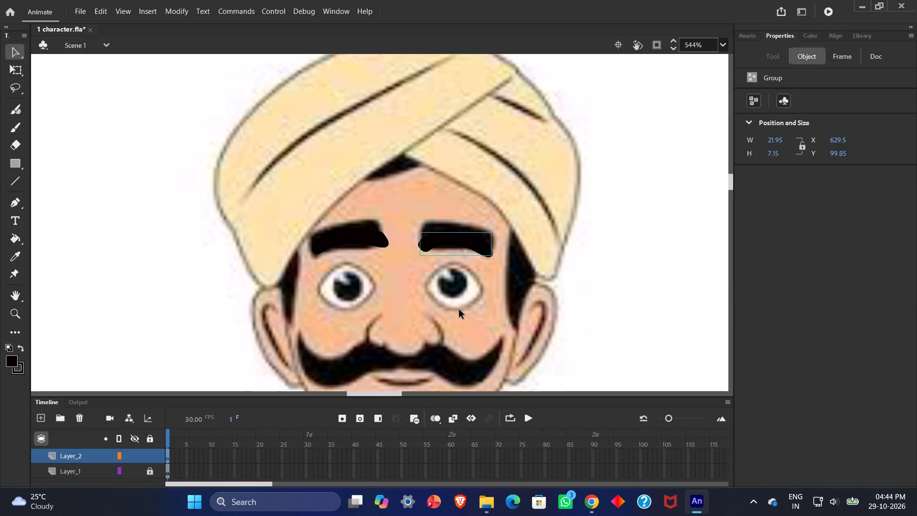
left_click(459, 310)
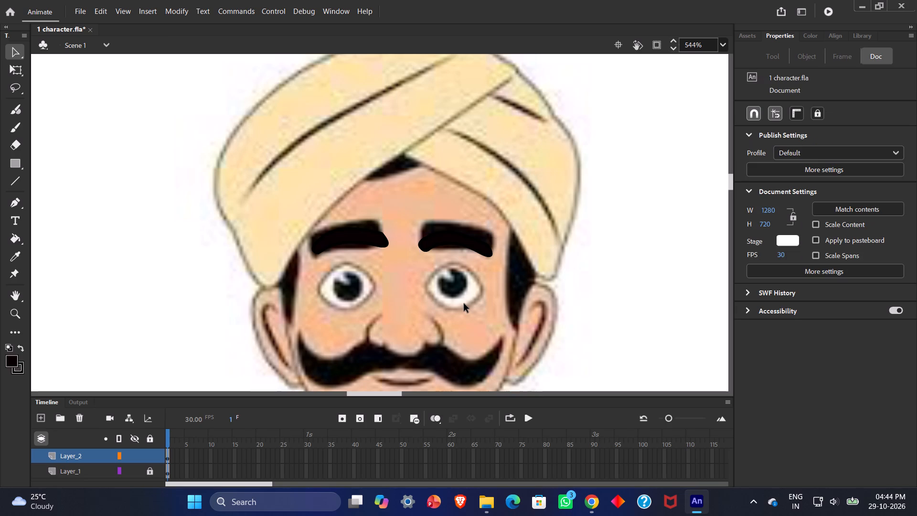
Reopen the left-hand eyebrow's group, refine the lower and upper corners of its inner end, and return to the scene.
double_click(357, 240)
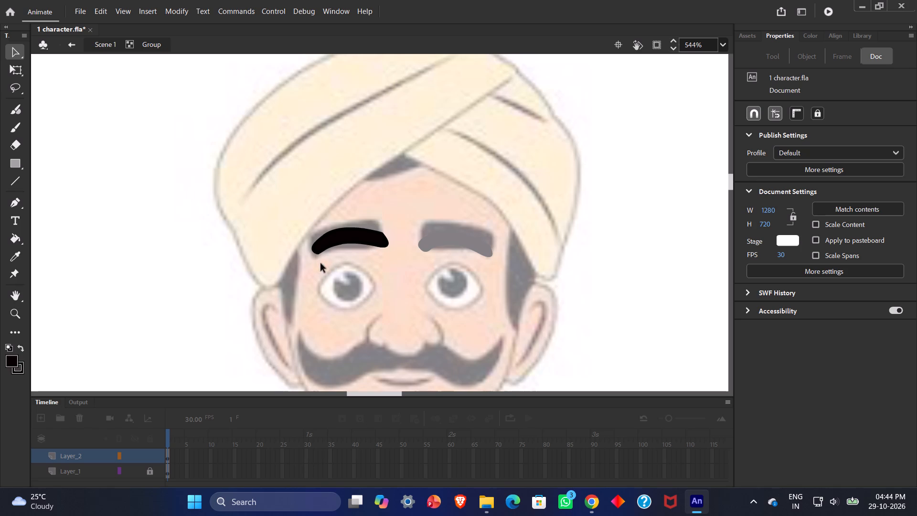
left_click(386, 247)
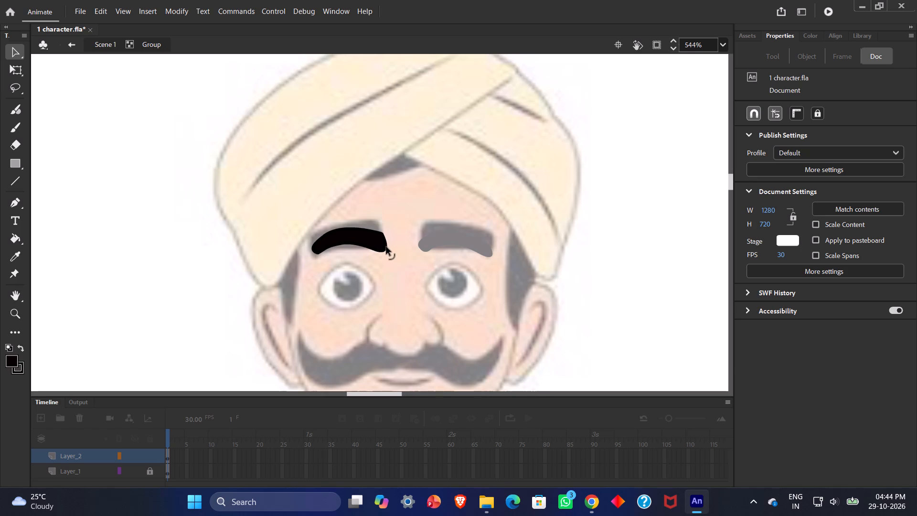
left_click(386, 247)
left_click(380, 258)
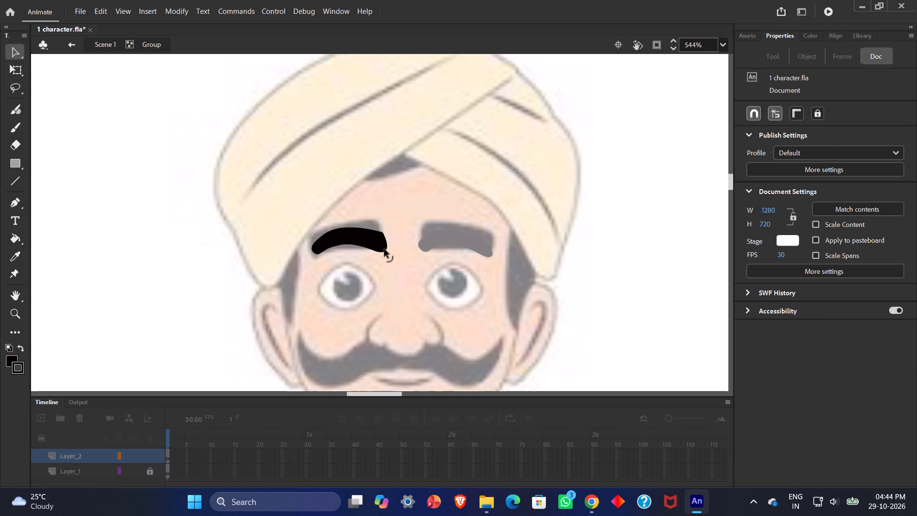
left_click(384, 252)
left_click(383, 232)
double_click(415, 333)
left_click(415, 333)
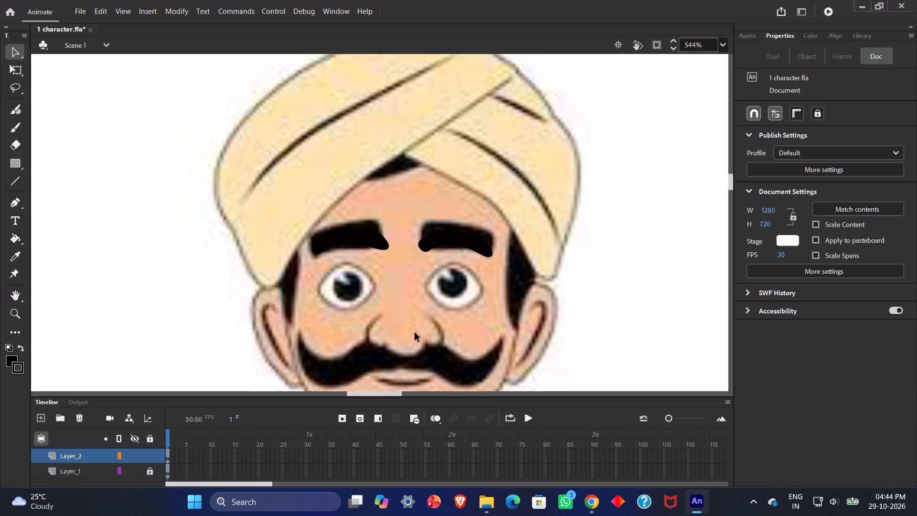
Group the two traced eyebrows together.
left_click_drag(242, 180, 607, 327)
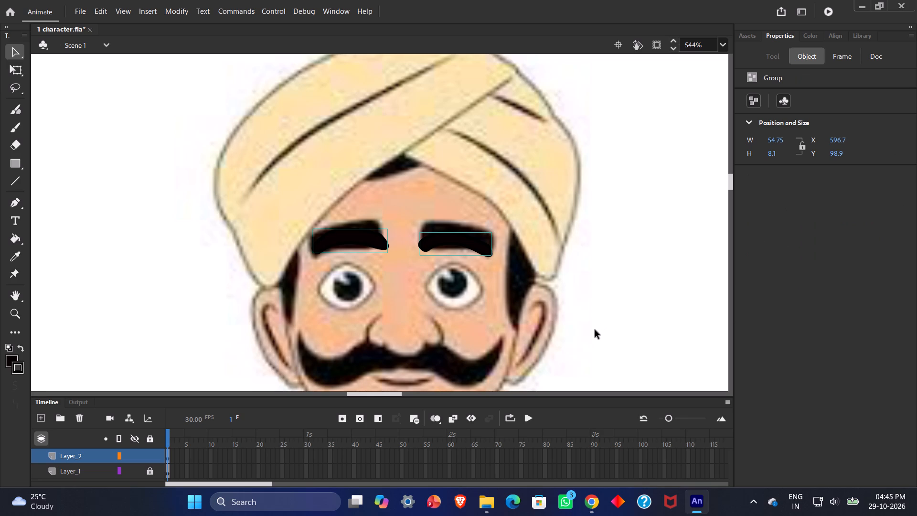
key("ctrl+g")
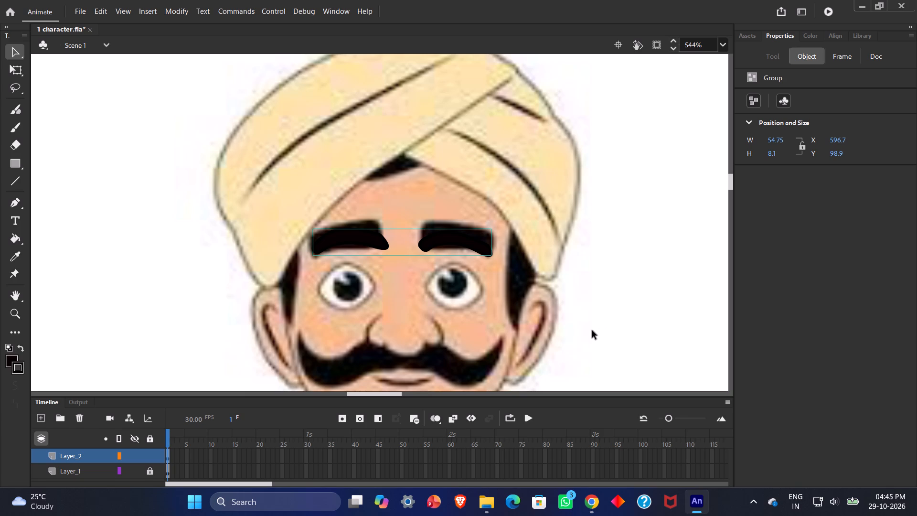
Move the eyebrow group horizontally off the reference face to X 727.5.
key("Right")
key("Right")
key("Right")
key("Right")
key("Right")
key("Right")
key("Right")
key("Right")
key("Right")
key("Right")
key("Right")
key("Right")
key("Right")
key("Right")
key("Right")
key("Right")
key("Right")
key("Right")
key("Right")
key("Right")
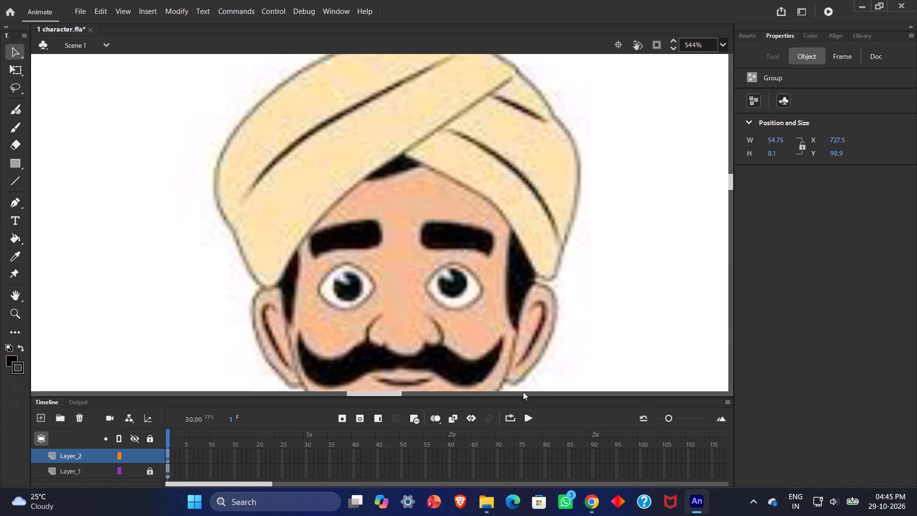
Move the eyebrow group horizontally onto the traced face beneath the turban outline, to X 811.85.
left_click(705, 46)
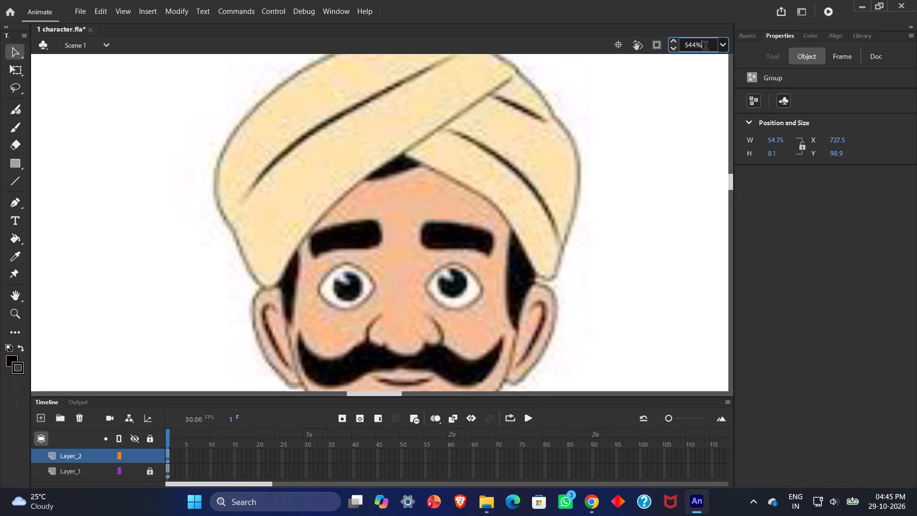
left_click_drag(705, 47, 681, 51)
key("BackSpace")
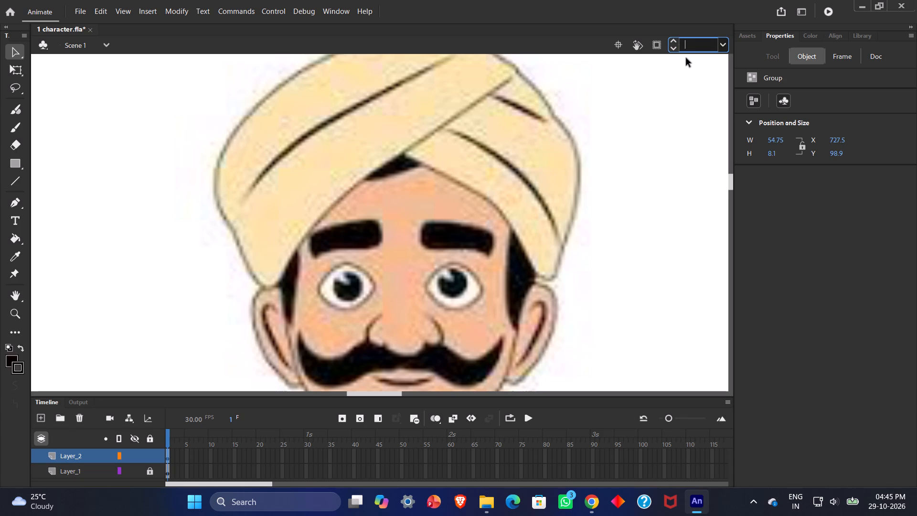
key("3")
type("00")
left_click(725, 45)
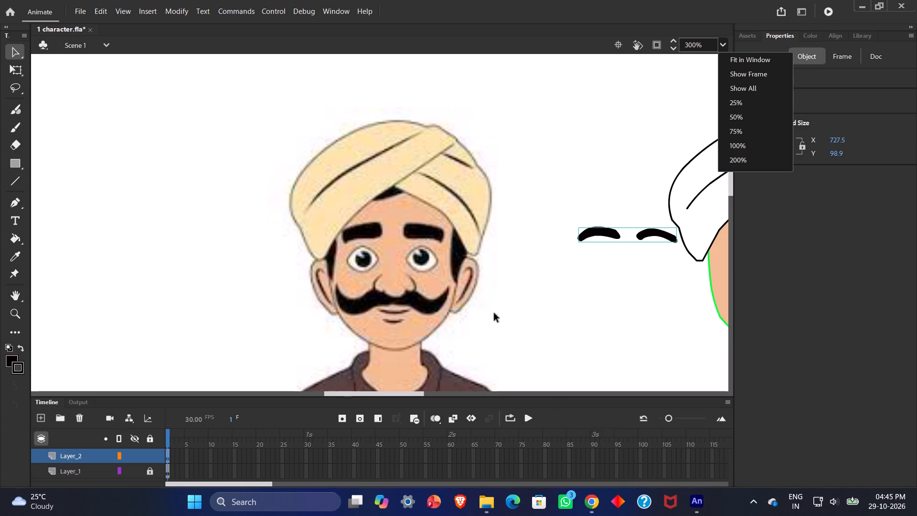
middle_click_drag(444, 269, 266, 215)
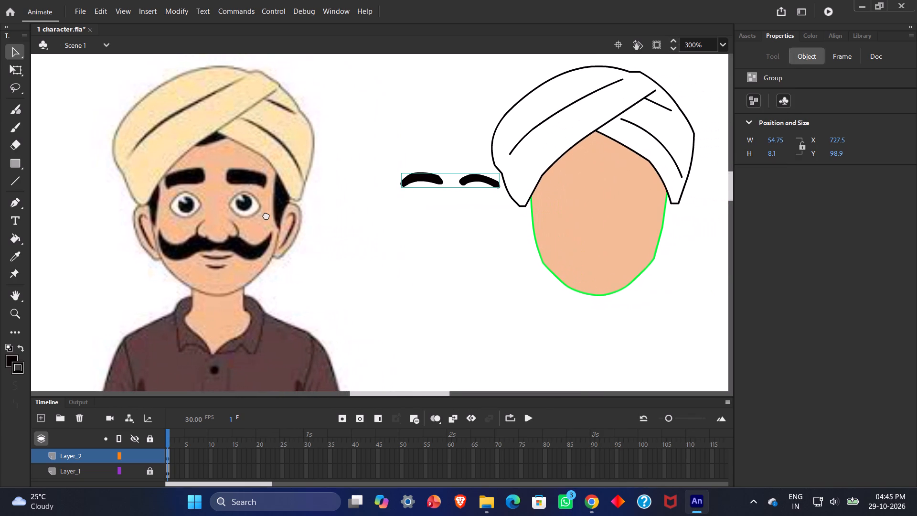
middle_click_drag(266, 215, 265, 215)
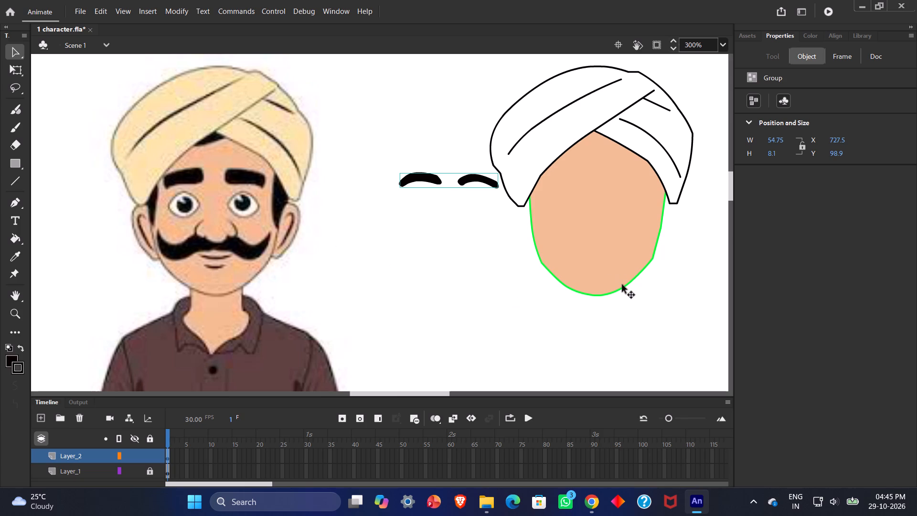
key("Right")
key("Right")
key("Right")
key("Right")
key("Right")
key("Right")
key("Right")
key("Right")
key("Right")
key("Right")
key("Right")
key("Right")
key("Right")
key("Right")
key("Right")
key("Right")
key("Right")
key("Right")
key("Right")
key("Right")
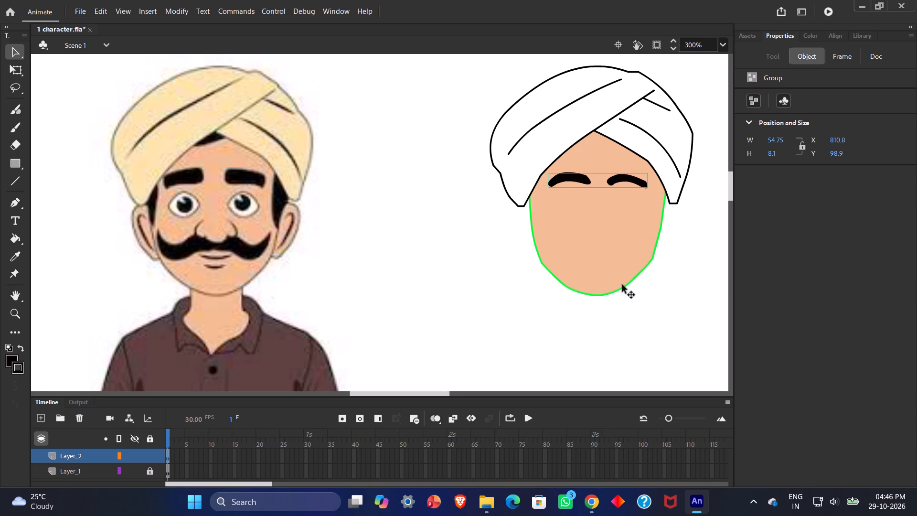
key("Right")
key("Right")
key("Right")
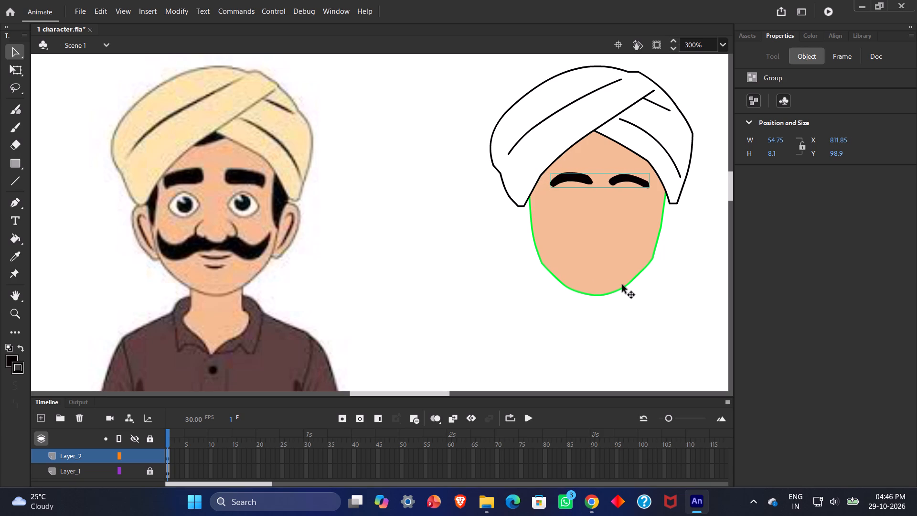
Nudge the eyebrow group slightly down on the traced face to Y 99.25 and deselect it.
key("Down")
key("Down")
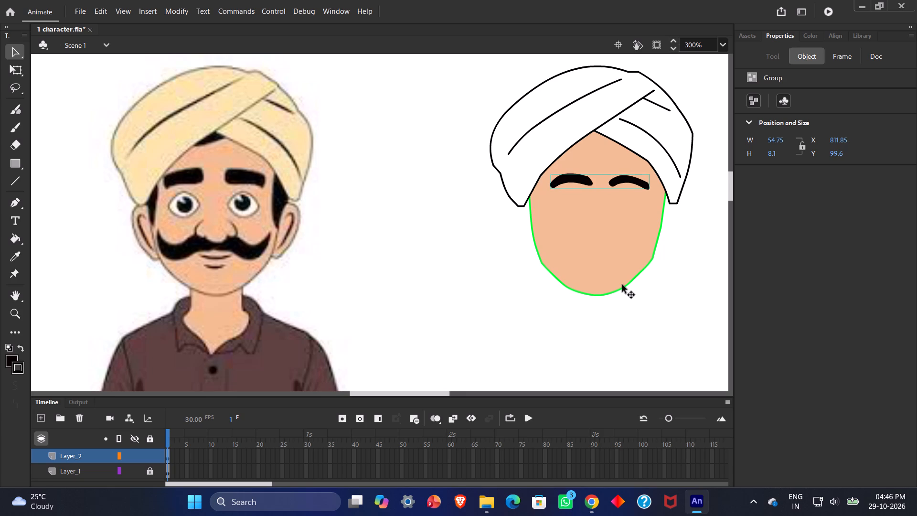
key("Up")
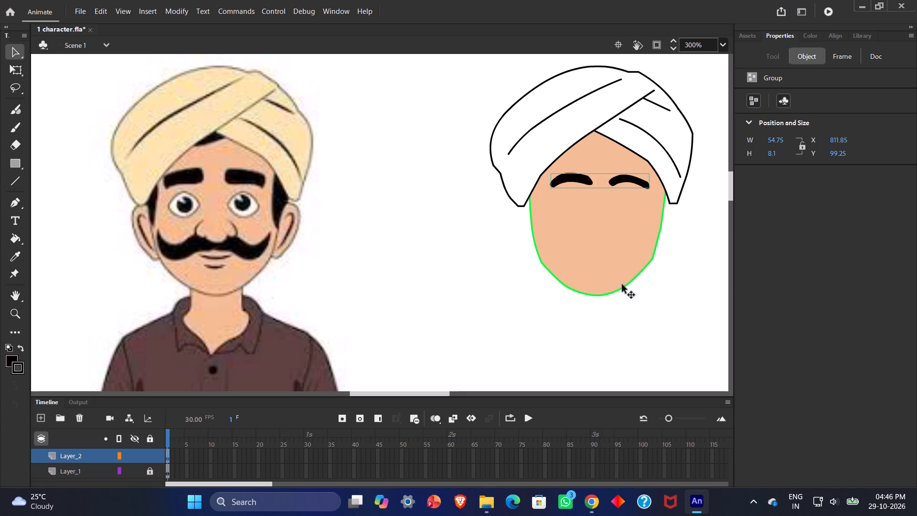
scroll(622, 285, "up", 1)
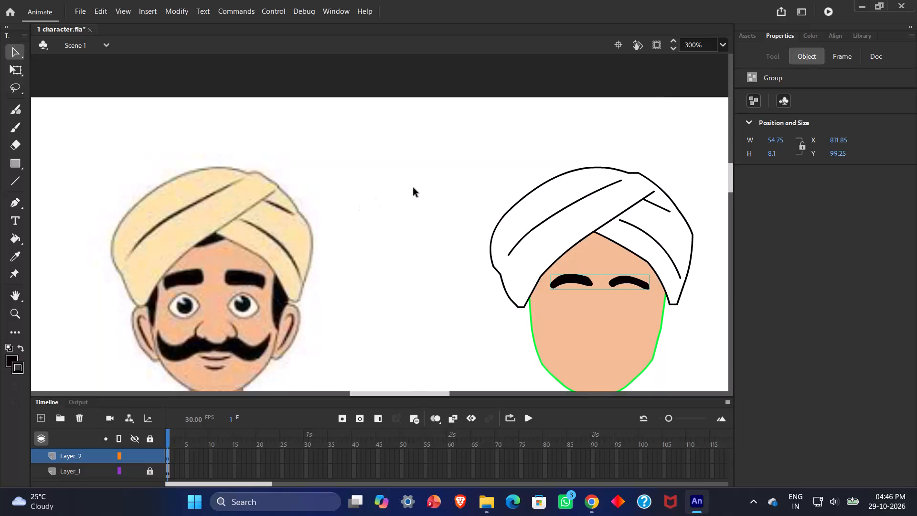
scroll(416, 187, "down", 1)
left_click(411, 189)
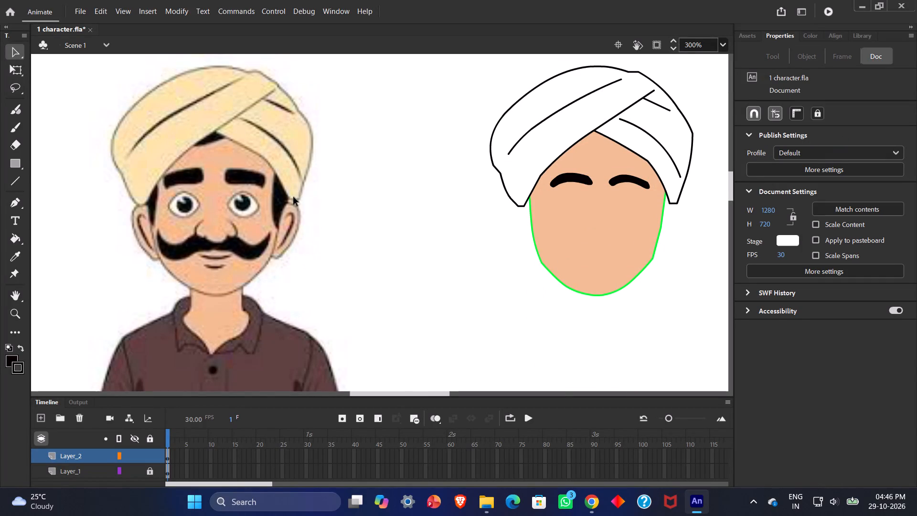
With the Line tool and a bright green stroke, draw a horizontal line across the reference's left-hand eye from corner to corner.
middle_click_drag(234, 180, 420, 232)
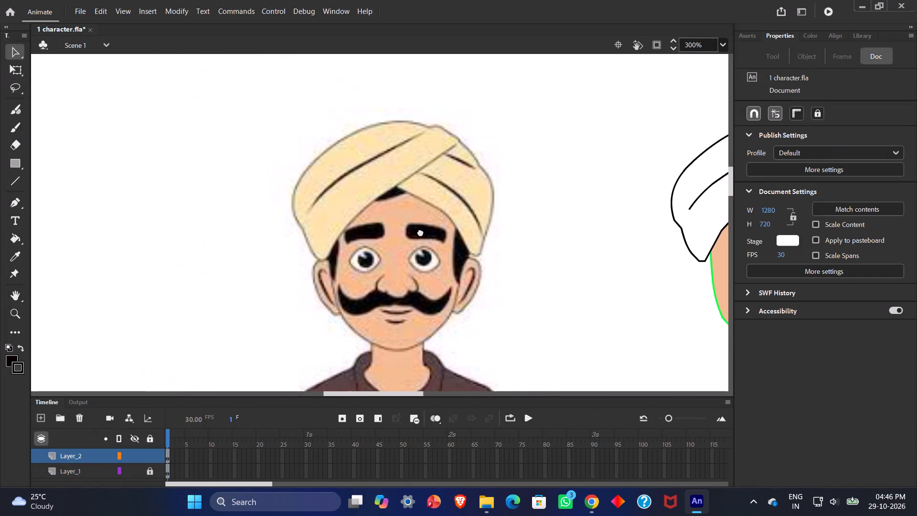
middle_click_drag(420, 232, 440, 205)
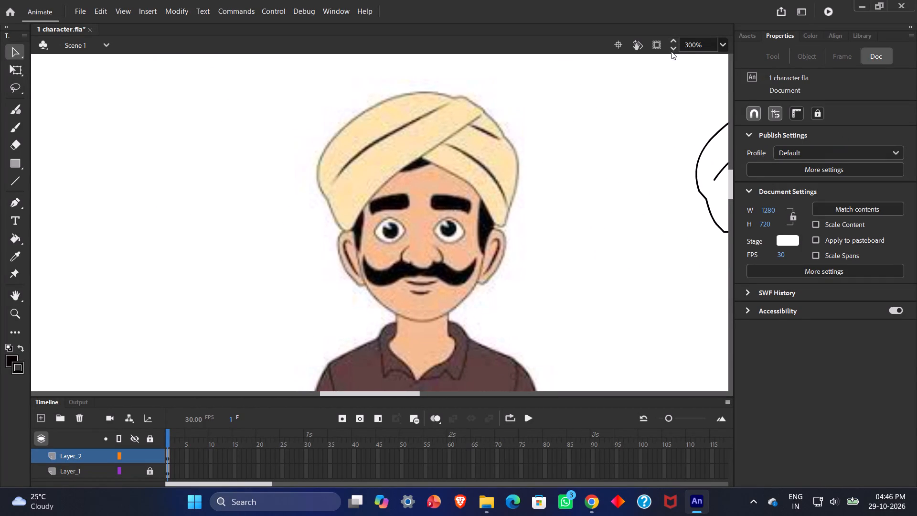
left_click_drag(674, 38, 671, 38)
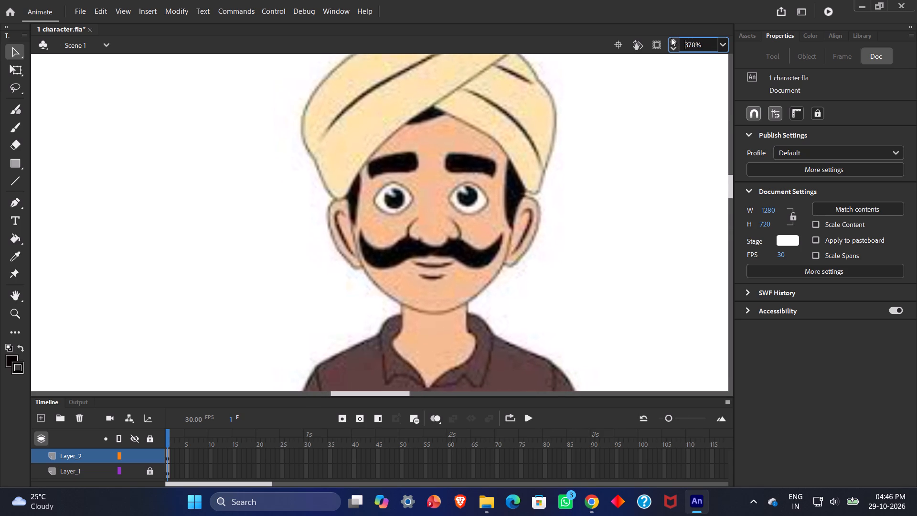
left_click_drag(671, 38, 671, 38)
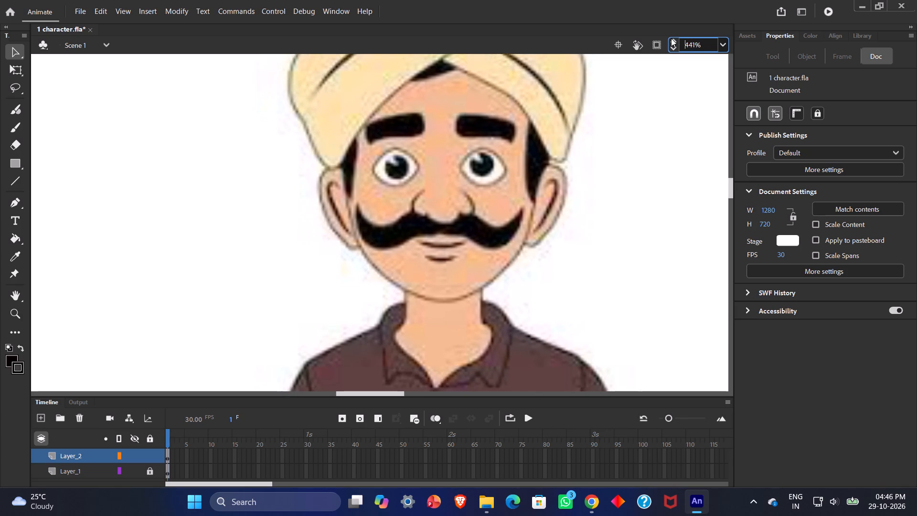
left_click_drag(671, 38, 669, 41)
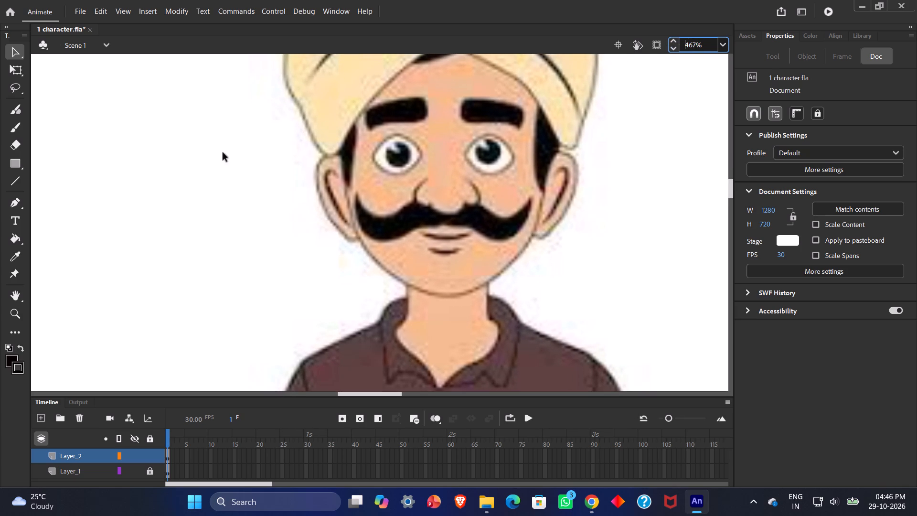
scroll(435, 138, "up", 1)
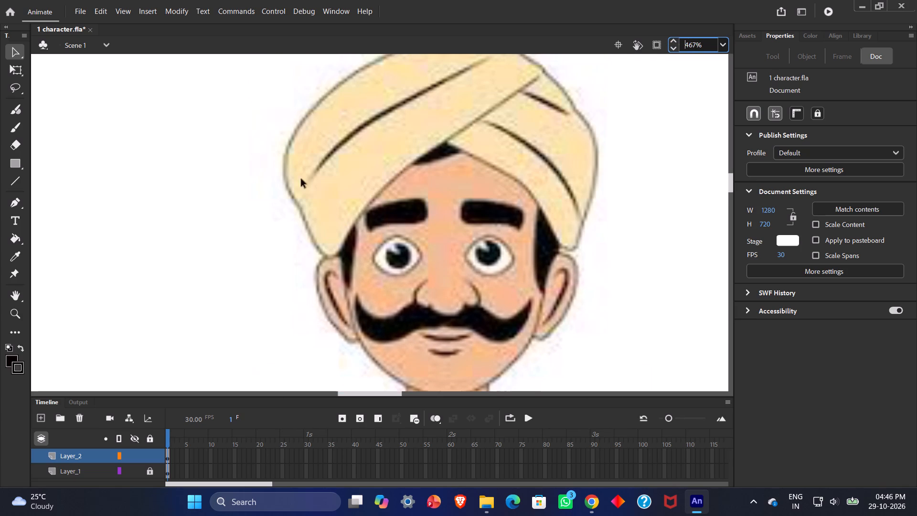
left_click(134, 161)
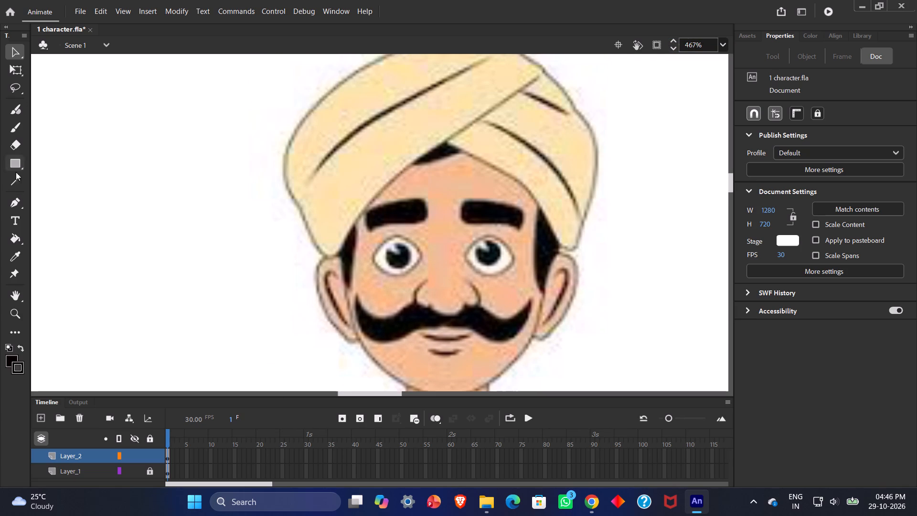
left_click(12, 182)
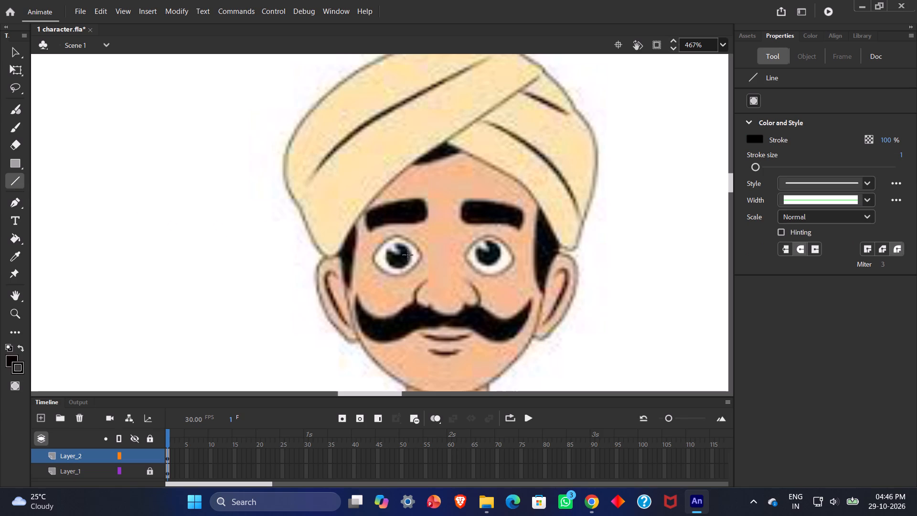
left_click(760, 136)
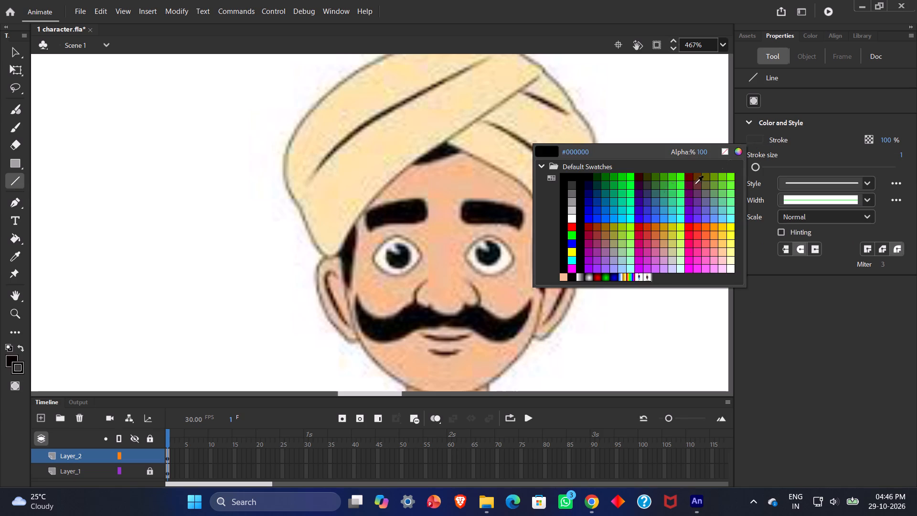
left_click(632, 188)
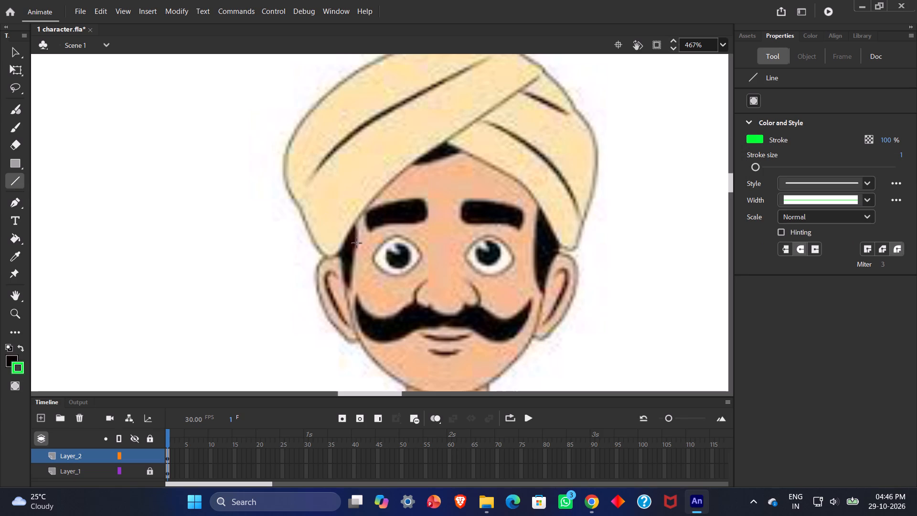
left_click_drag(372, 259, 423, 259)
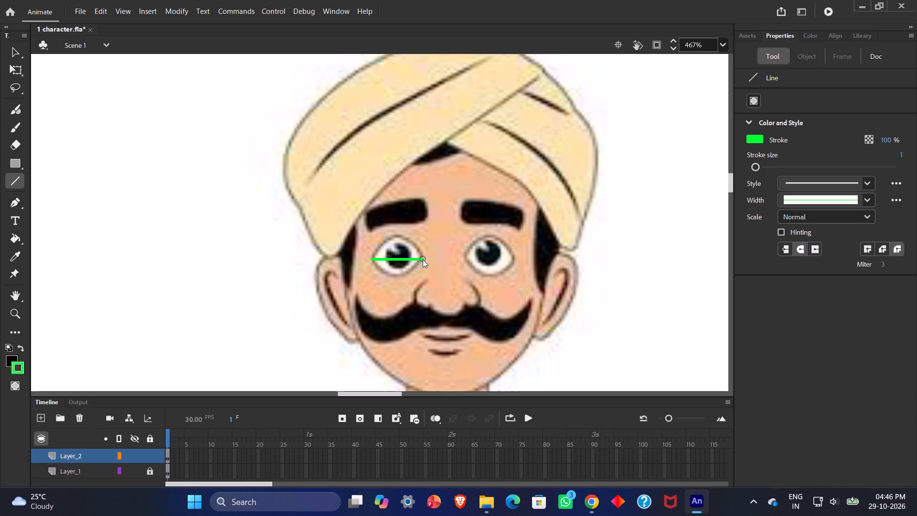
left_click_drag(423, 259, 421, 255)
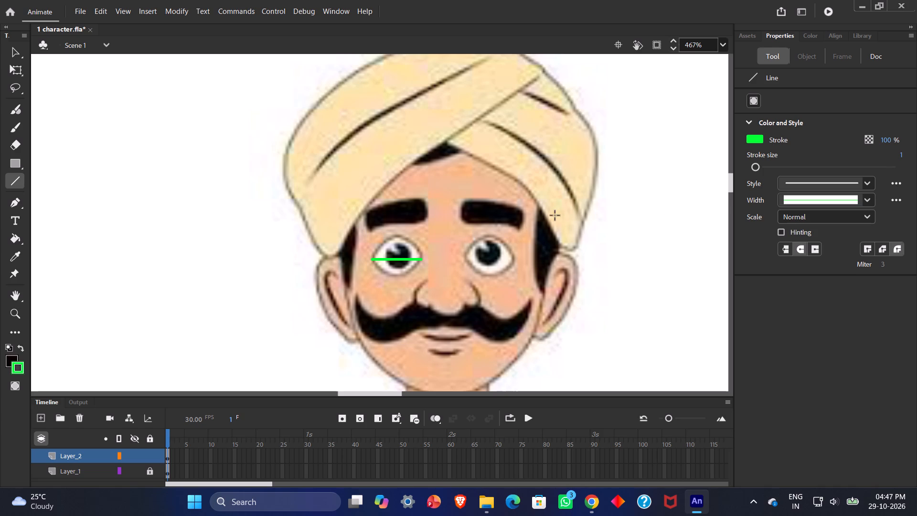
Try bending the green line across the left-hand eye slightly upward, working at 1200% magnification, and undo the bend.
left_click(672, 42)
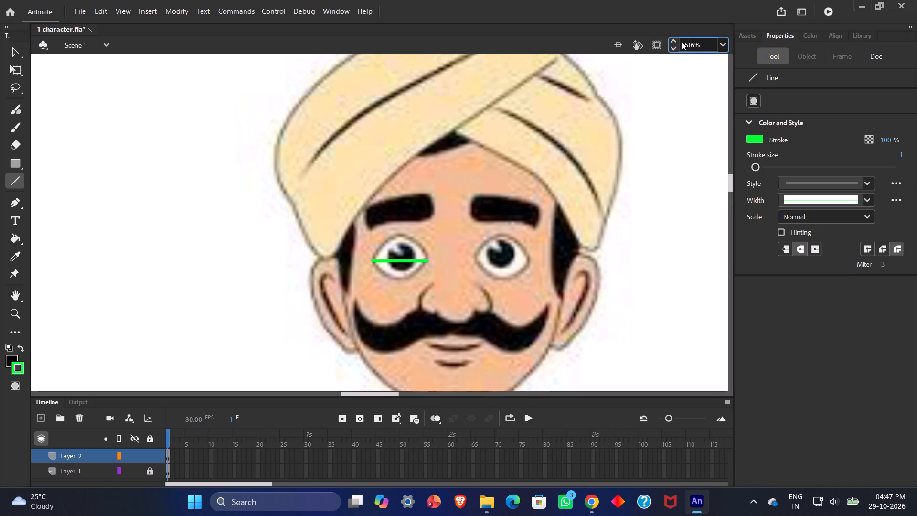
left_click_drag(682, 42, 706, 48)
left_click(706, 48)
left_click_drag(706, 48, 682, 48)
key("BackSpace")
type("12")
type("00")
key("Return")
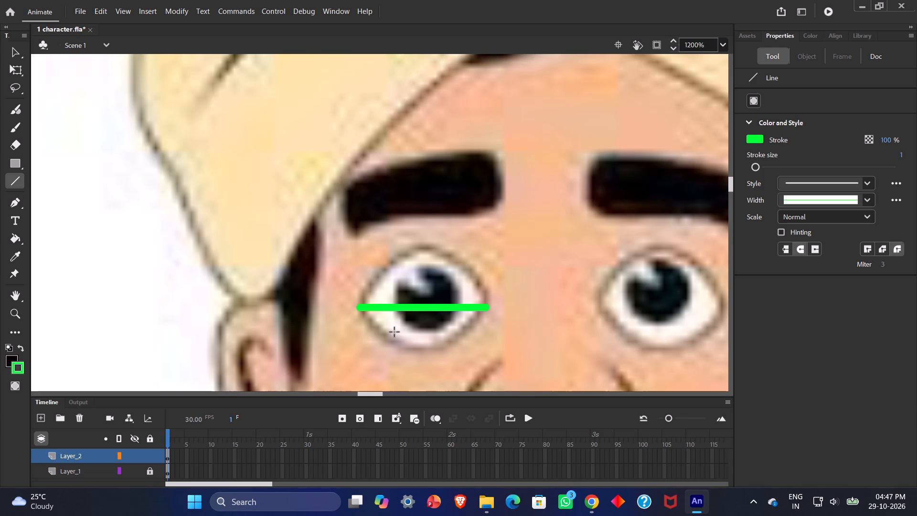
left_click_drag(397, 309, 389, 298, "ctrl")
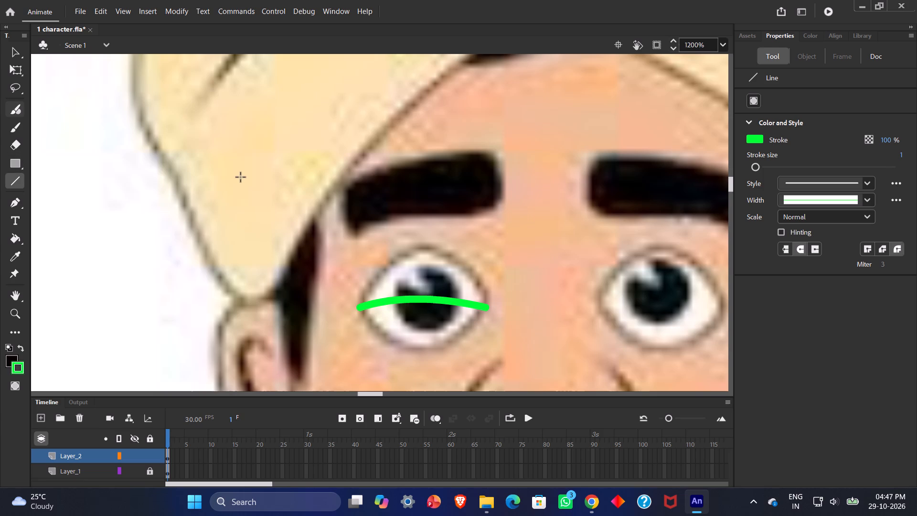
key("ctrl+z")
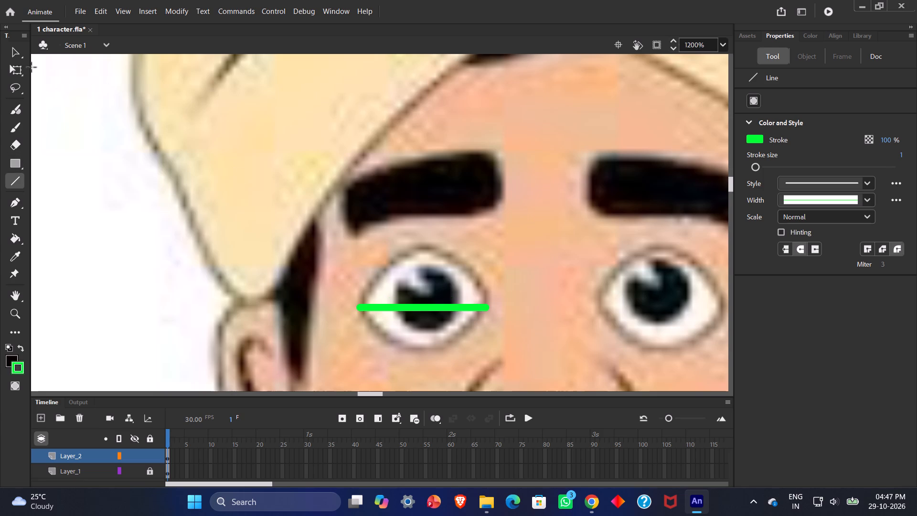
With the Selection tool, pull corner points out of the green line so it follows the left-hand eye's upper edge.
key("v")
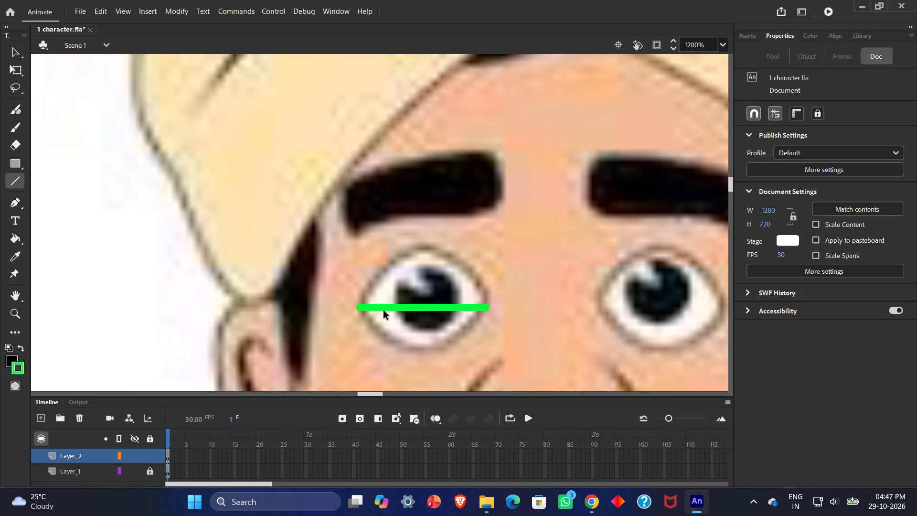
left_click_drag(393, 307, 381, 283, "ctrl")
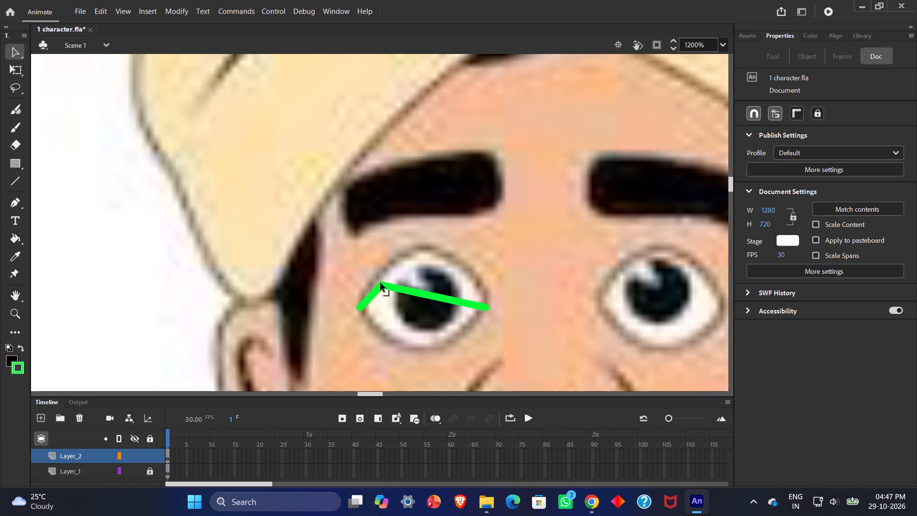
left_click_drag(381, 283, 372, 280, "ctrl")
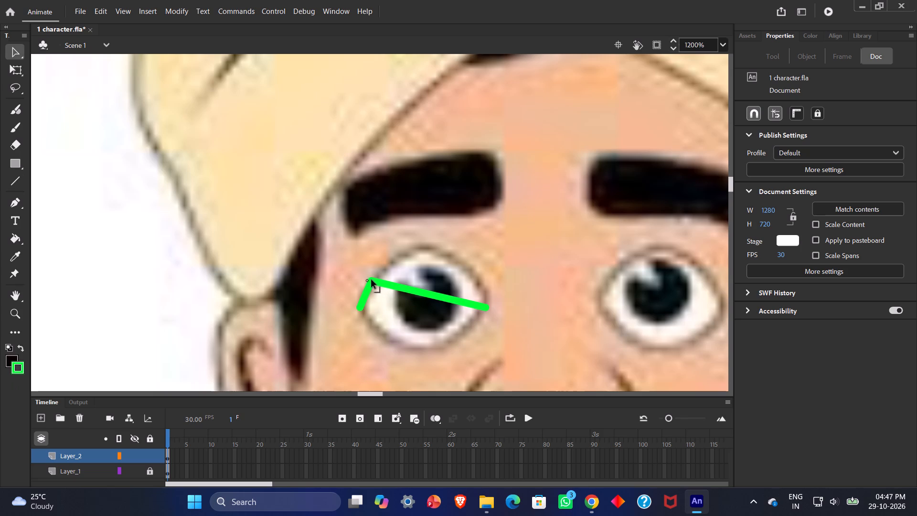
left_click_drag(372, 280, 373, 280, "ctrl")
left_click_drag(408, 290, 422, 250, "ctrl")
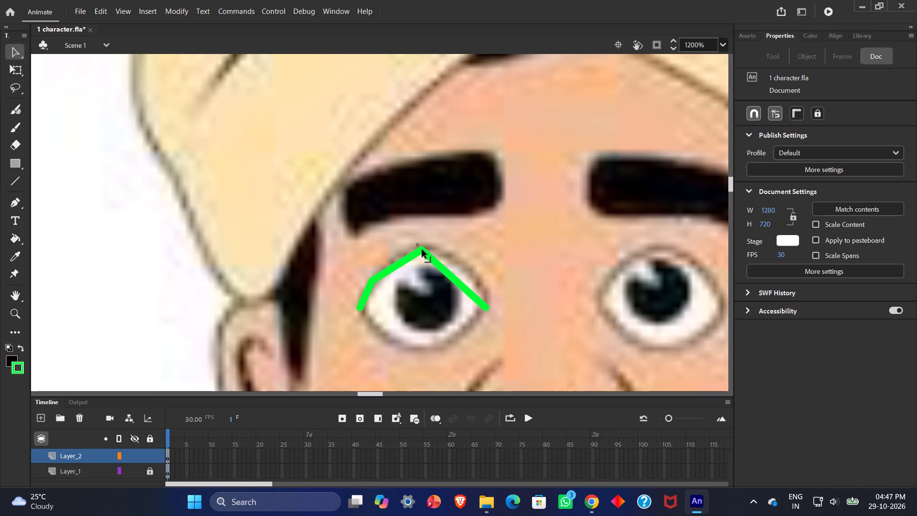
left_click_drag(422, 250, 423, 248, "ctrl")
left_click_drag(444, 269, 445, 271, "ctrl")
left_click_drag(445, 271, 453, 271, "ctrl")
left_click_drag(448, 274, 450, 273, "ctrl")
left_click_drag(450, 273, 457, 270, "ctrl")
left_click_drag(457, 270, 461, 269, "ctrl")
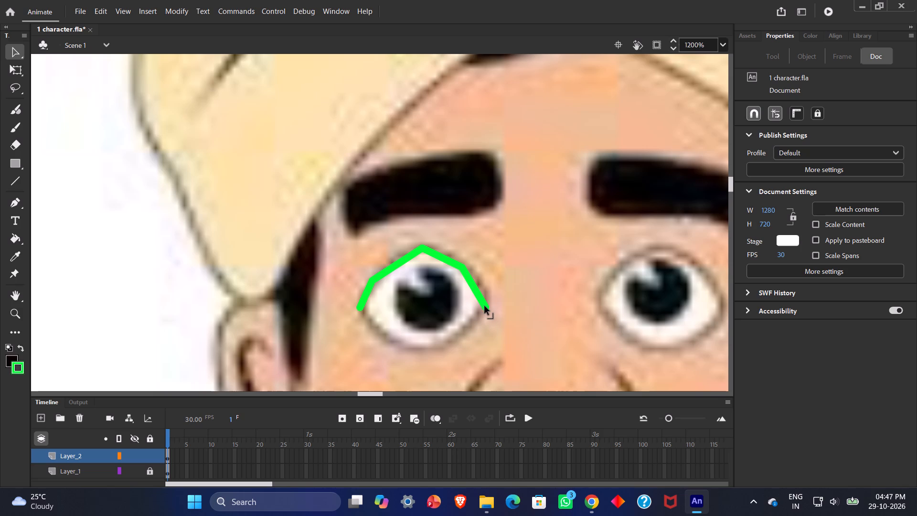
Bring the green line's free end around the lower edge of the left-hand eye with corner points and close the outline at the outer corner.
left_click_drag(485, 306, 386, 333, "ctrl")
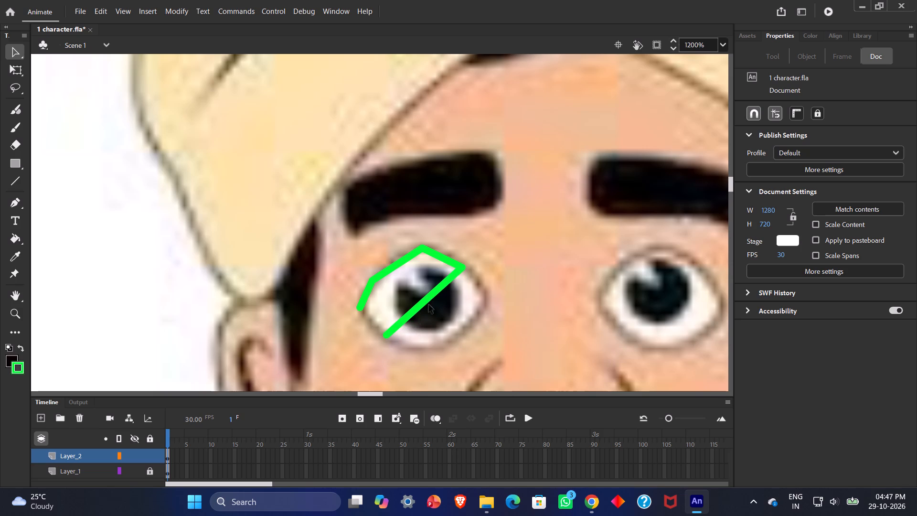
left_click_drag(442, 290, 483, 300, "ctrl")
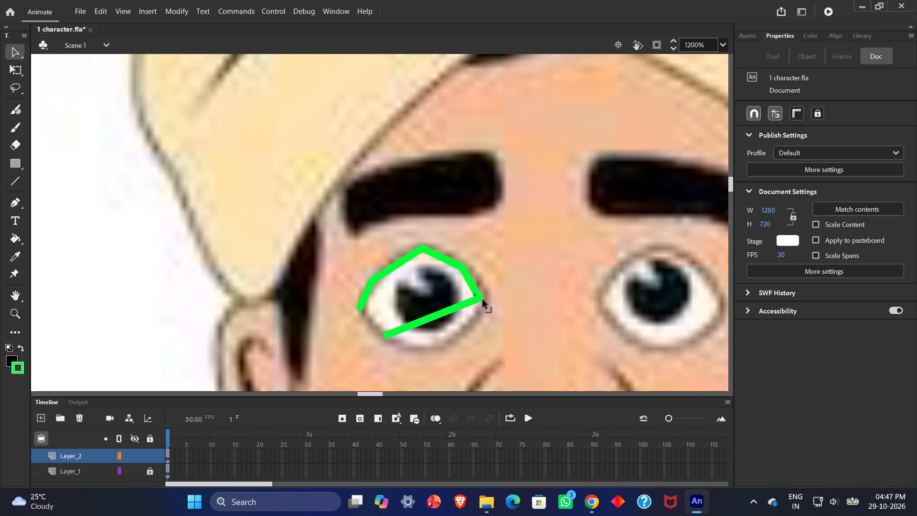
left_click_drag(483, 300, 488, 300, "ctrl")
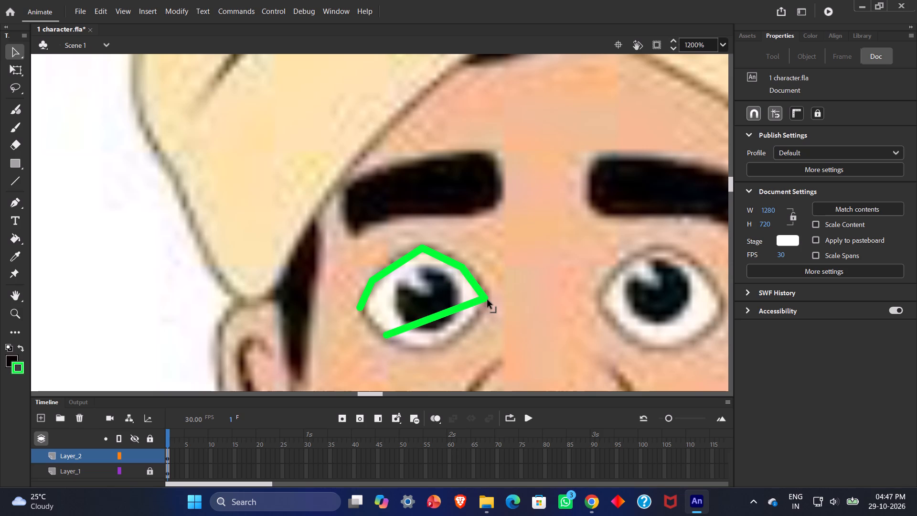
left_click_drag(488, 300, 487, 300, "ctrl")
left_click_drag(438, 316, 441, 344, "ctrl")
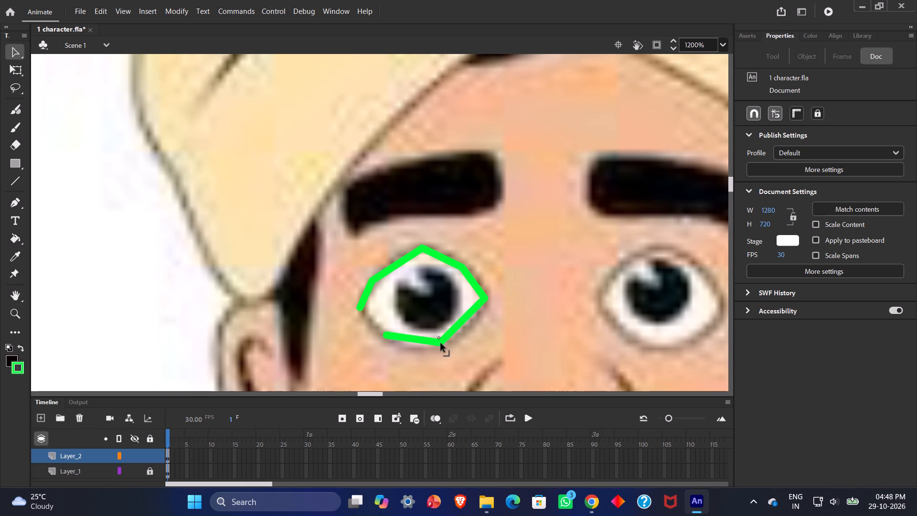
left_click_drag(441, 344, 441, 346, "ctrl")
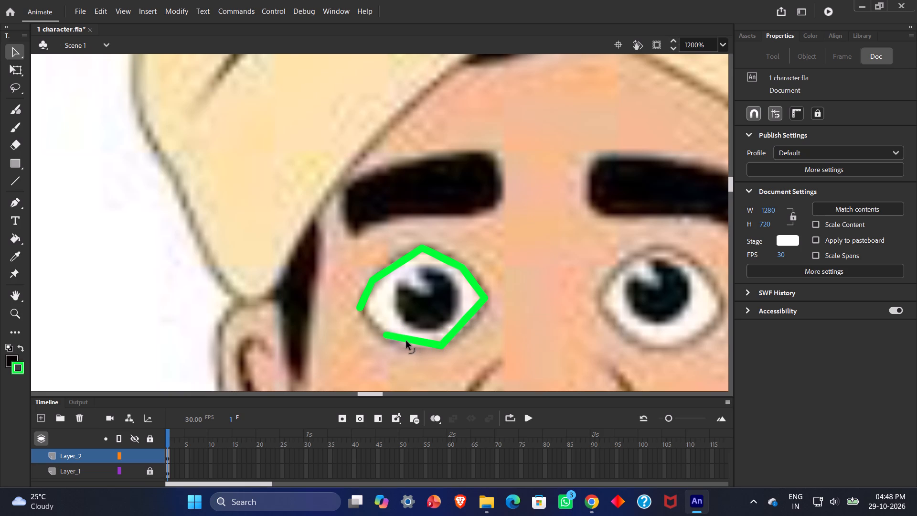
left_click_drag(384, 335, 361, 312, "ctrl")
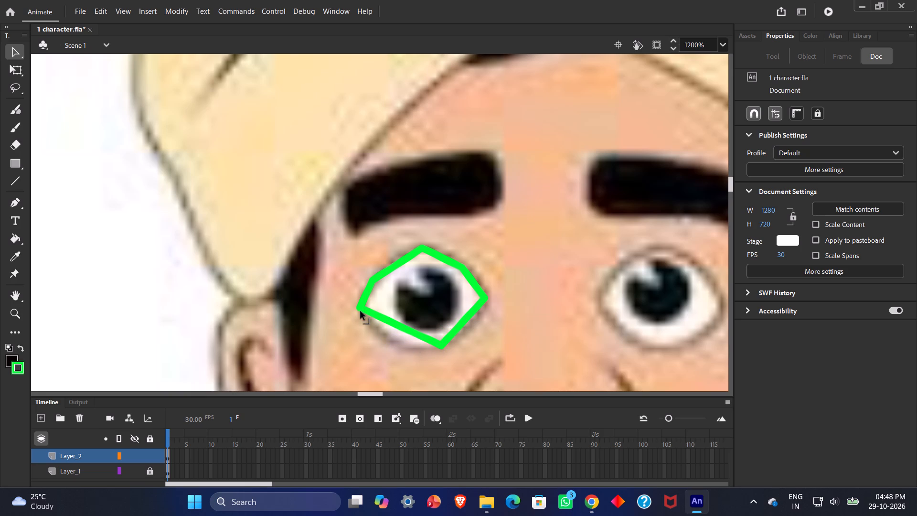
left_click_drag(361, 312, 360, 312, "ctrl")
left_click_drag(395, 324, 392, 340, "ctrl")
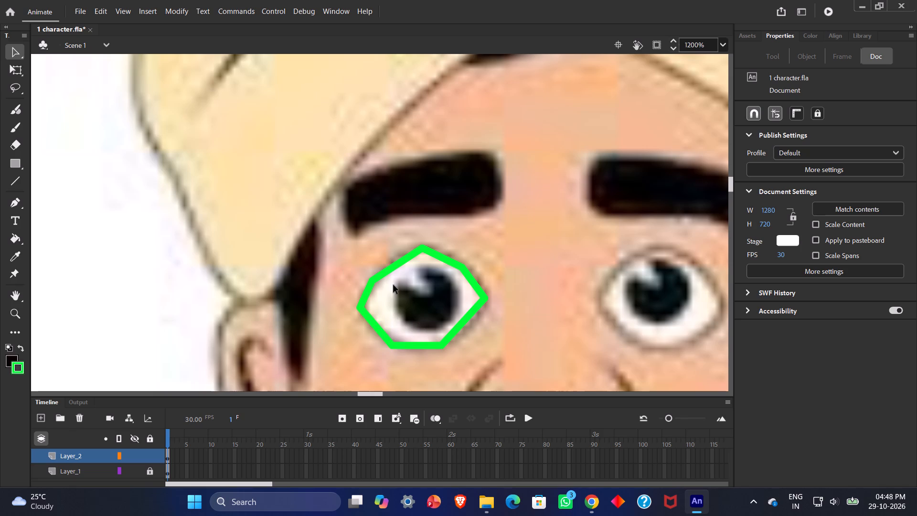
Curve the straight upper segments of the green outline to match the rounded upper edge of the left-hand eye.
left_click(400, 263)
left_click(444, 260)
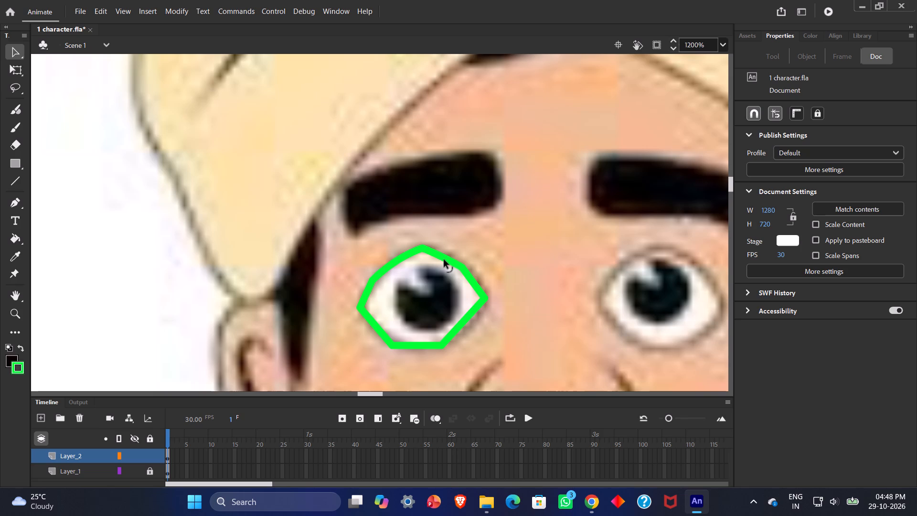
left_click_drag(470, 282, 472, 282)
left_click_drag(472, 282, 473, 283)
left_click_drag(473, 283, 474, 282)
left_click(462, 269)
left_click(423, 247)
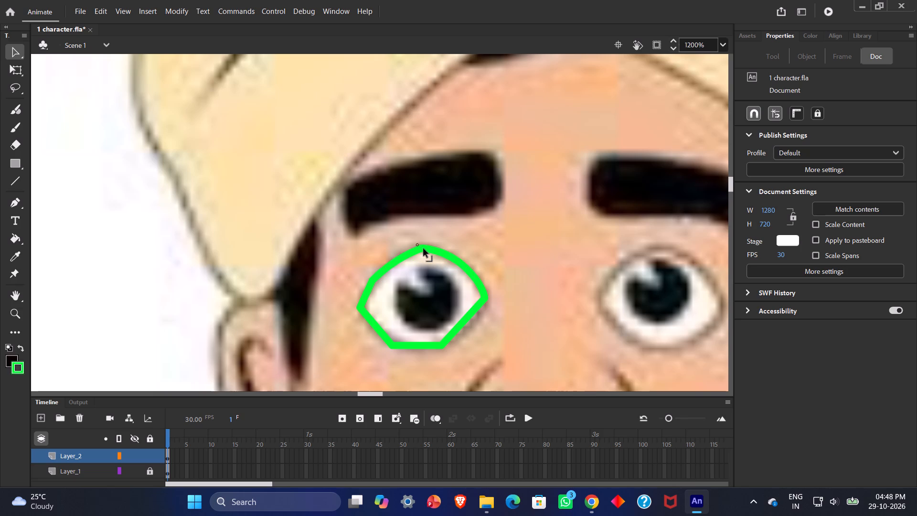
left_click(366, 295)
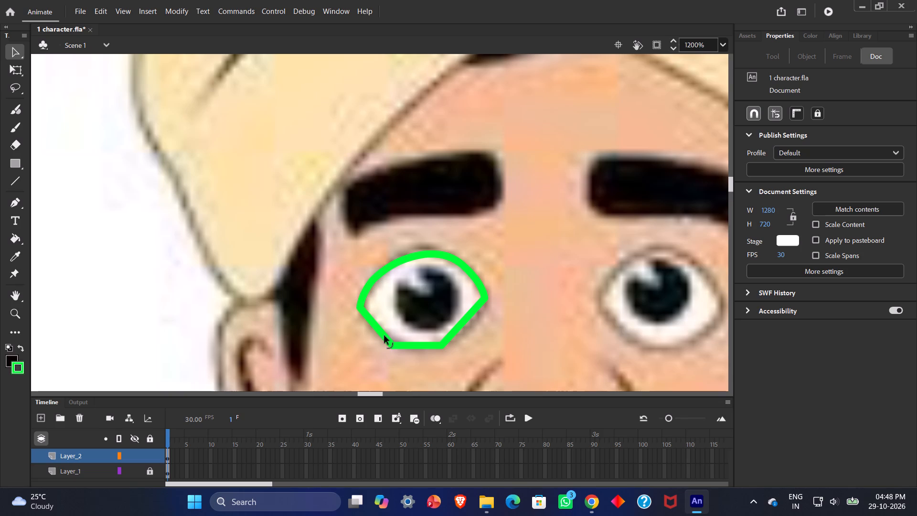
Adjust the two lower corners of the green outline and curve its lower segments to match the left-hand eye's rounded lower edge.
left_click(374, 327)
left_click_drag(389, 344, 391, 344)
left_click_drag(391, 344, 393, 339)
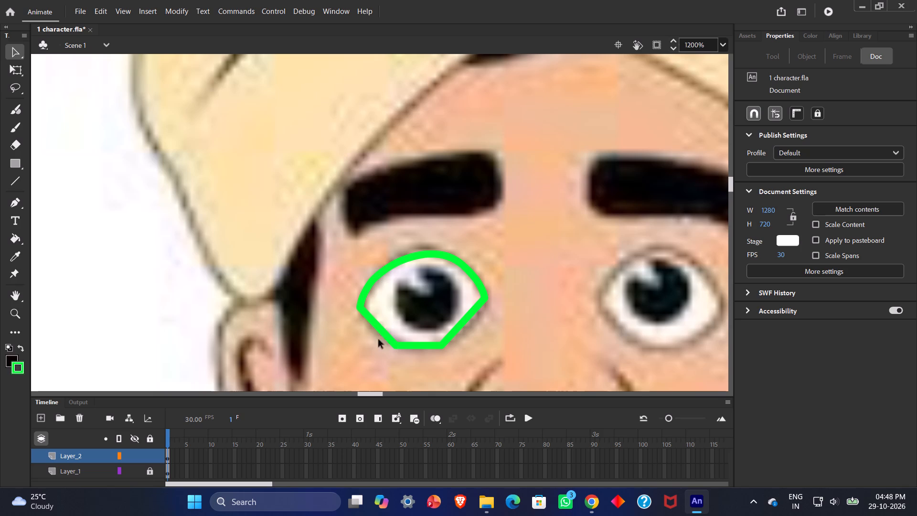
left_click_drag(374, 325, 370, 327)
left_click(396, 346)
left_click_drag(442, 346, 452, 343)
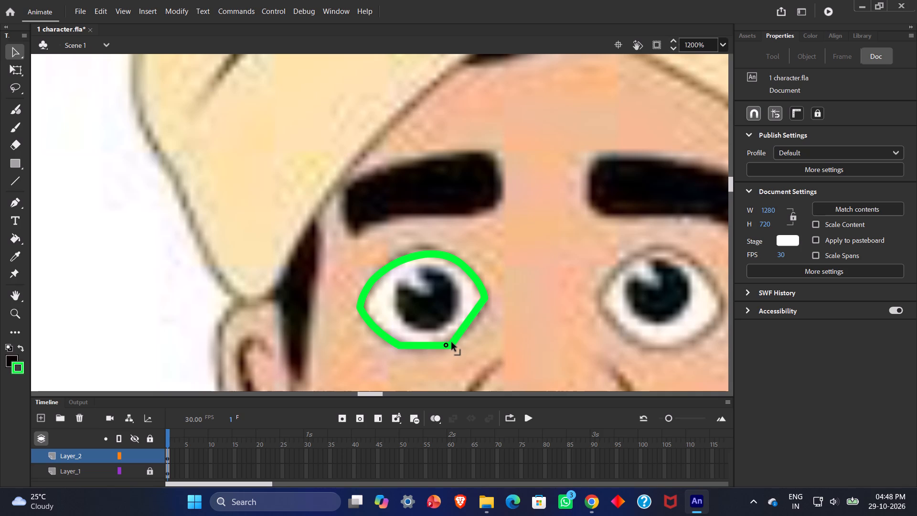
left_click_drag(452, 343, 450, 340)
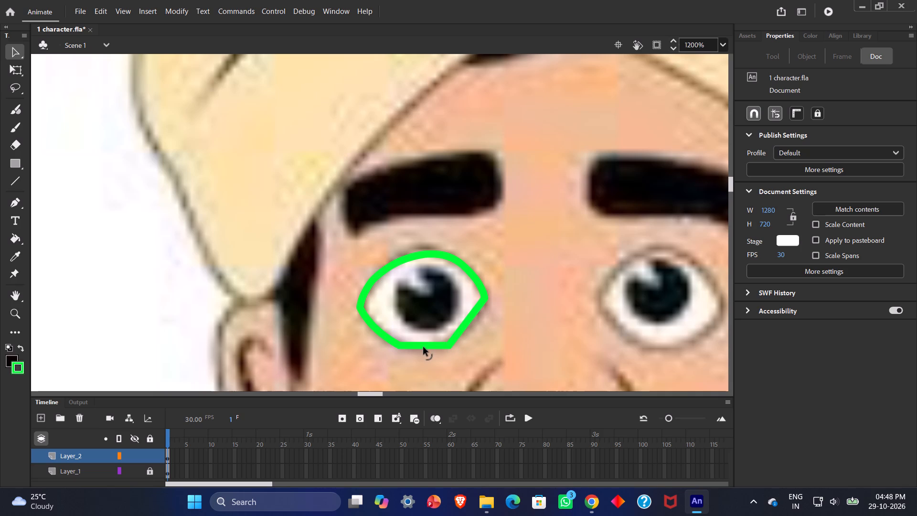
left_click(424, 347)
left_click_drag(466, 325, 477, 325)
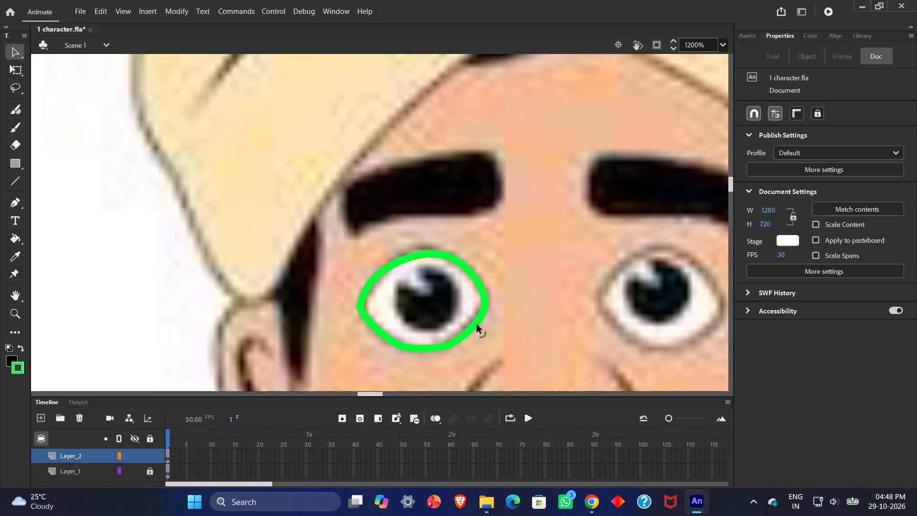
left_click_drag(477, 325, 477, 323)
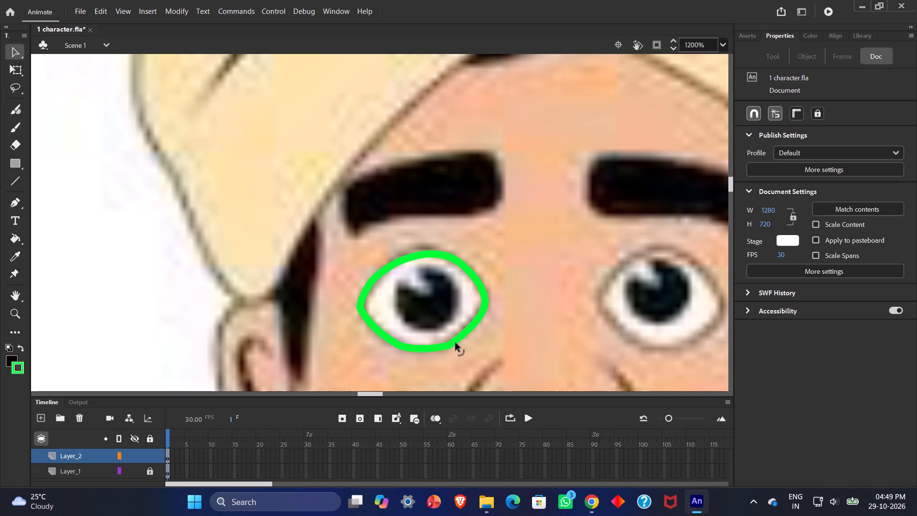
left_click(450, 346)
Move the green outline's inner corner slightly outward and reshape its lower edge around a single rounded bottom point.
left_click_drag(484, 300, 490, 296)
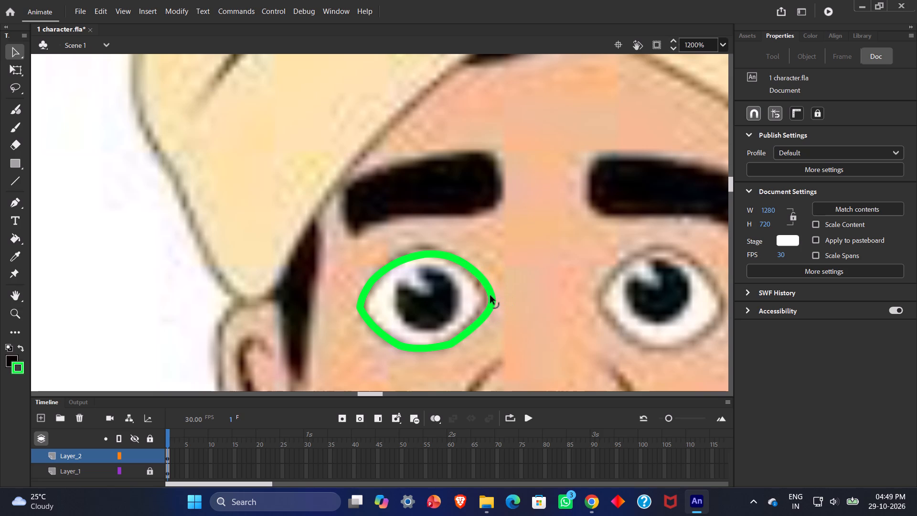
left_click_drag(490, 296, 489, 296)
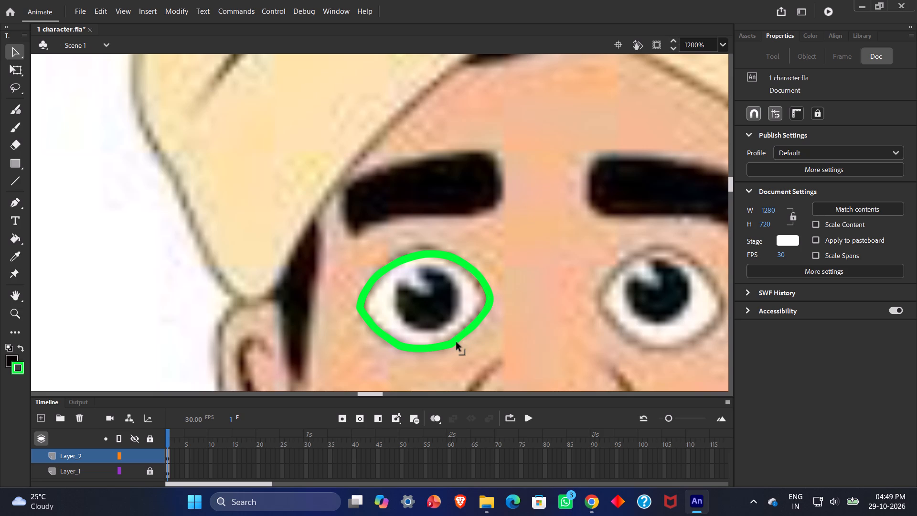
left_click_drag(452, 346, 452, 340)
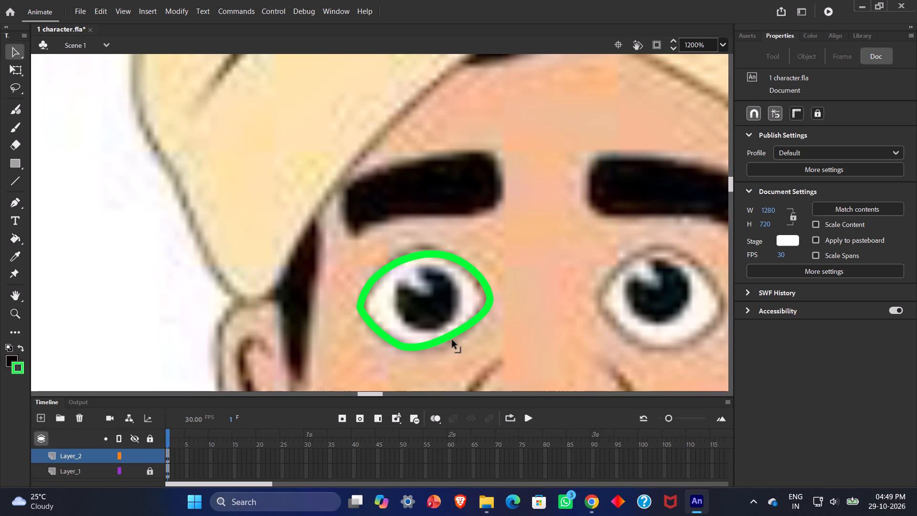
left_click_drag(452, 340, 453, 341)
left_click_drag(396, 348, 406, 341)
left_click(417, 328)
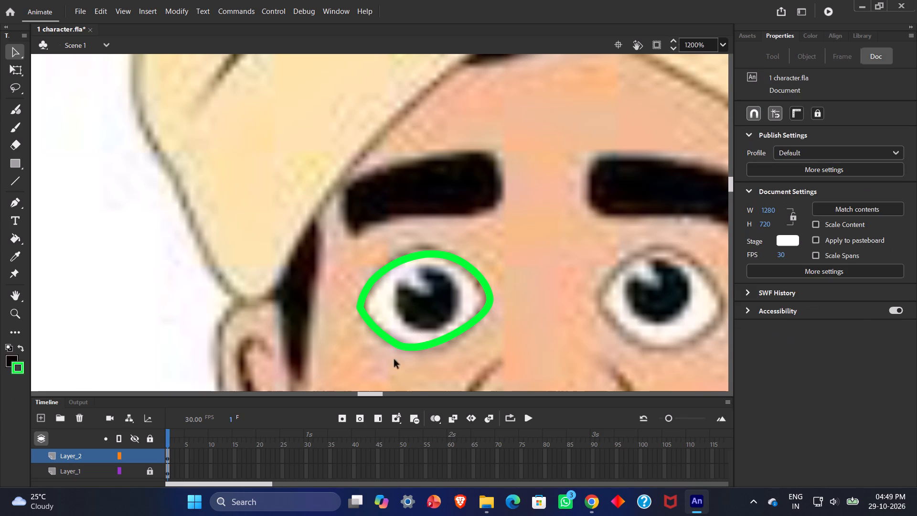
left_click(367, 368)
left_click(400, 346)
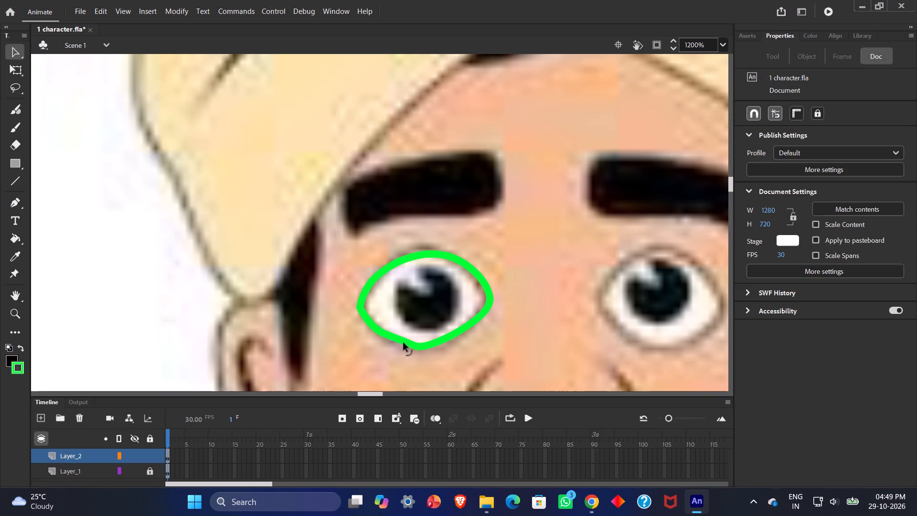
left_click(377, 334)
left_click(394, 339)
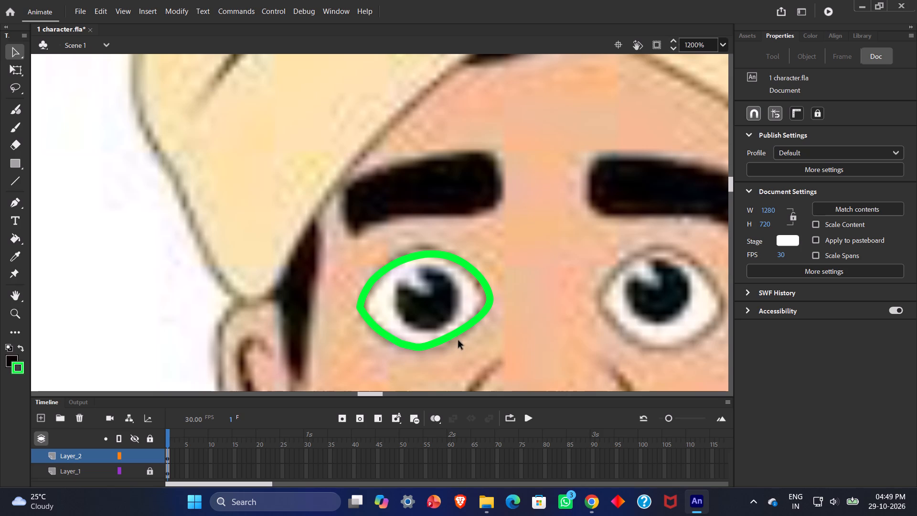
left_click(418, 350)
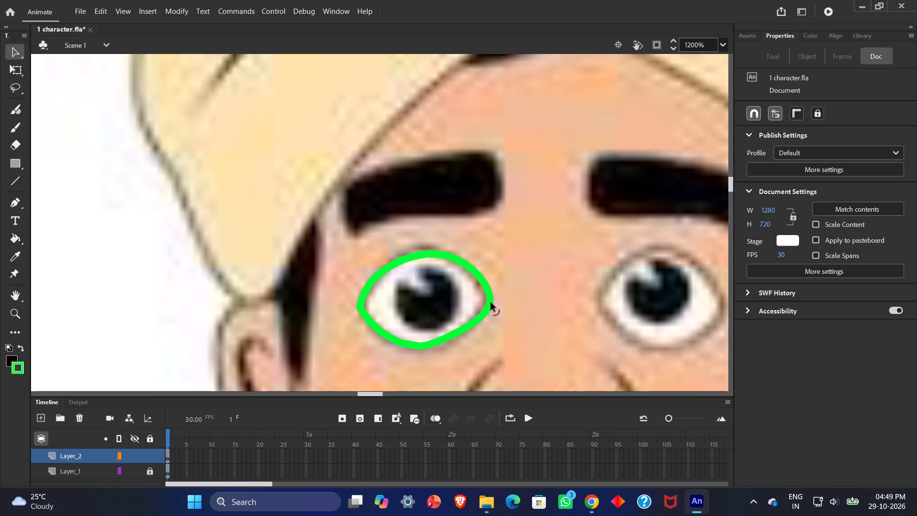
Pull the outline's inner corner back in to the left-hand eye's edge and smooth the curve along the bottom.
left_click_drag(491, 303, 486, 304)
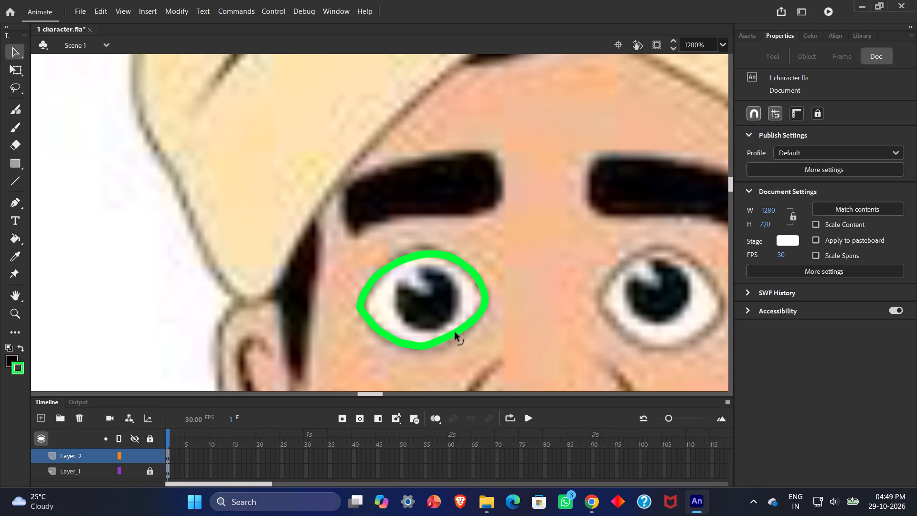
left_click(449, 338)
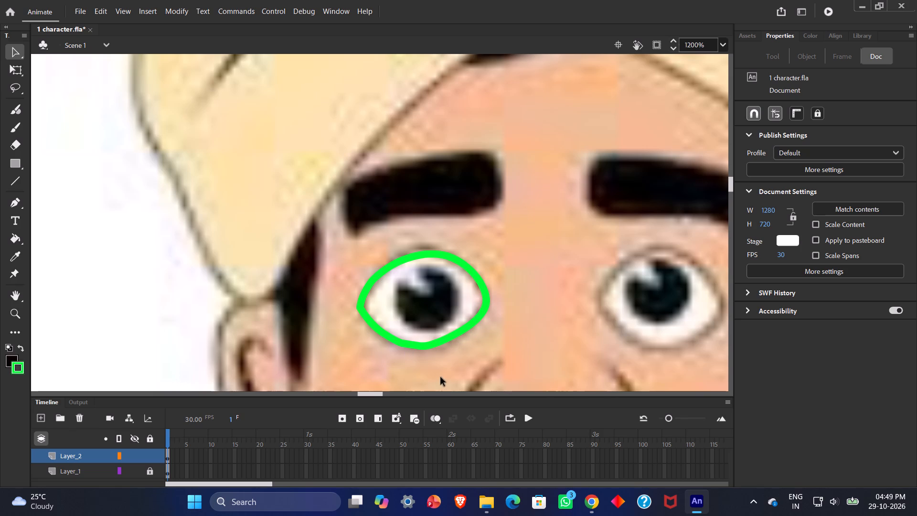
left_click_drag(412, 345, 412, 346)
left_click_drag(412, 346, 422, 345)
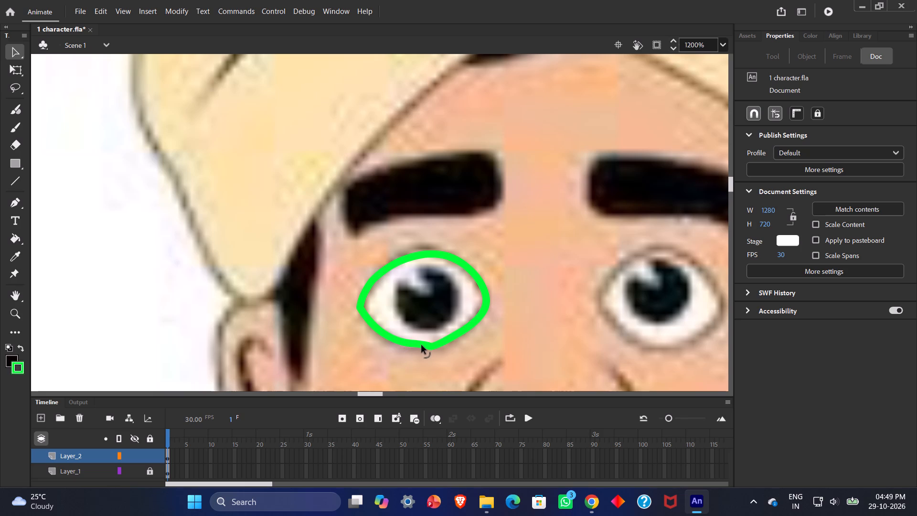
left_click_drag(422, 345, 427, 346)
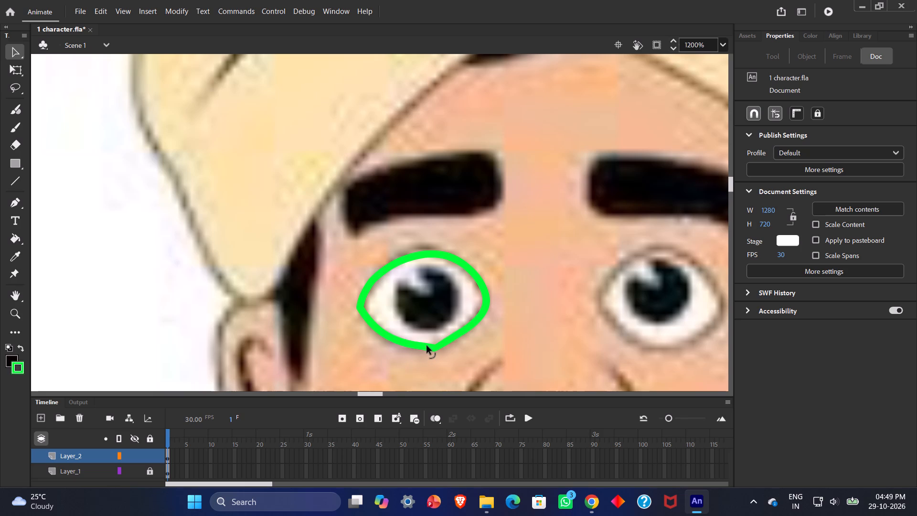
left_click_drag(427, 346, 422, 347)
left_click(432, 352)
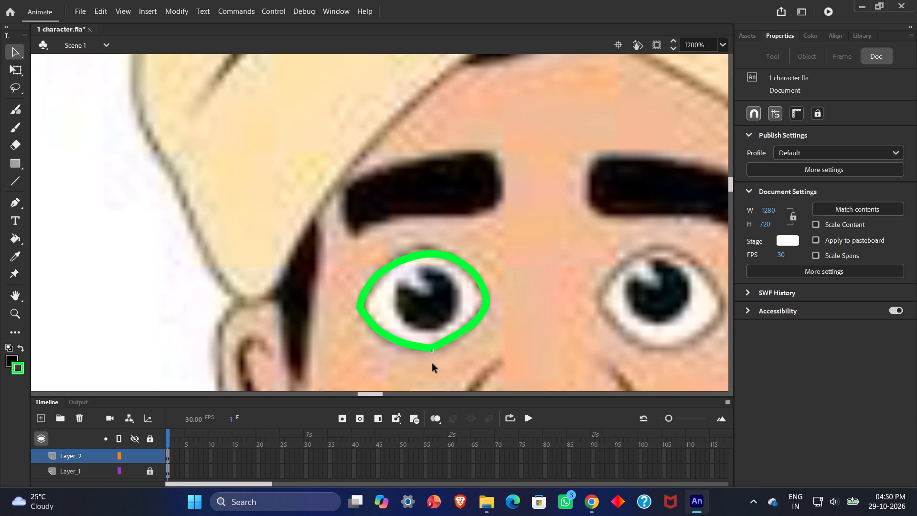
left_click(433, 365)
left_click(431, 349)
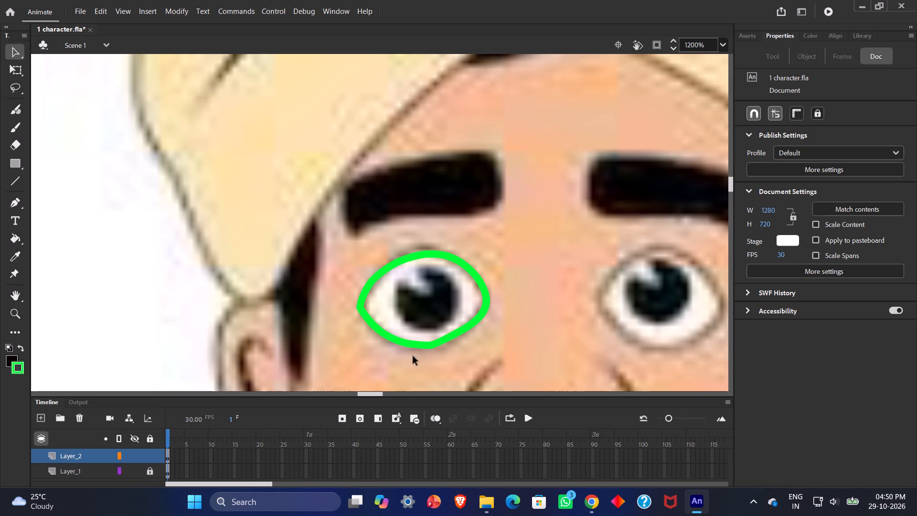
left_click_drag(447, 339, 448, 341)
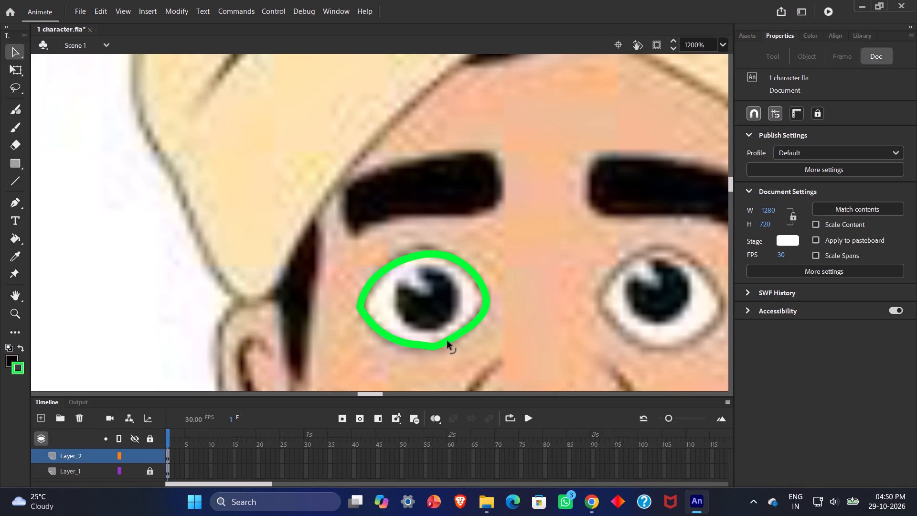
left_click_drag(448, 341, 452, 338)
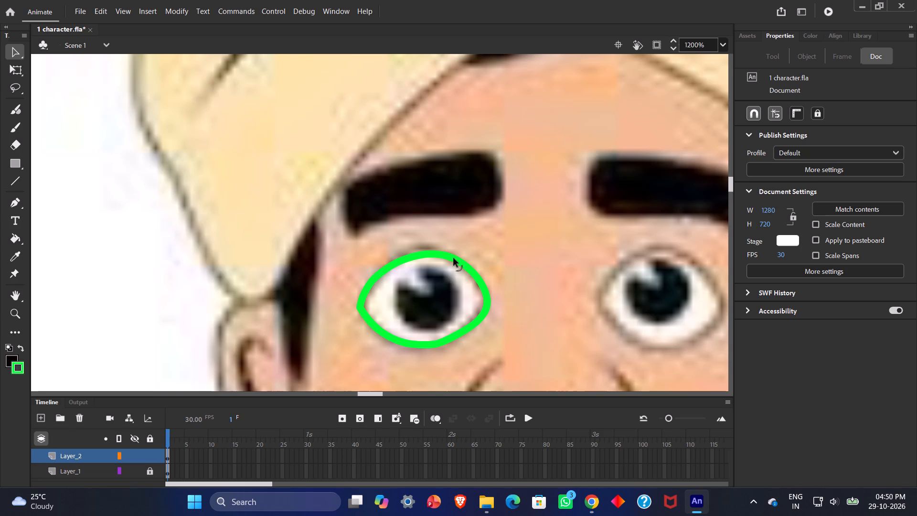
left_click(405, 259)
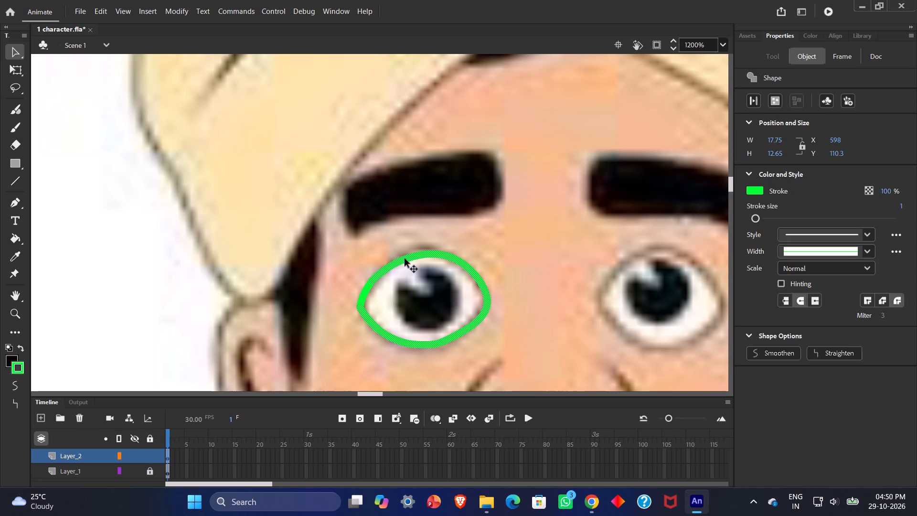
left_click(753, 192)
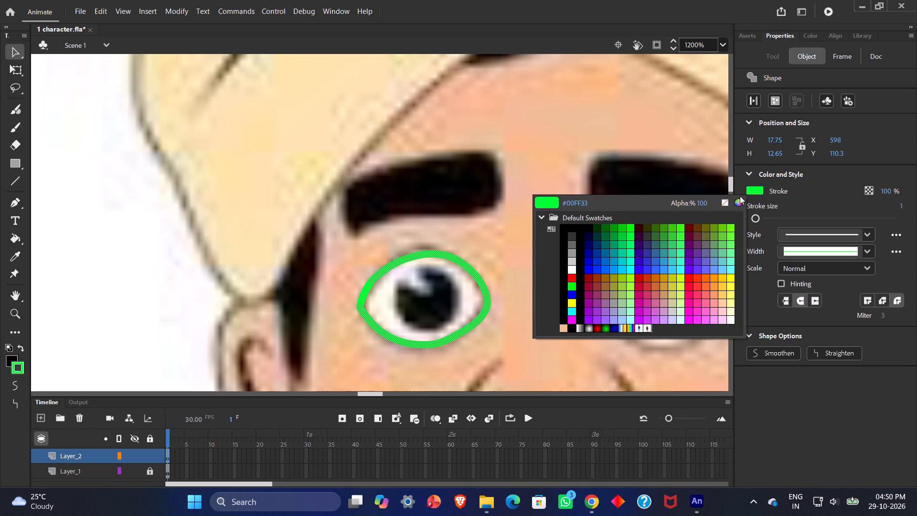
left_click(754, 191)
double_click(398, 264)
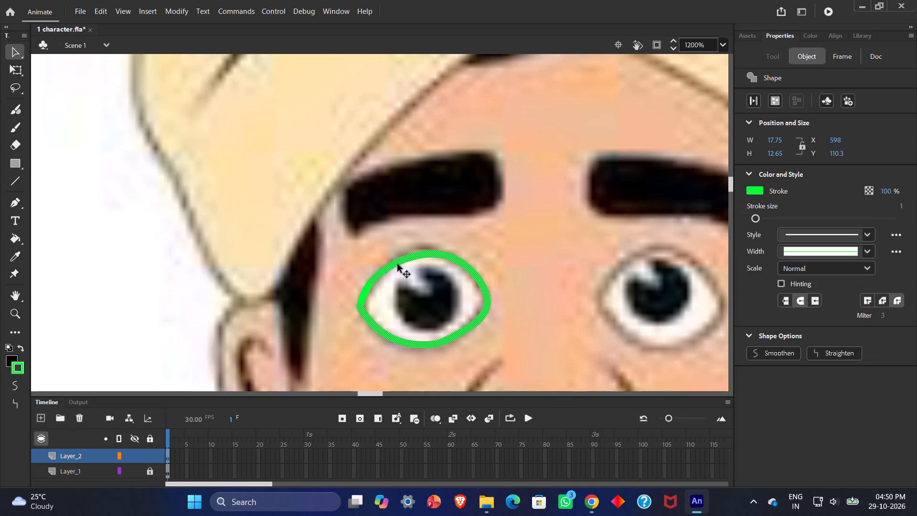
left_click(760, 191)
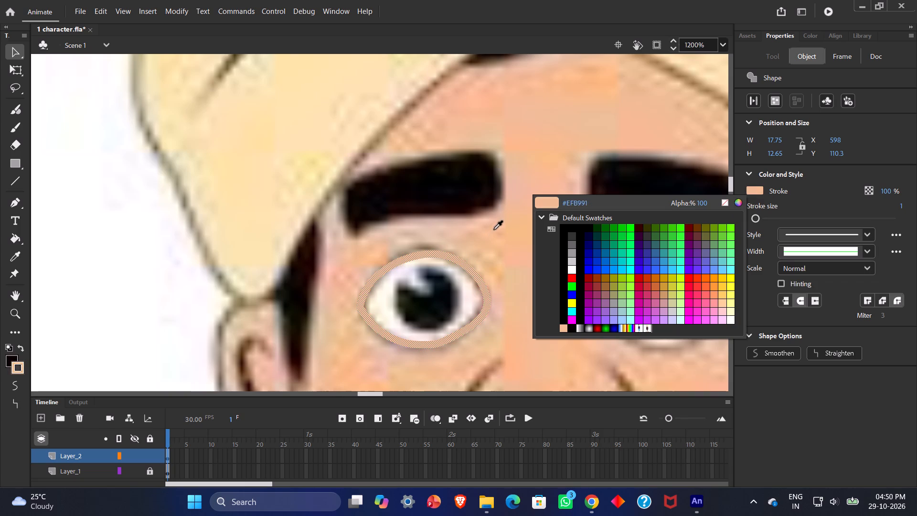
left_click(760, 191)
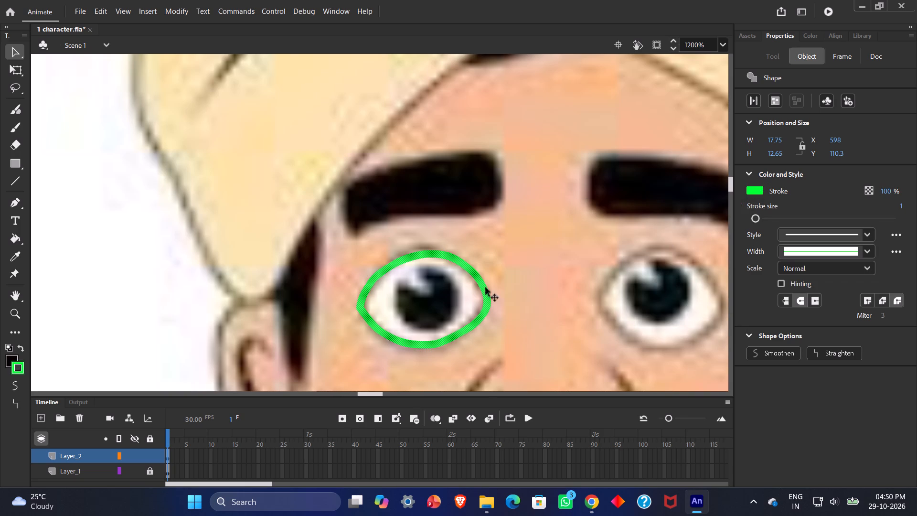
Draw a straight green line across the right-hand eye from its inner corner to its outer corner.
left_click(15, 187)
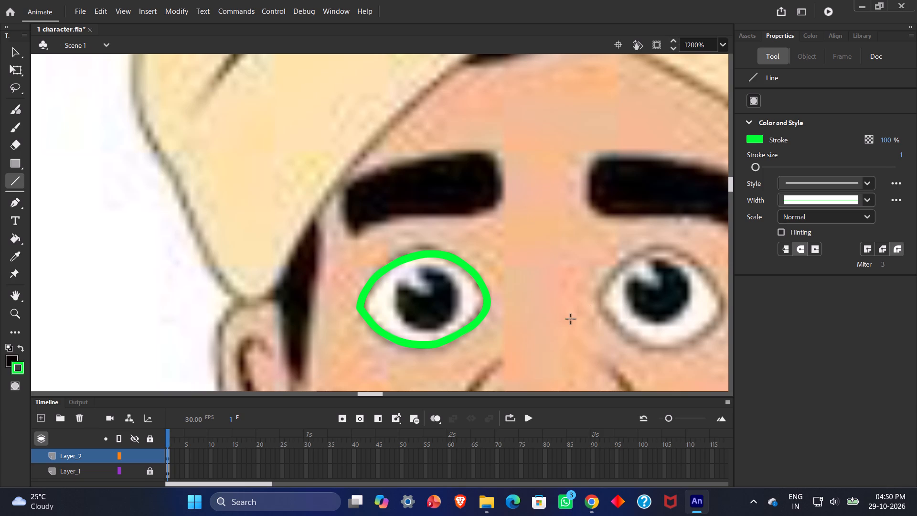
middle_click_drag(601, 265, 523, 253)
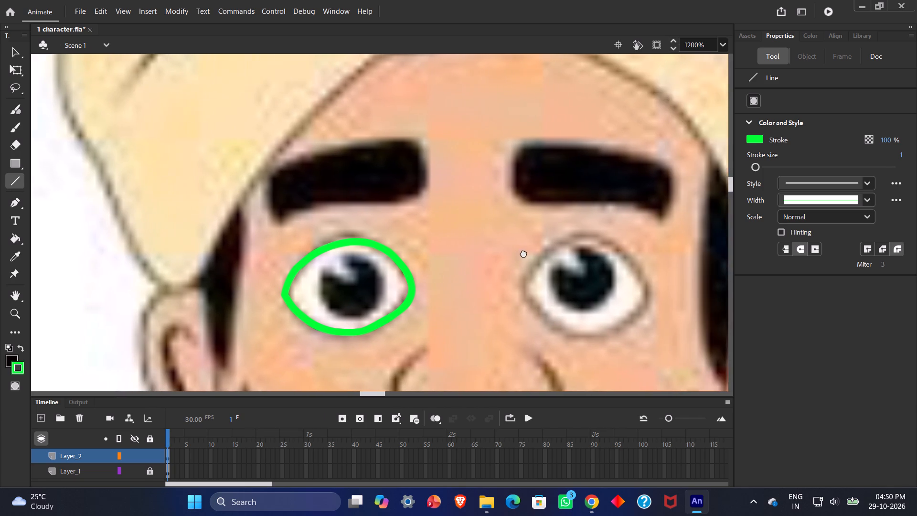
middle_click_drag(523, 253, 454, 236)
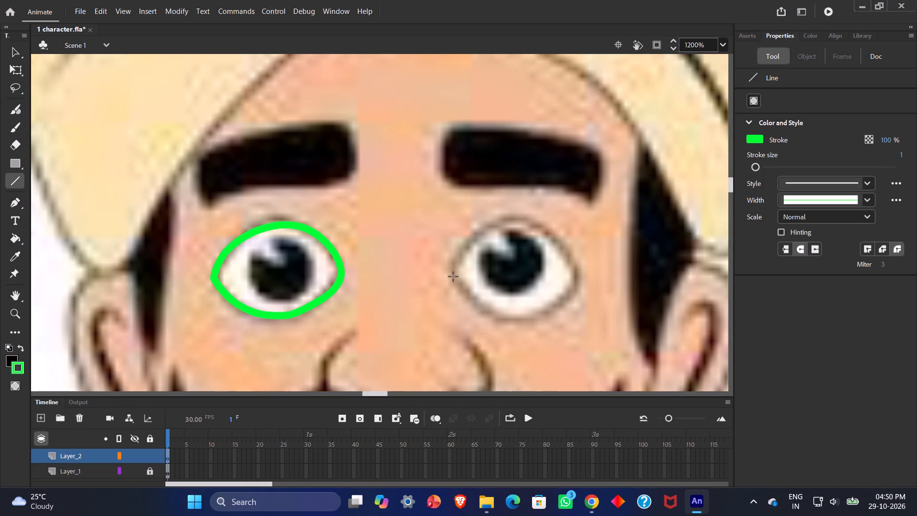
left_click_drag(452, 270, 578, 280)
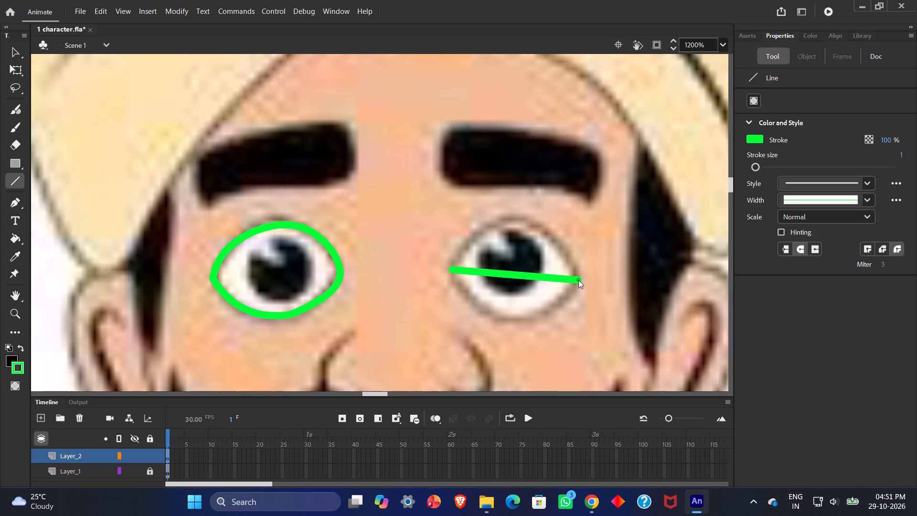
left_click_drag(578, 280, 573, 280)
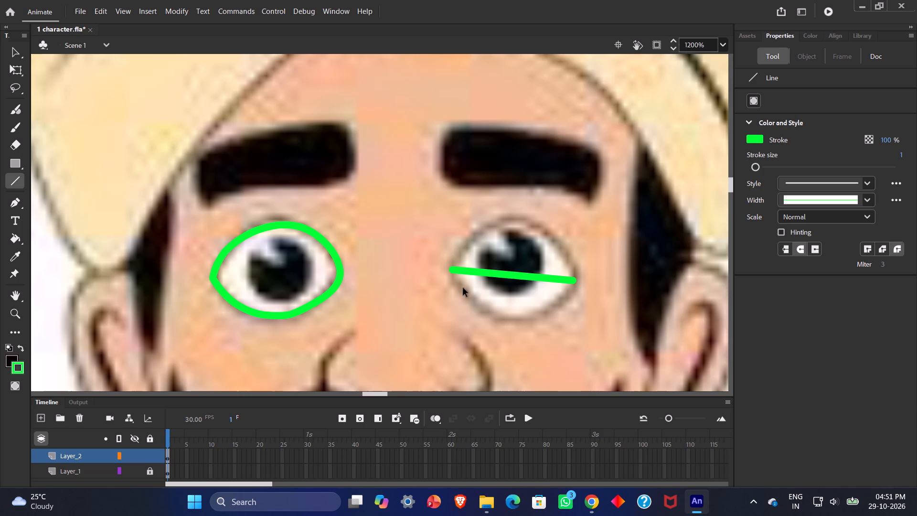
left_click(481, 271, "ctrl")
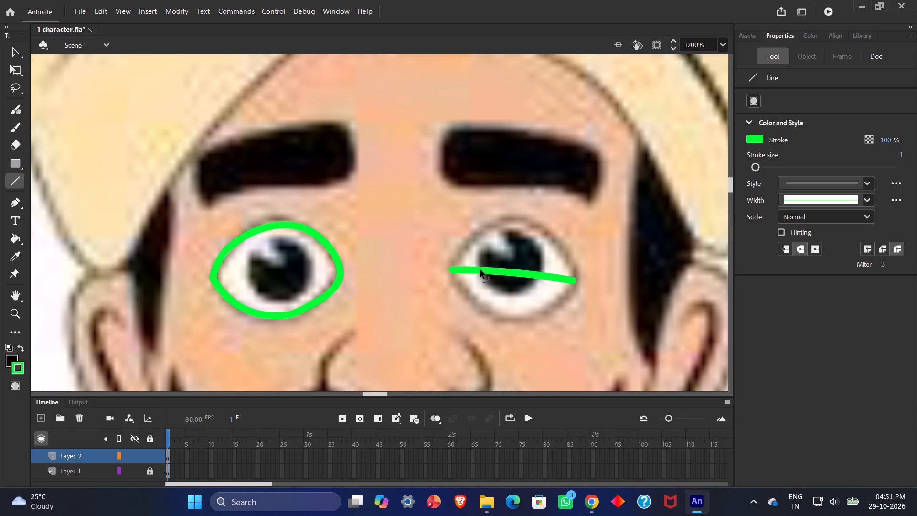
key("ctrl+z")
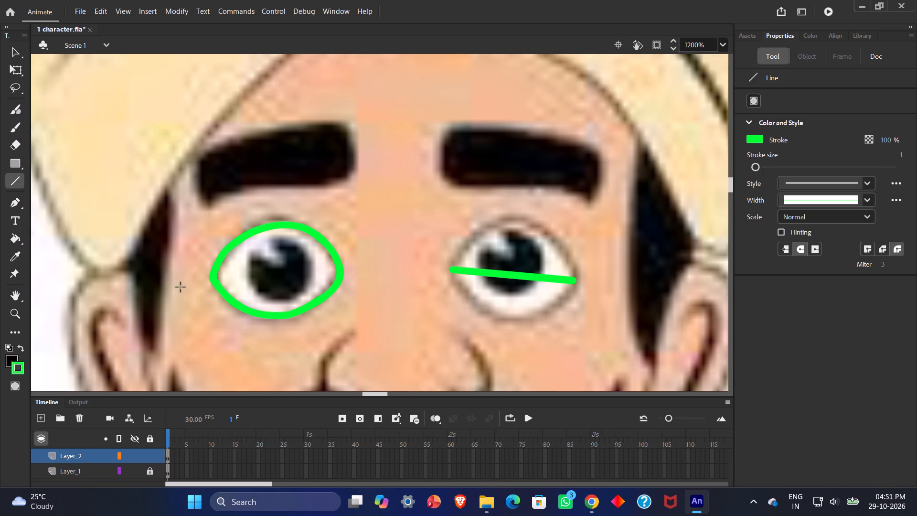
Pull two corners up out of the green line to follow the right-hand eye's upper edge.
key("v")
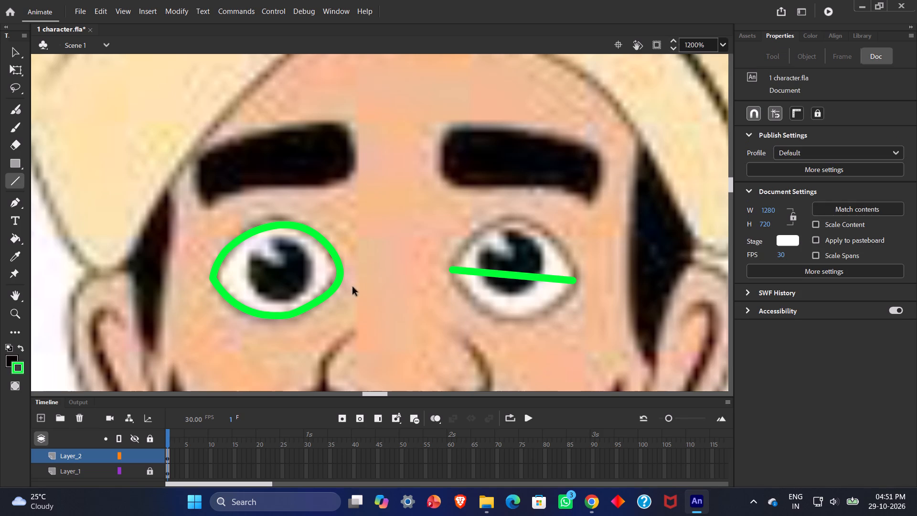
left_click_drag(485, 272, 477, 238, "ctrl")
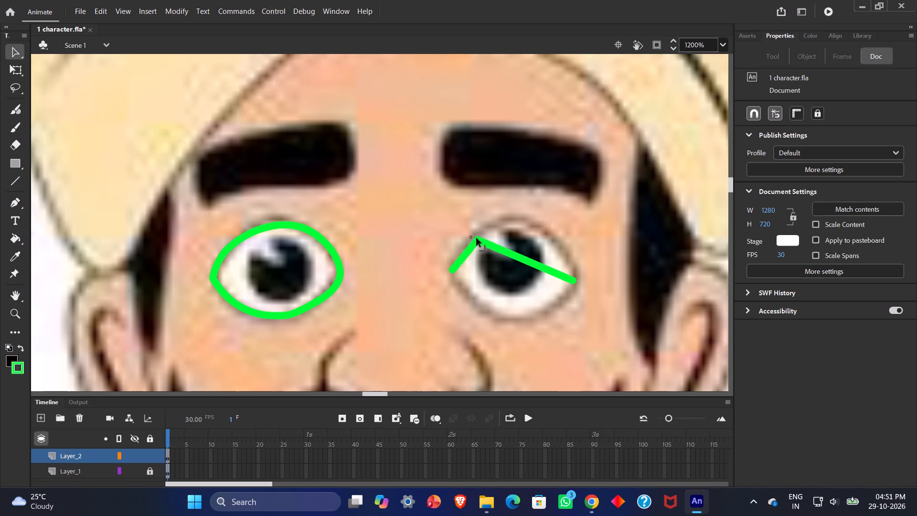
left_click_drag(477, 238, 477, 236, "ctrl")
left_click_drag(511, 251, 514, 241, "ctrl")
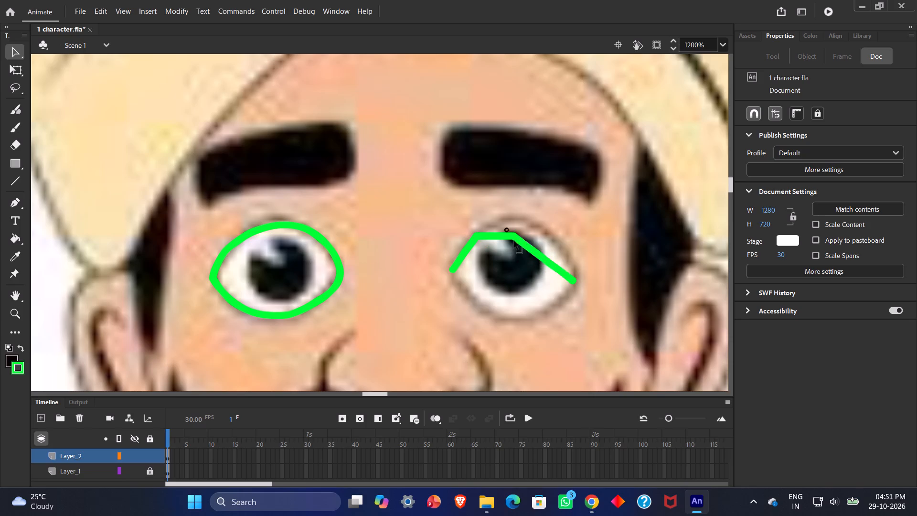
left_click_drag(514, 241, 541, 226, "ctrl")
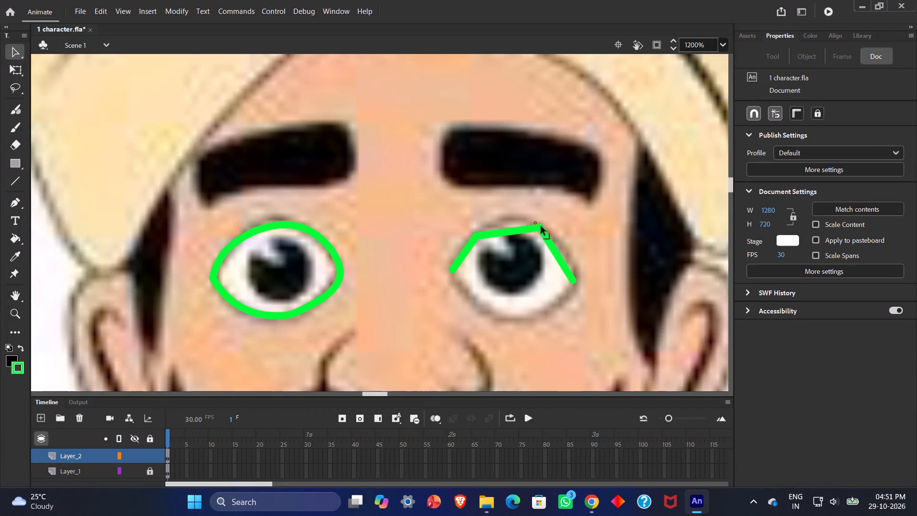
left_click_drag(541, 226, 549, 230, "ctrl")
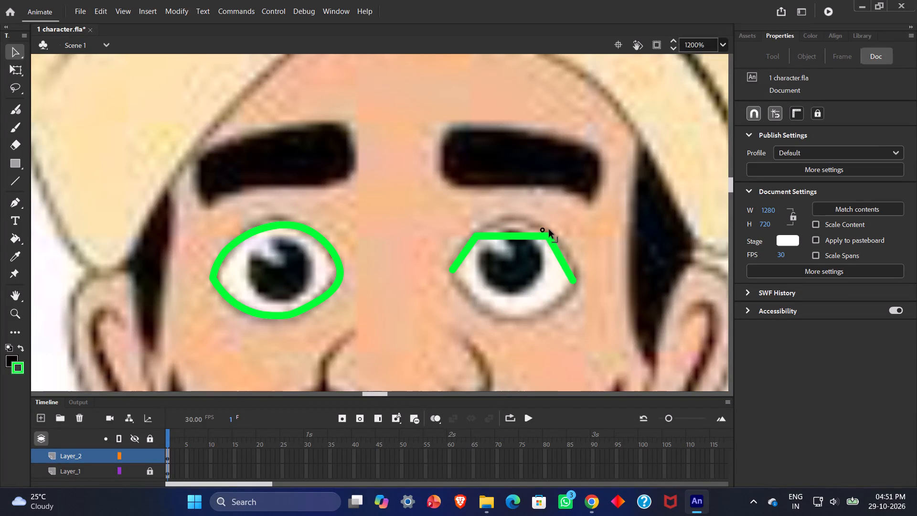
left_click_drag(549, 230, 551, 230, "ctrl")
Bring the green line around the right-hand eye's lower edge with two lower corners and close it into a six-sided outline.
left_click_drag(573, 280, 474, 302, "ctrl")
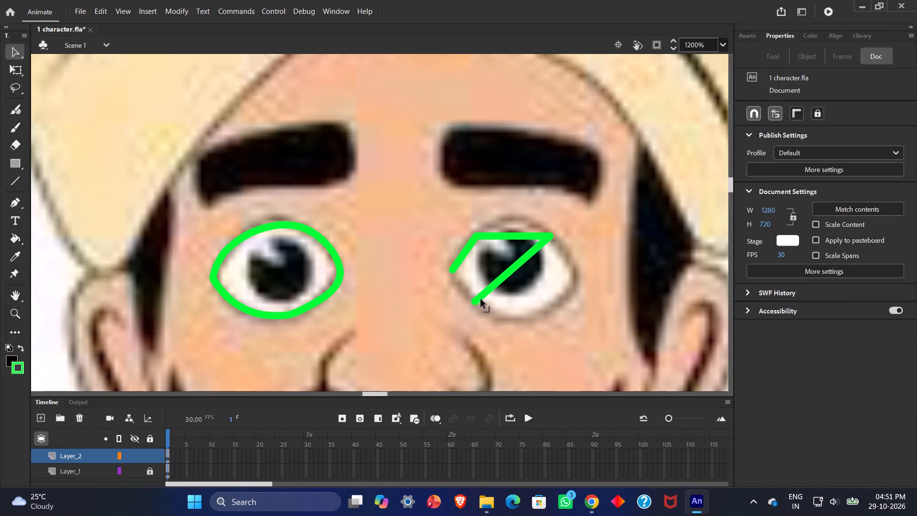
left_click_drag(524, 261, 573, 277, "ctrl")
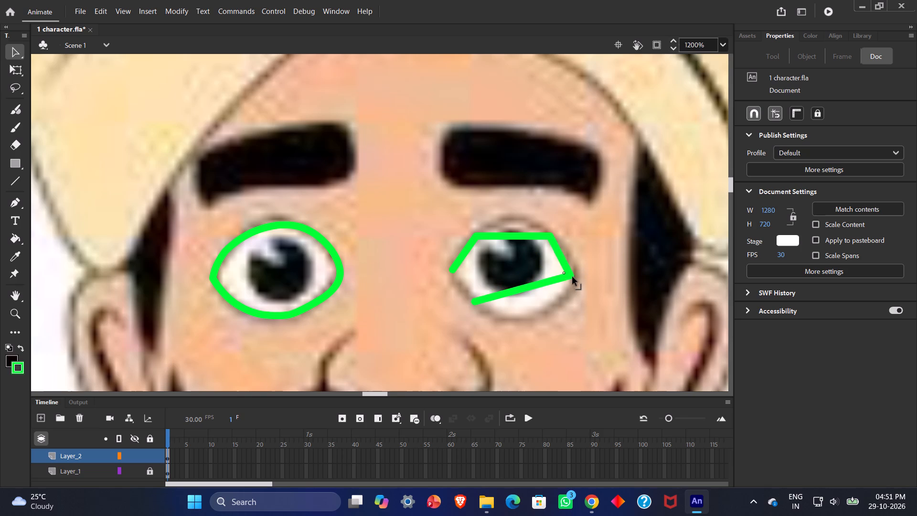
left_click_drag(573, 277, 576, 279, "ctrl")
left_click_drag(534, 290, 539, 316, "ctrl")
left_click_drag(473, 300, 452, 273, "ctrl")
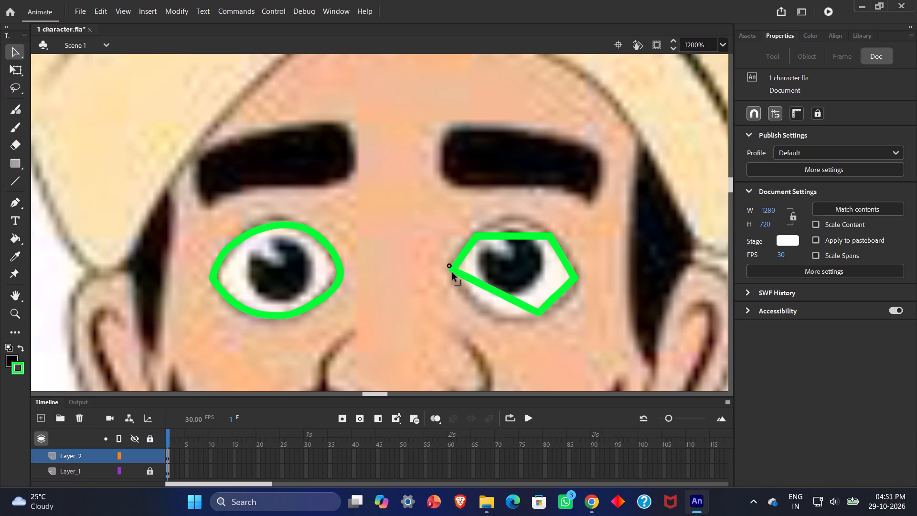
left_click_drag(452, 273, 452, 271, "ctrl")
left_click_drag(491, 289, 485, 304, "ctrl")
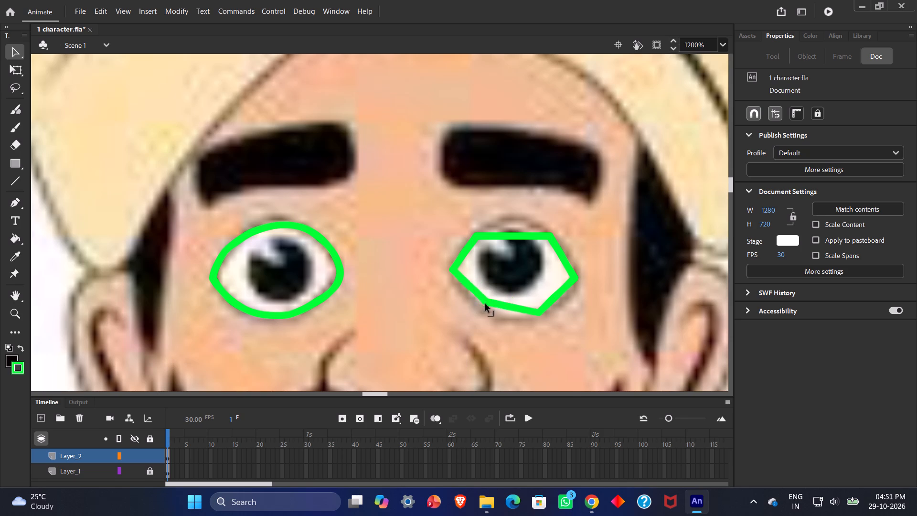
left_click_drag(485, 304, 484, 308, "ctrl")
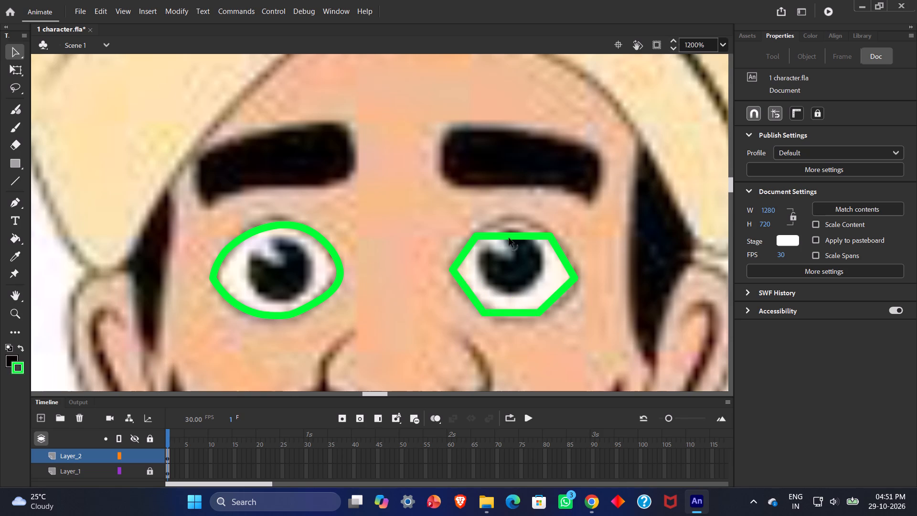
Curve the straight segments of the green outline and smooth its lower inner corner to match the right-hand eye's rounded shape.
left_click_drag(512, 236, 513, 221)
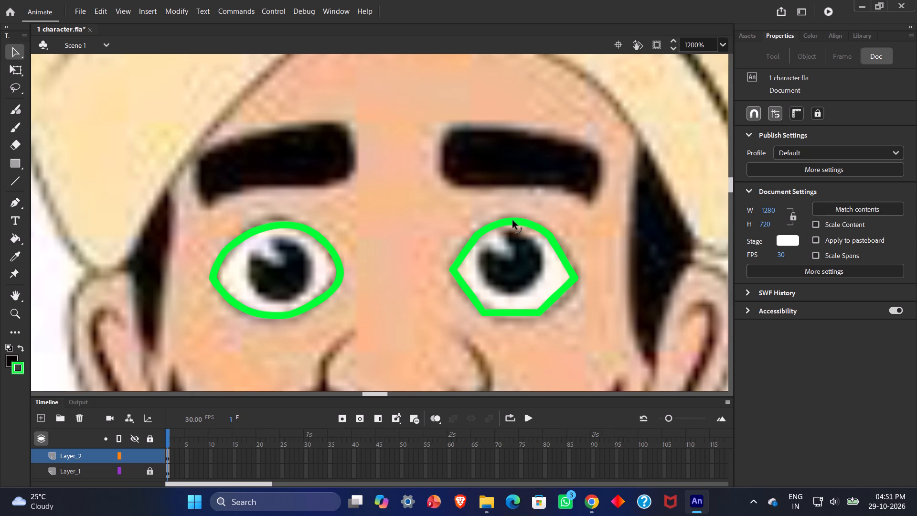
left_click_drag(513, 221, 514, 220)
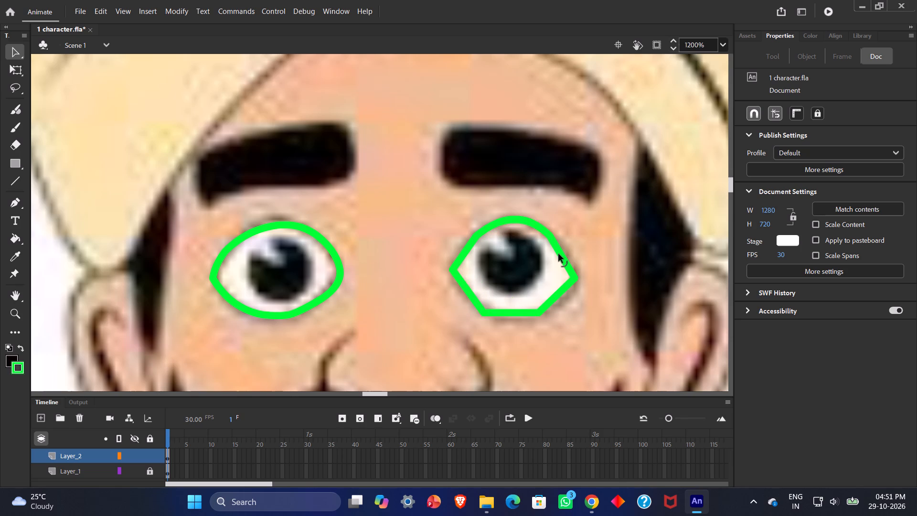
left_click(559, 254)
left_click_drag(559, 294, 560, 298)
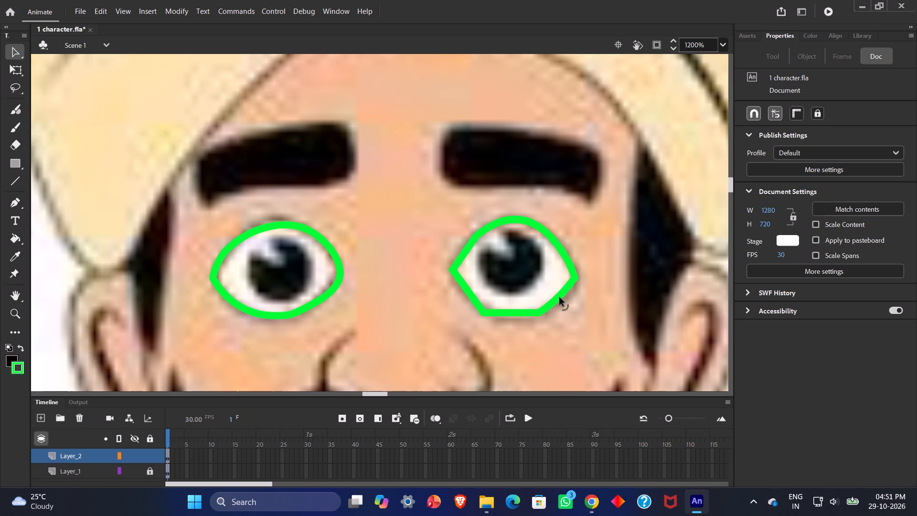
left_click_drag(560, 298, 563, 300)
left_click(472, 296)
left_click(464, 255)
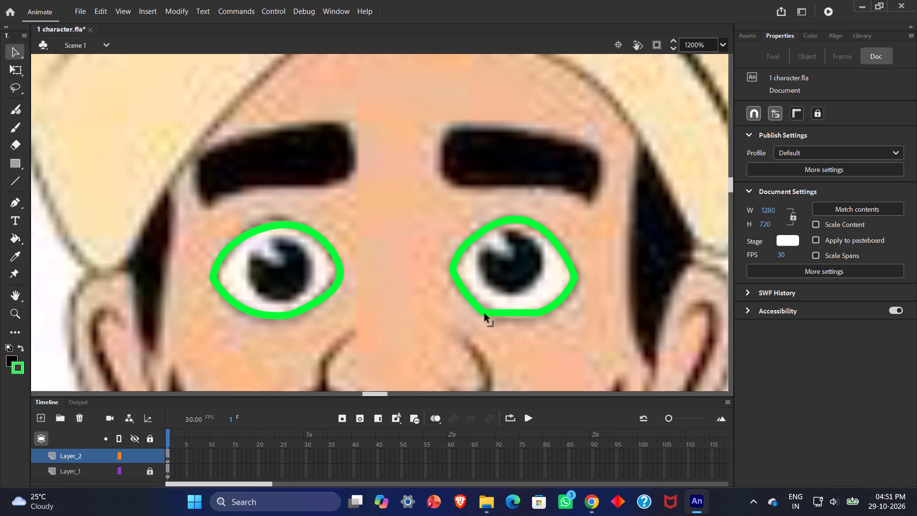
left_click_drag(508, 314, 510, 317)
left_click_drag(510, 317, 510, 319)
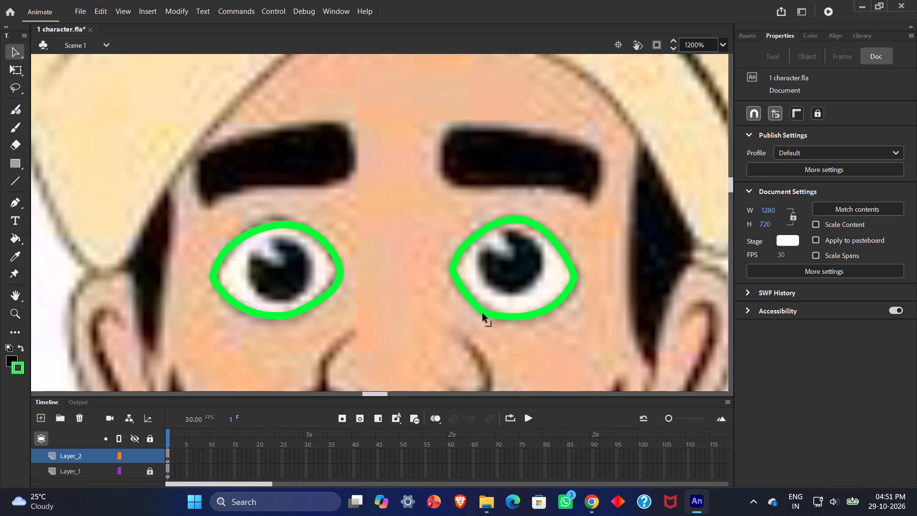
left_click(480, 313)
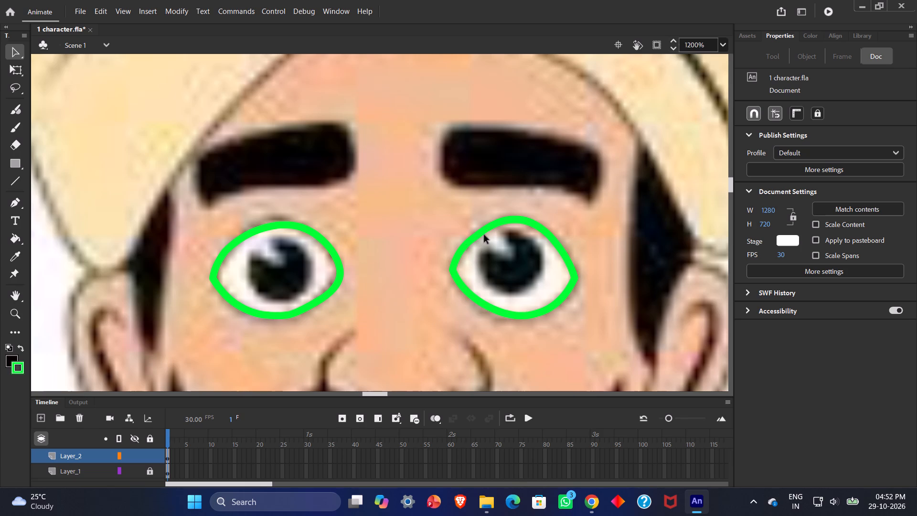
Fine-tune the upper curves of the green outline on both sides of the right-hand eye.
left_click_drag(485, 232, 488, 234)
left_click_drag(488, 234, 483, 237)
left_click_drag(562, 249, 568, 251)
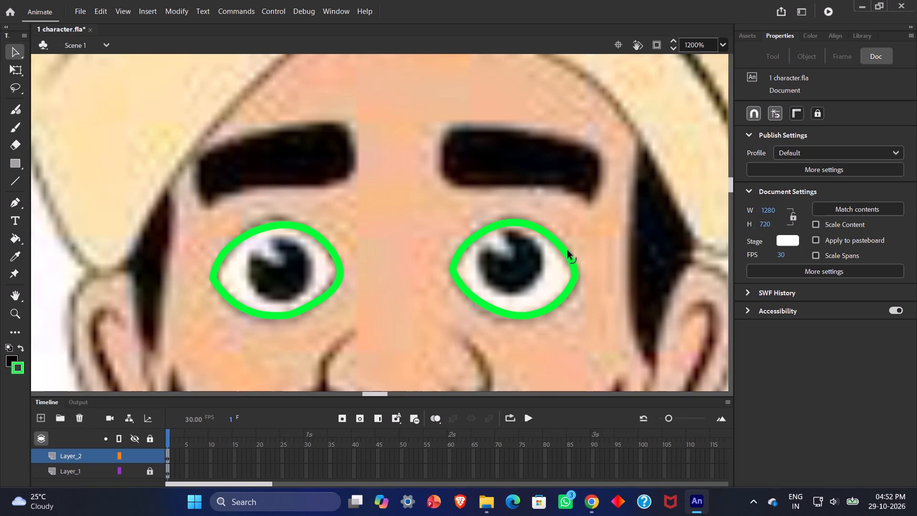
left_click_drag(568, 251, 569, 252)
Choose the Oval tool and set its stroke colour to black, matching the fill.
left_click(21, 169)
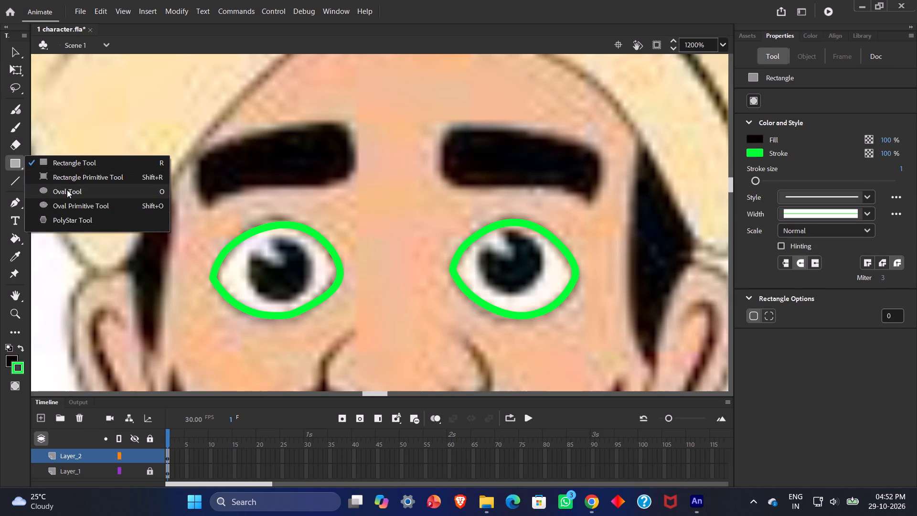
left_click(67, 190)
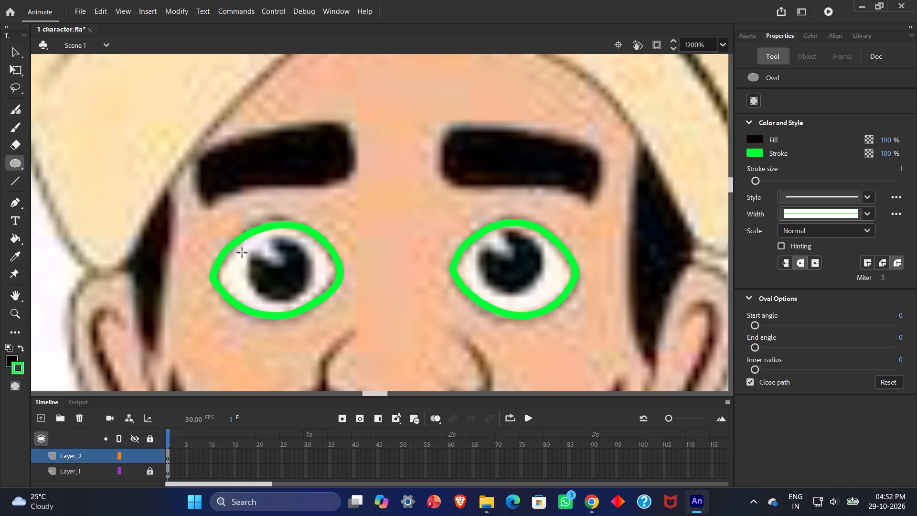
left_click(758, 155)
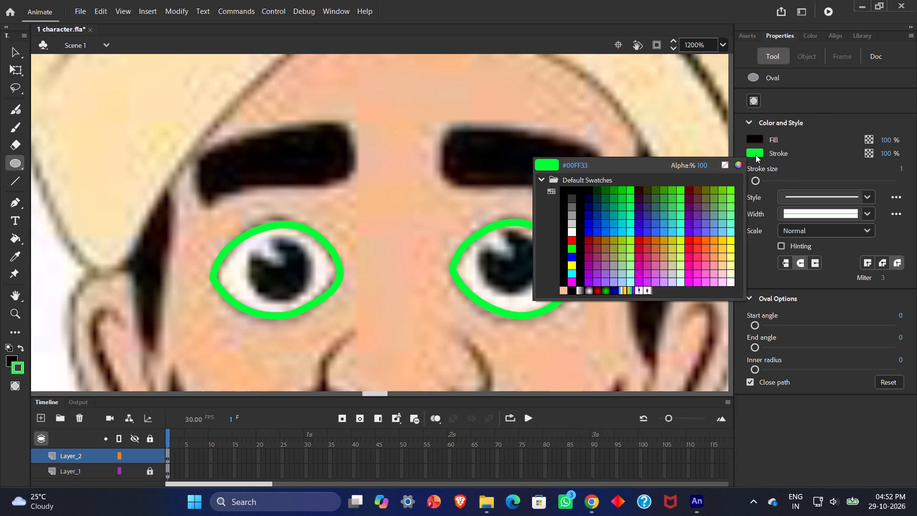
left_click(582, 203)
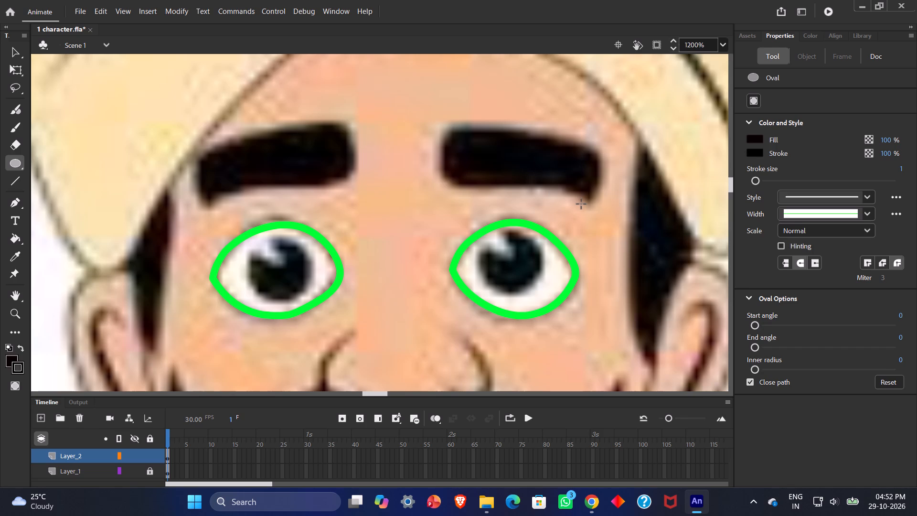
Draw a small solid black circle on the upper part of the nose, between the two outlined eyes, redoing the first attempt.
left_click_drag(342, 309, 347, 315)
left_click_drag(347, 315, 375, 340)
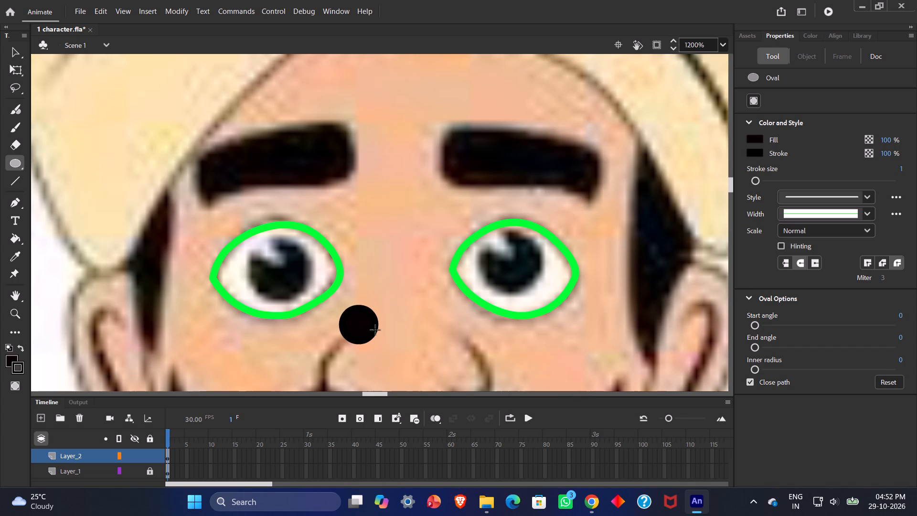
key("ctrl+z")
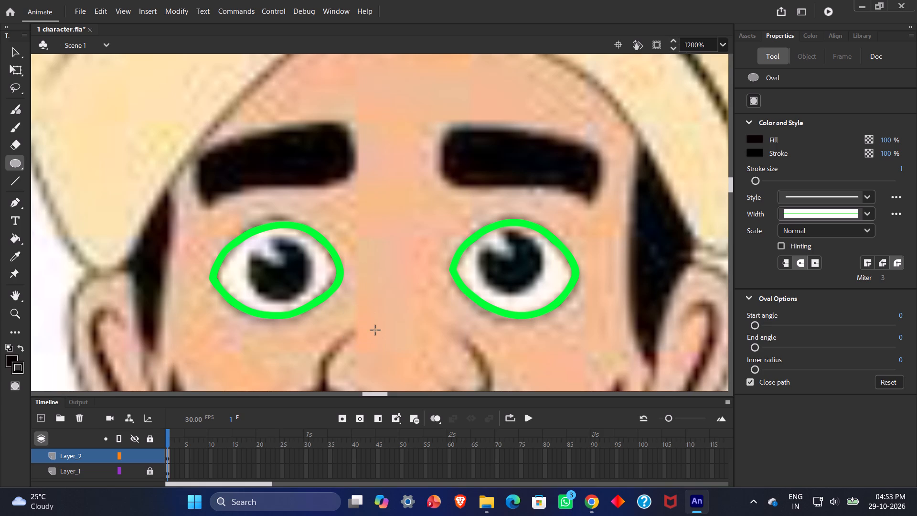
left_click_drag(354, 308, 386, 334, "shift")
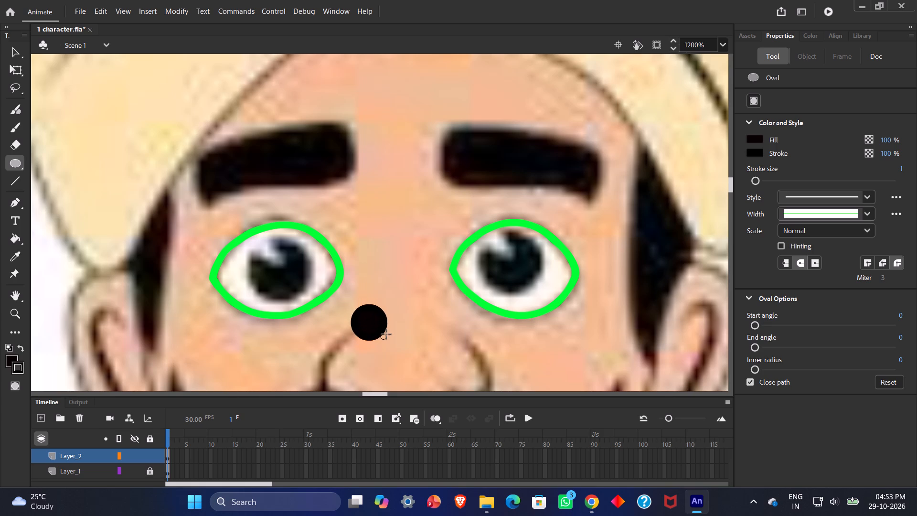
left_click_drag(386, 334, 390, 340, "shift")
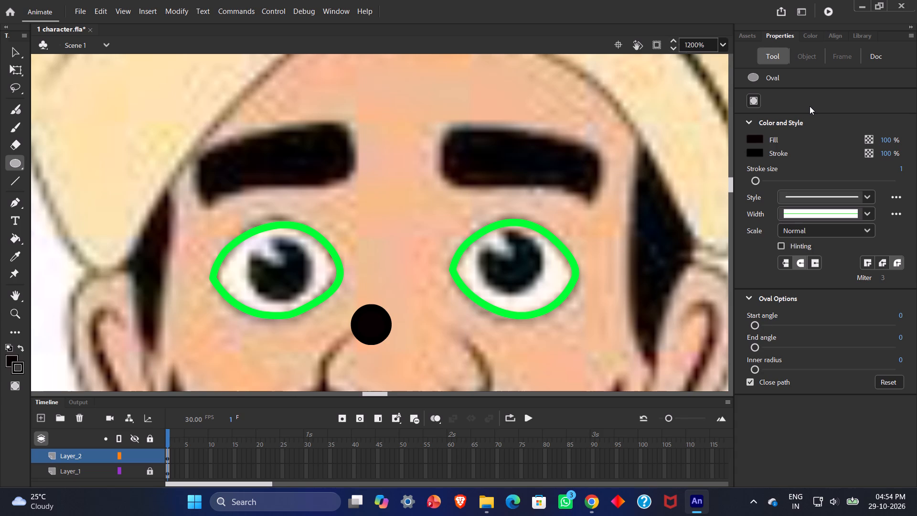
Show the rulers around the stage.
key("v")
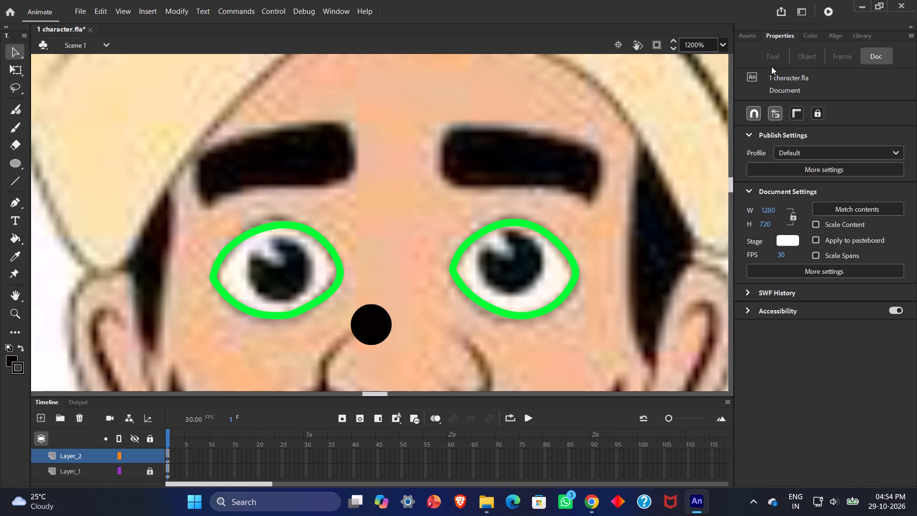
left_click(810, 54)
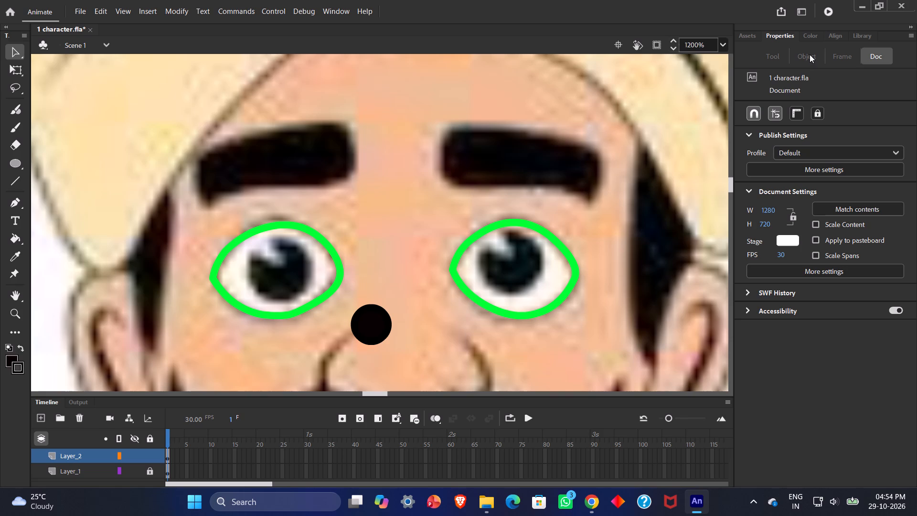
double_click(810, 54)
left_click(798, 115)
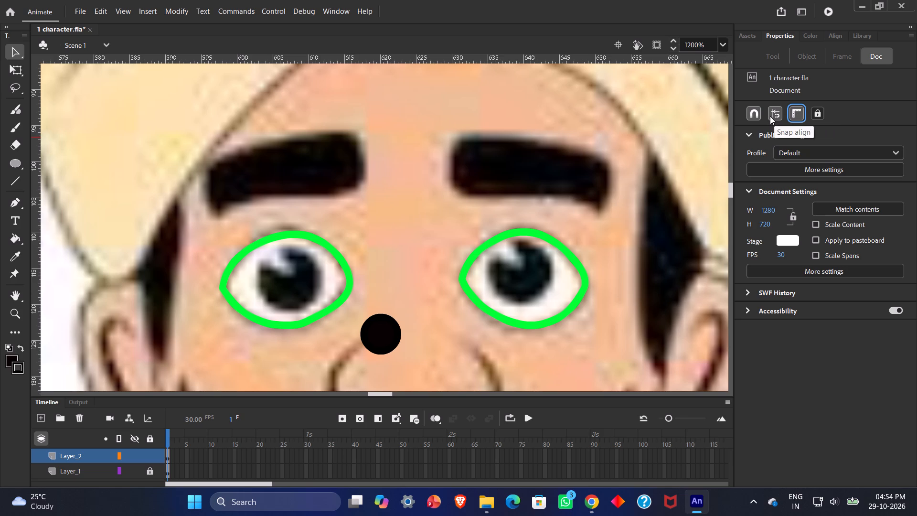
Undo the black circle and the latest curve adjustments to the right-hand eye's green outline.
key("ctrl+z")
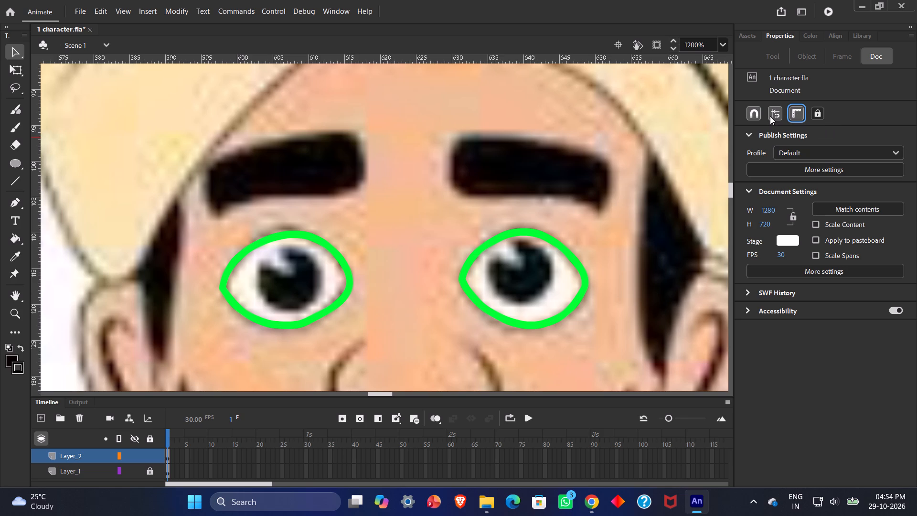
key("ctrl+z")
key("ctrl+z")
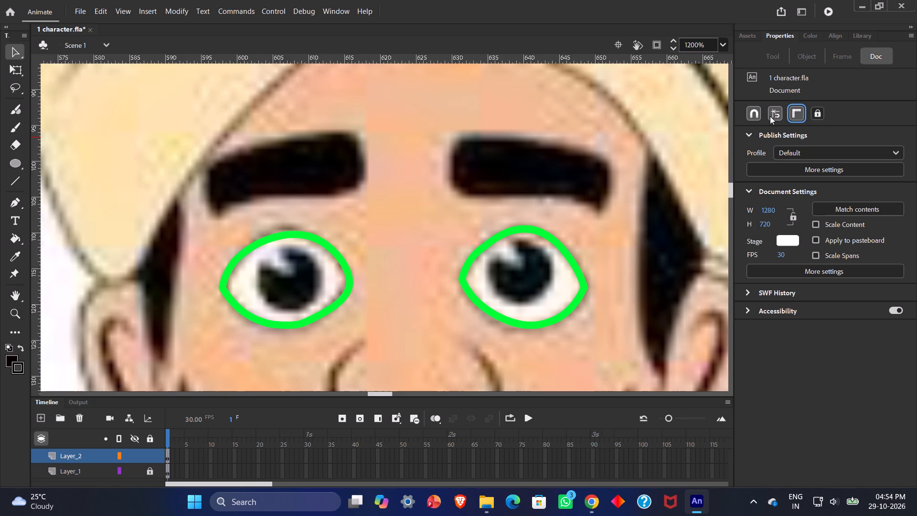
Turn off Snap Align and object snapping for the document.
left_click(776, 111)
left_click(751, 116)
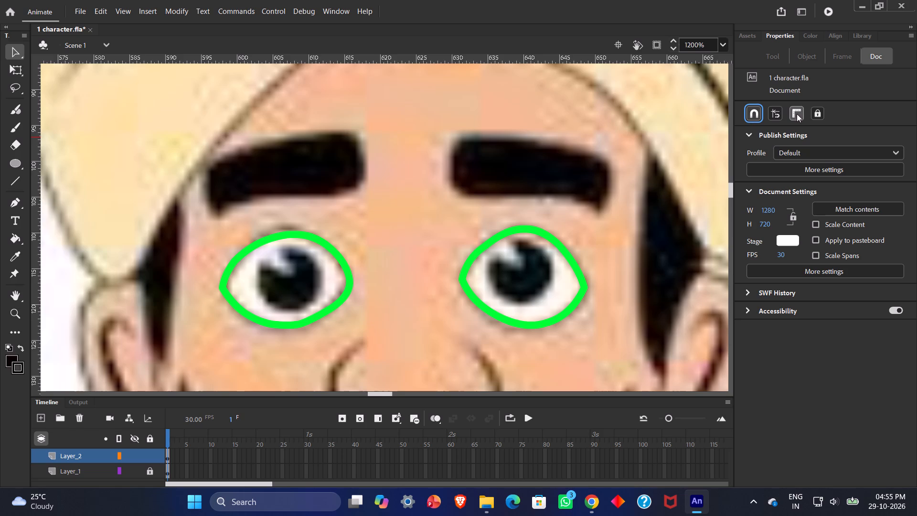
Reshape the upper curve of the green outline to follow the right-hand eye's top edge closely.
left_click(563, 279)
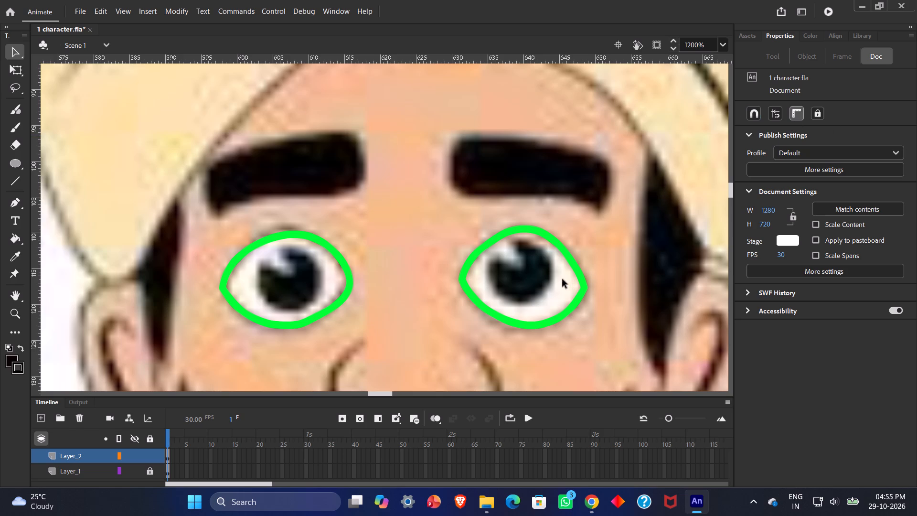
double_click(563, 279)
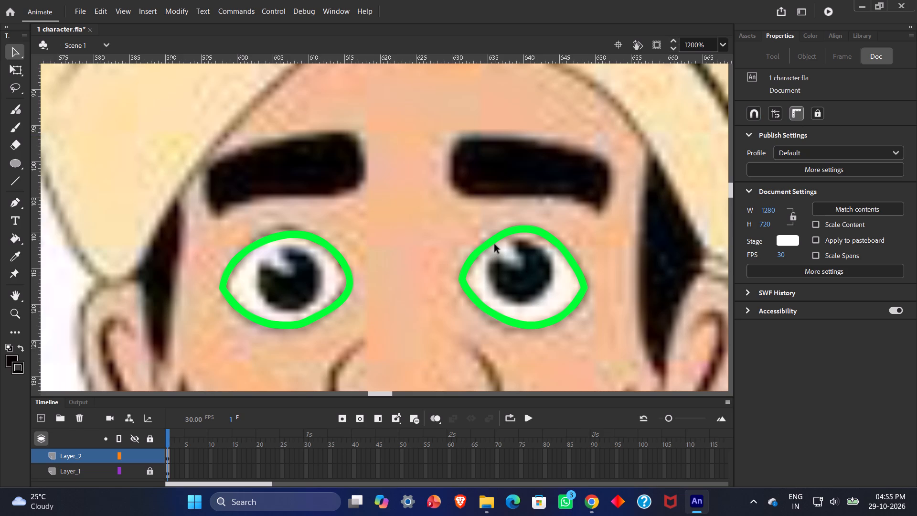
left_click(496, 242)
left_click_drag(533, 233, 537, 237)
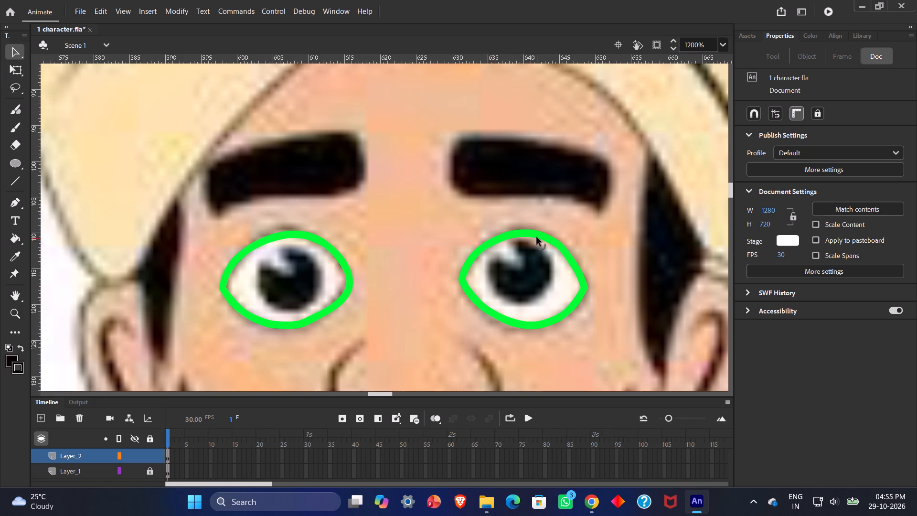
left_click_drag(537, 237, 535, 239)
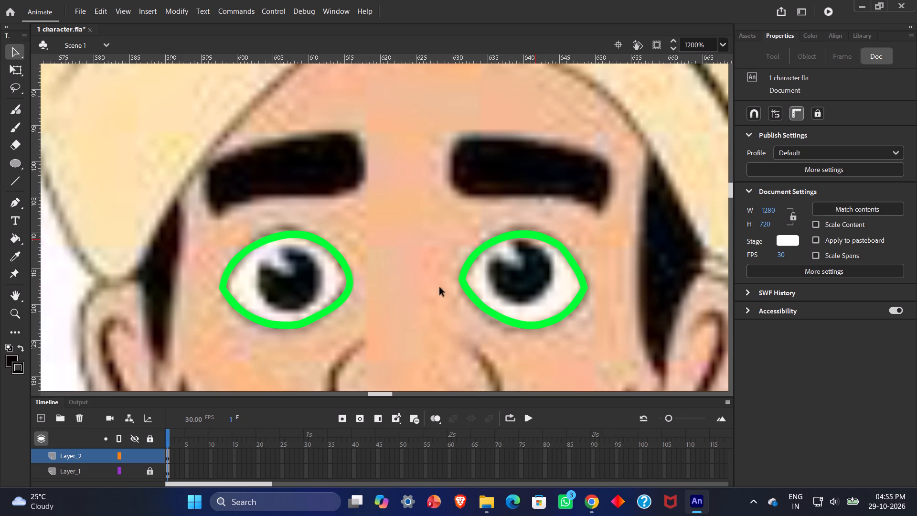
Draw a solid black circle with the Oval tool over the side of the nose, below the left-hand eye's inner corner.
scroll(440, 288, "down", 4)
scroll(440, 287, "up", 3)
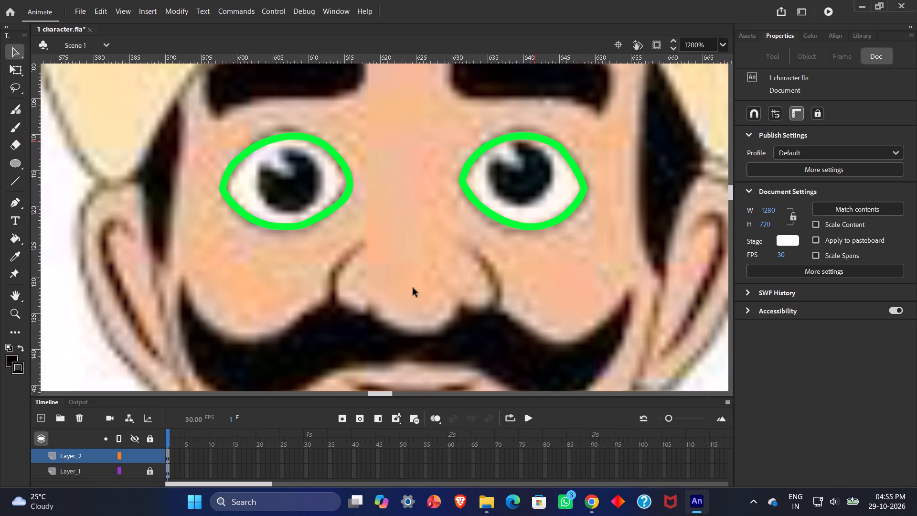
left_click(21, 168)
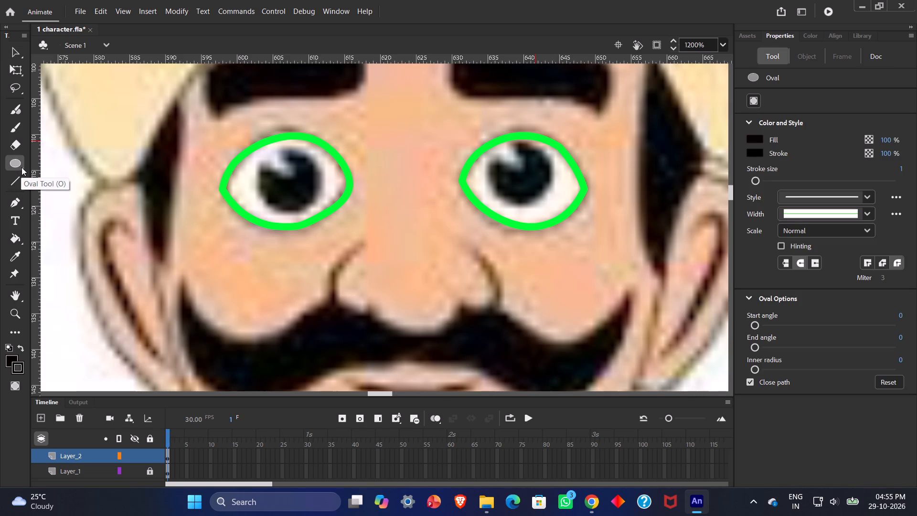
left_click(21, 167)
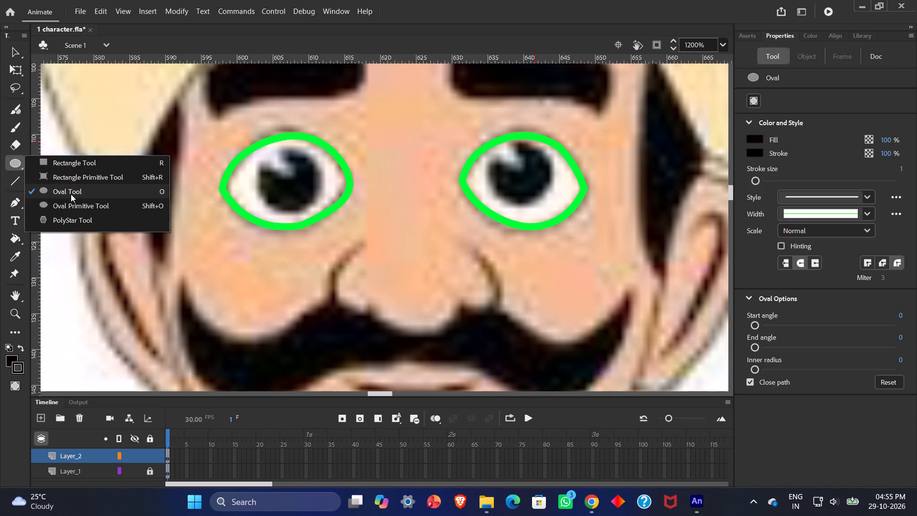
left_click(74, 194)
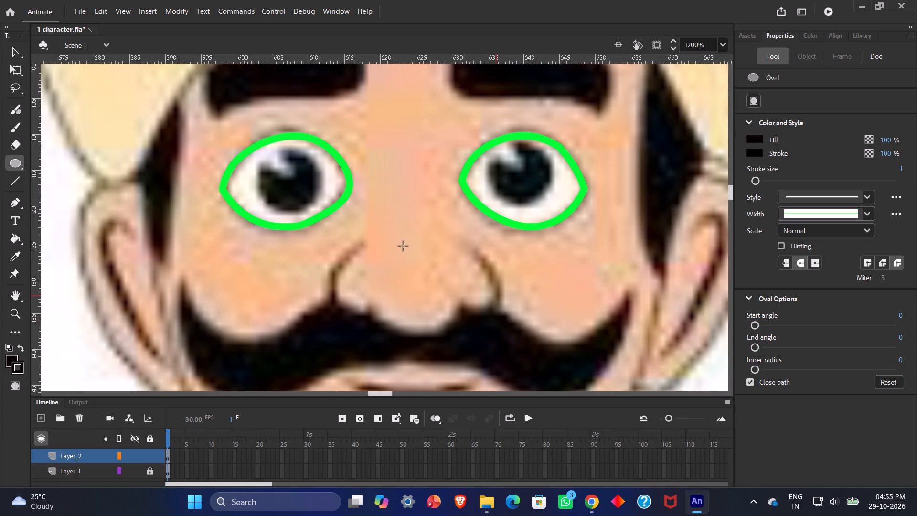
left_click_drag(349, 244, 393, 289)
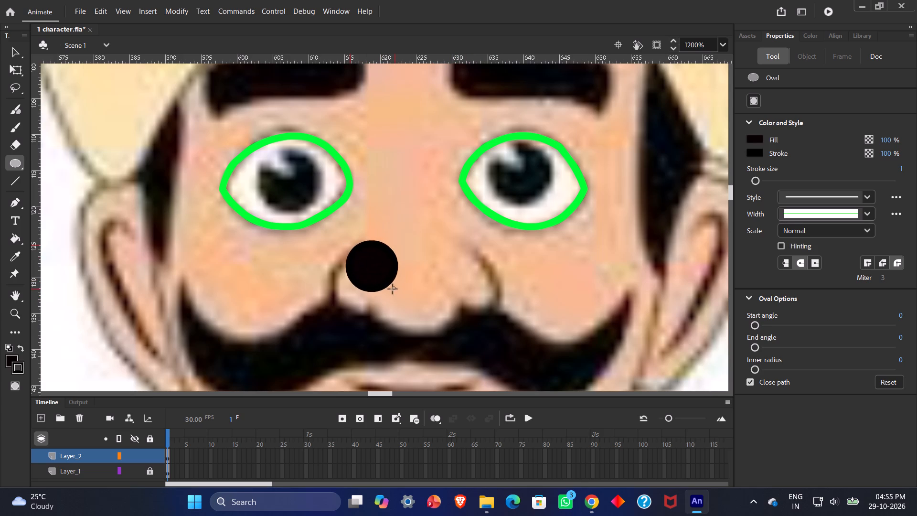
left_click_drag(393, 289, 388, 283)
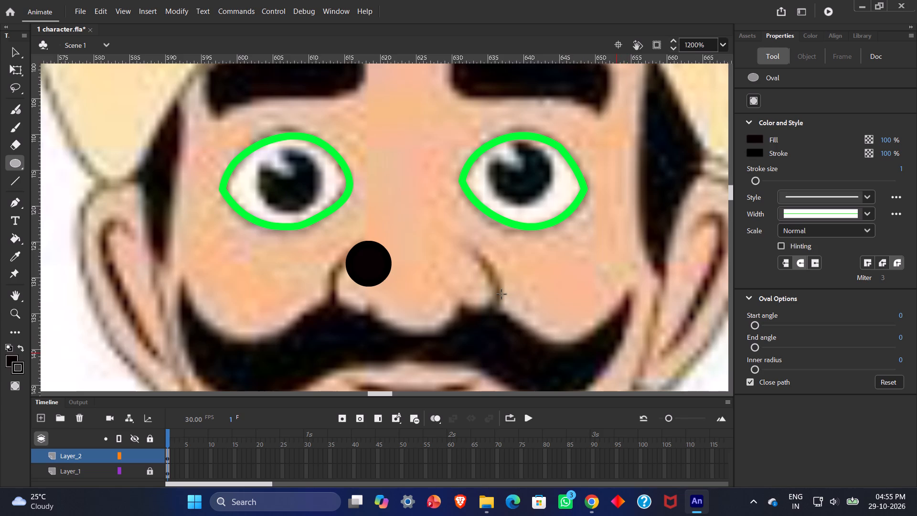
Examine the whole character and the traced head beside it at lower magnifications, finishing on a 400% view of the reference head.
left_click(671, 38)
left_click_drag(672, 48, 672, 51)
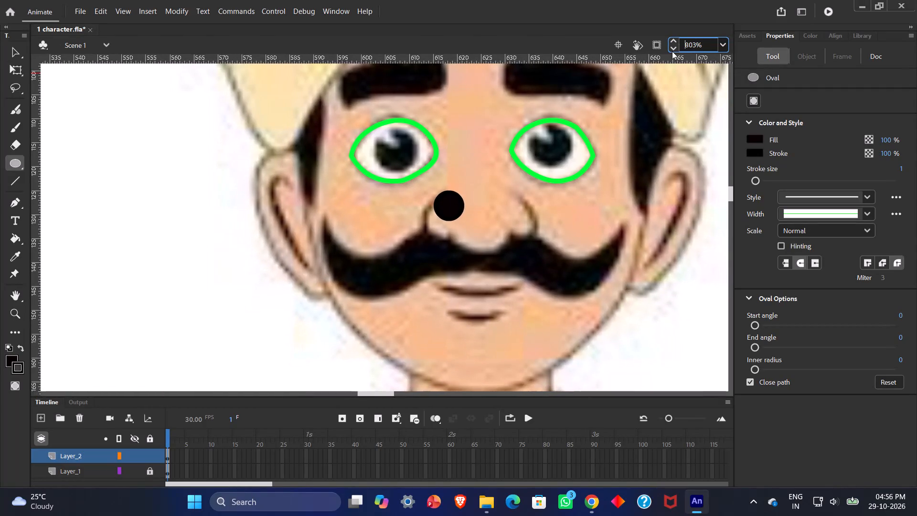
left_click_drag(672, 51, 672, 52)
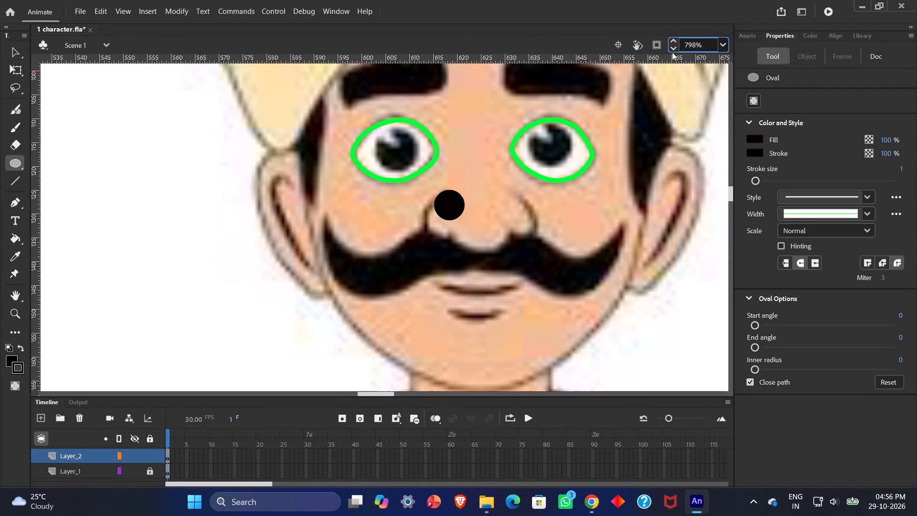
left_click_drag(672, 52, 673, 52)
left_click(722, 45)
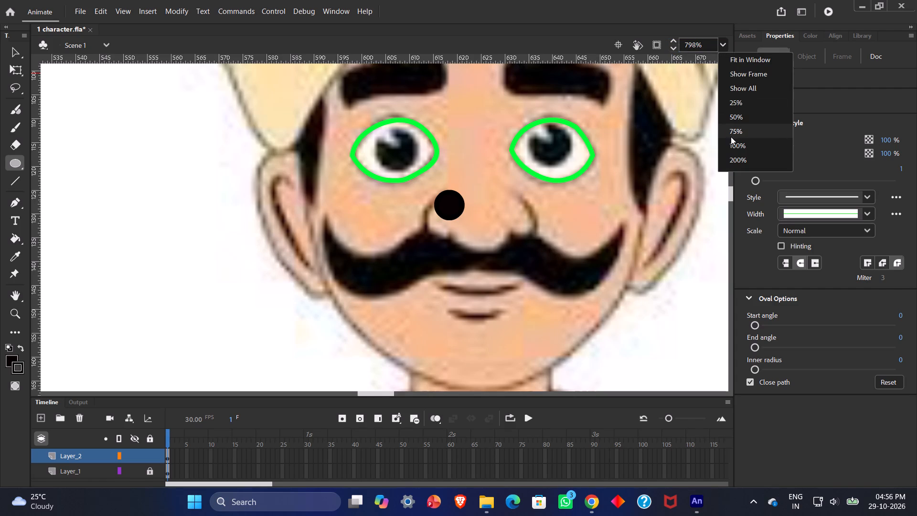
left_click(733, 141)
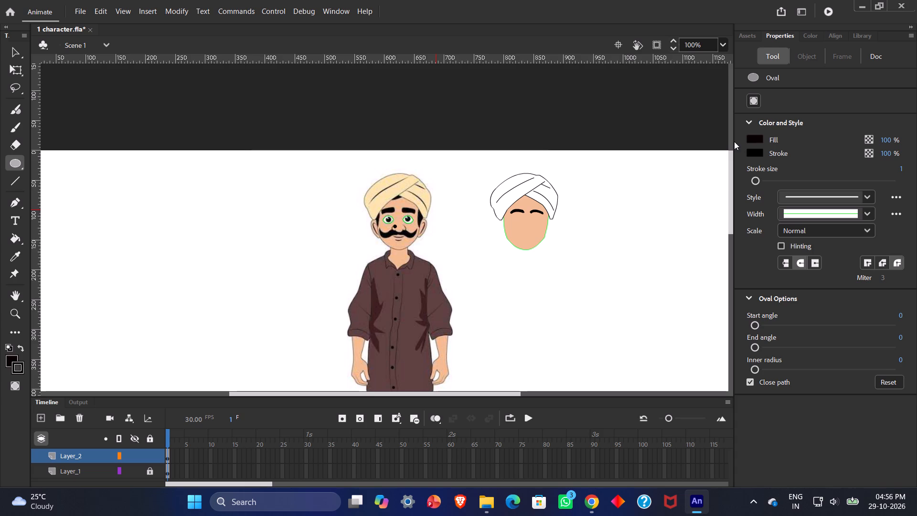
left_click(725, 43)
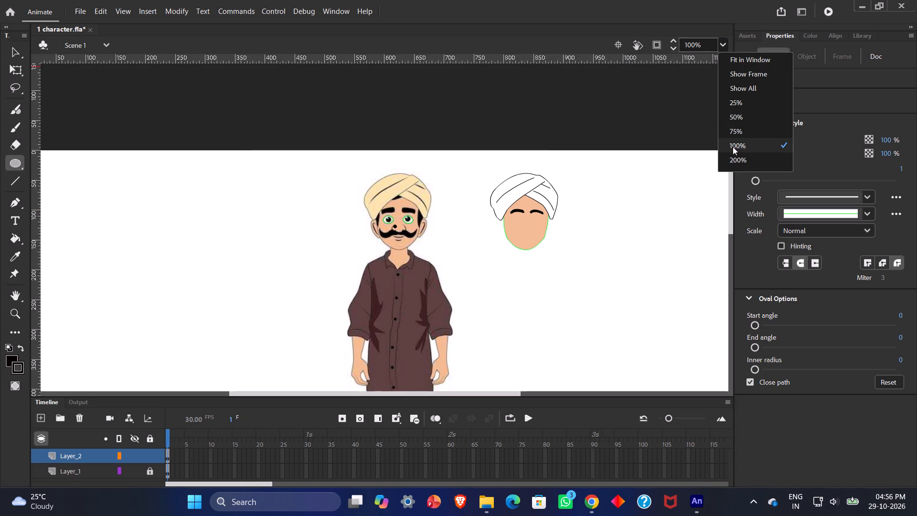
scroll(733, 147, "up", 1)
left_click(735, 157)
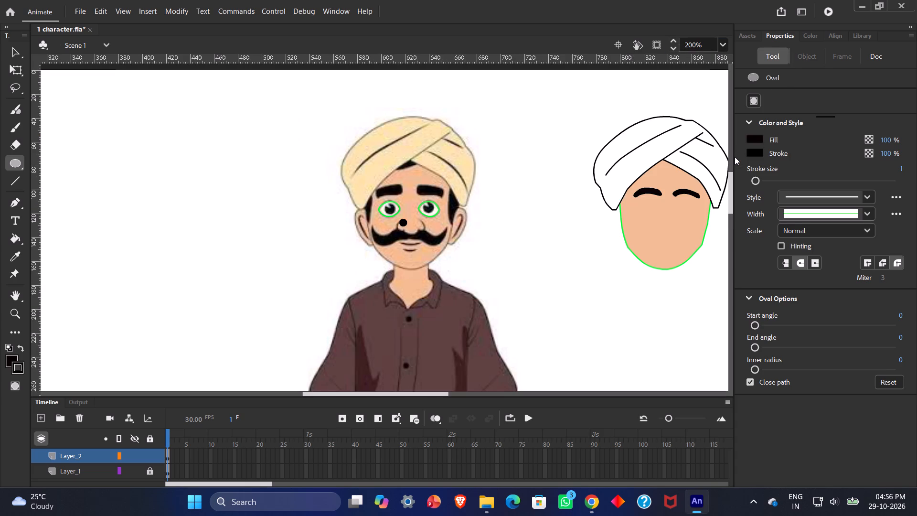
scroll(533, 164, "up", 1)
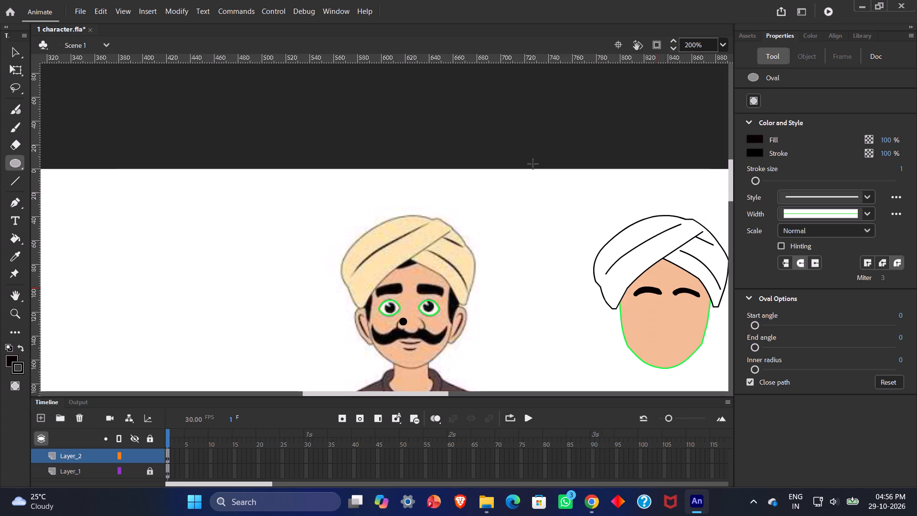
scroll(533, 164, "down", 1)
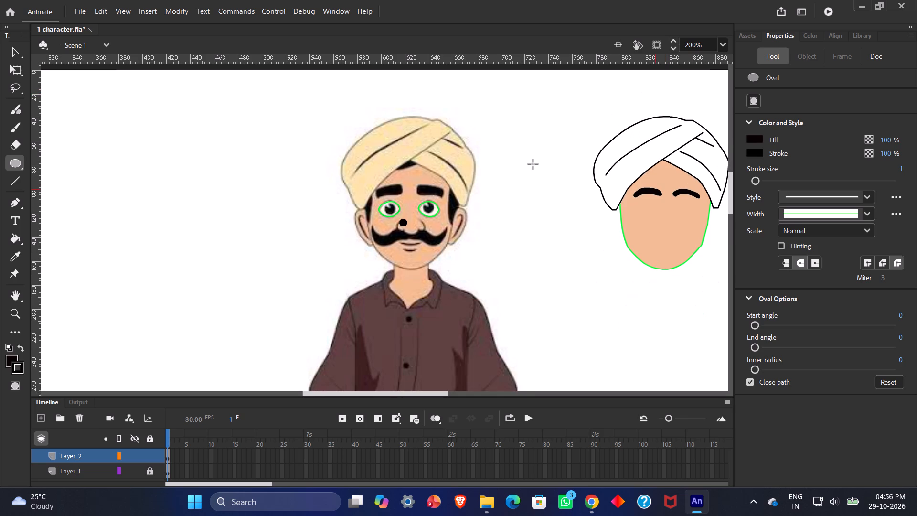
left_click(674, 40)
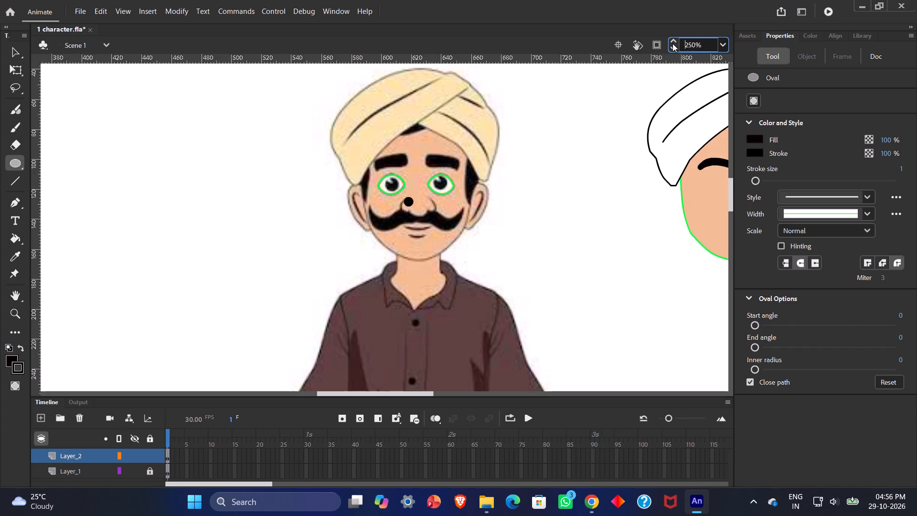
scroll(577, 170, "up", 2)
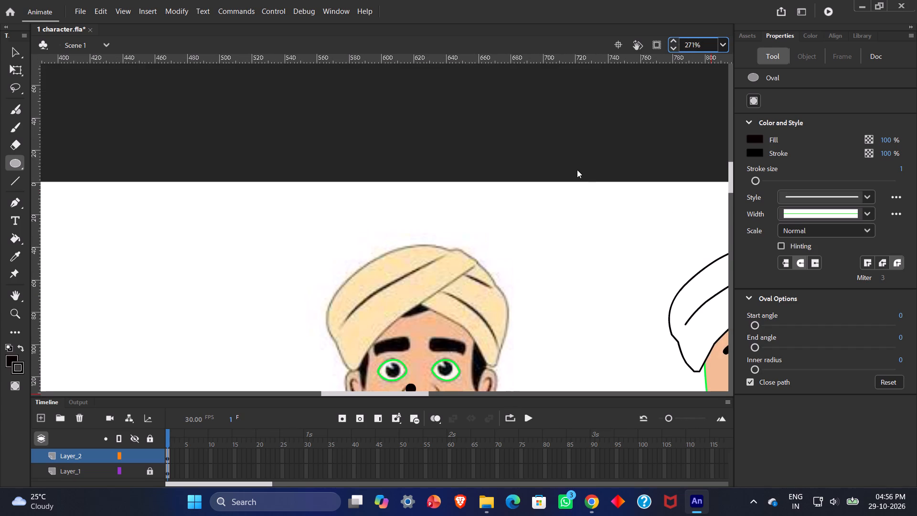
scroll(577, 170, "down", 1)
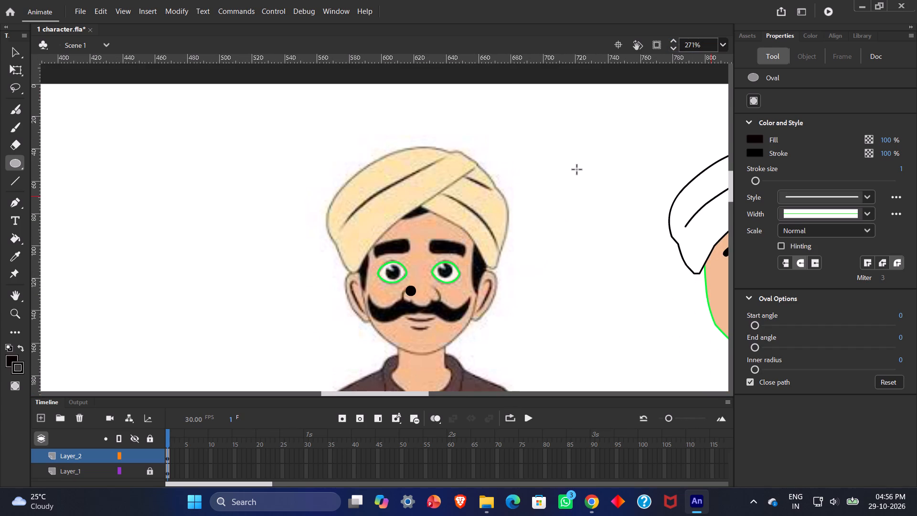
left_click(673, 40)
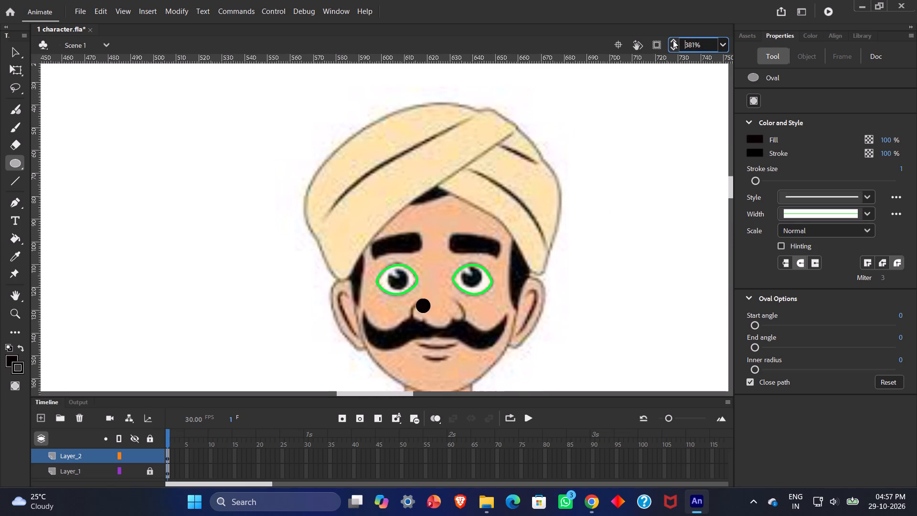
Set the Oval tool's stroke colour to none, keeping the black fill.
left_click(766, 151)
left_click(755, 151)
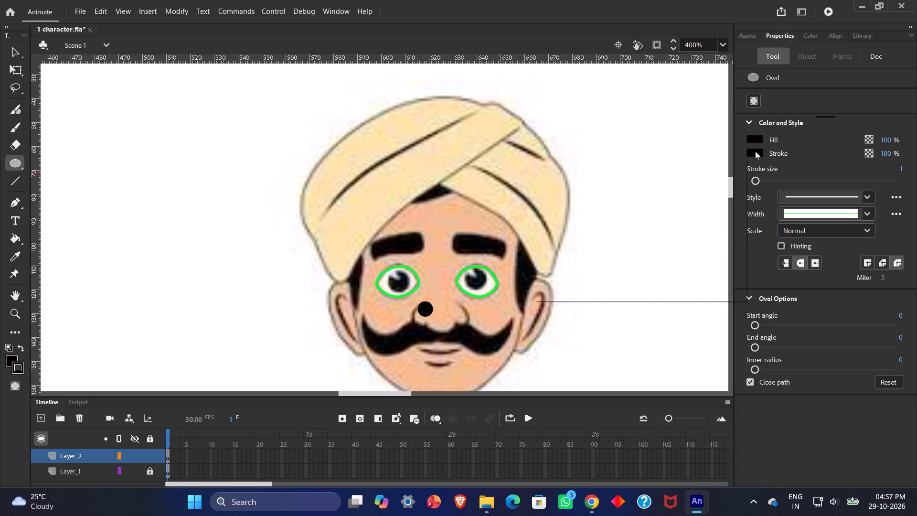
left_click(779, 153)
left_click(787, 153)
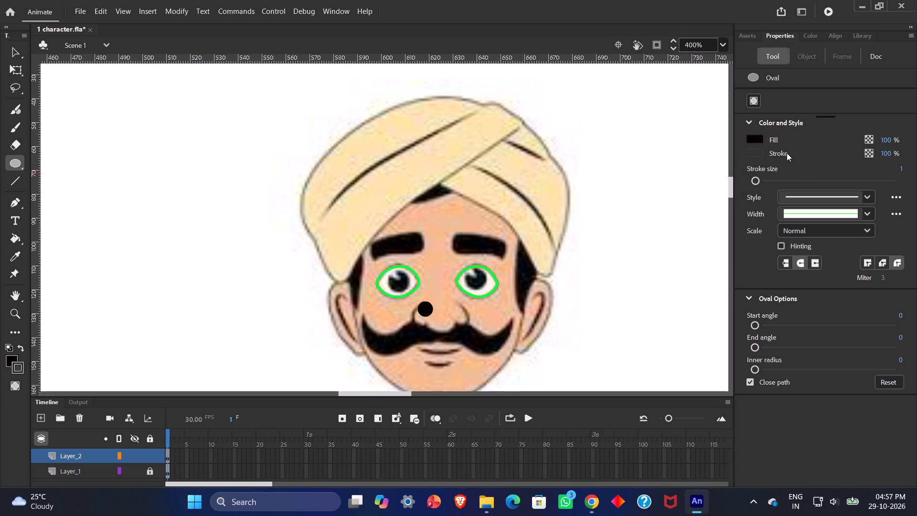
left_click(788, 153)
double_click(784, 152)
left_click(869, 154)
double_click(869, 153)
left_click(790, 154)
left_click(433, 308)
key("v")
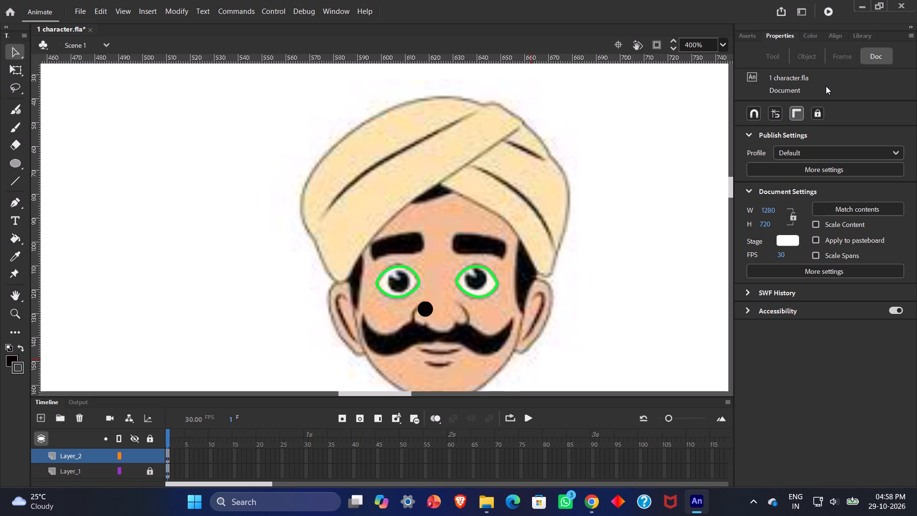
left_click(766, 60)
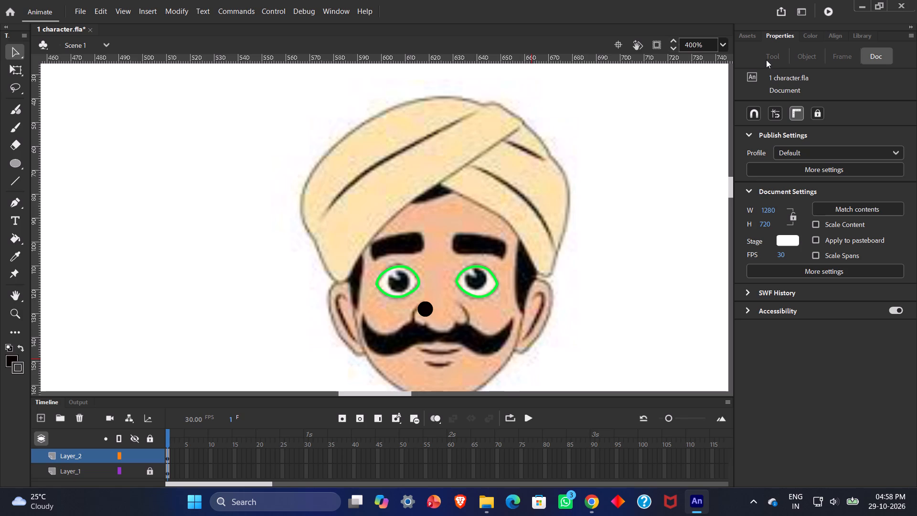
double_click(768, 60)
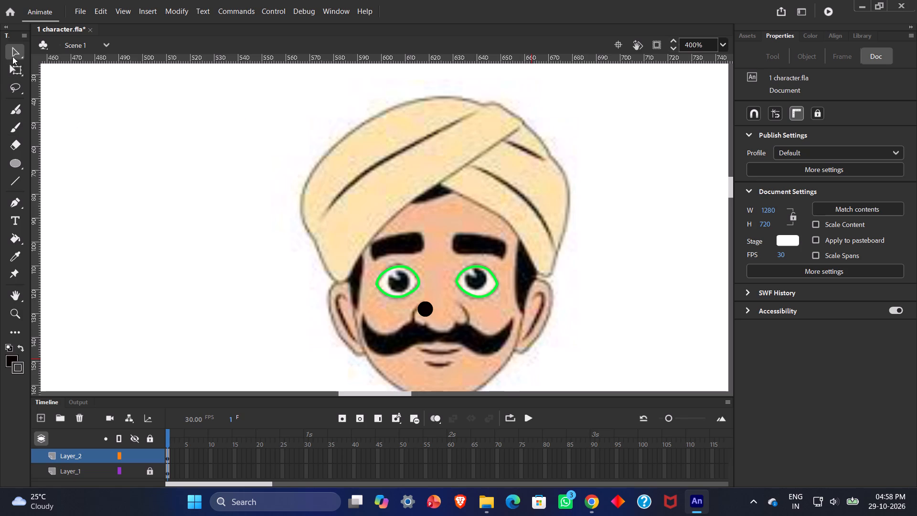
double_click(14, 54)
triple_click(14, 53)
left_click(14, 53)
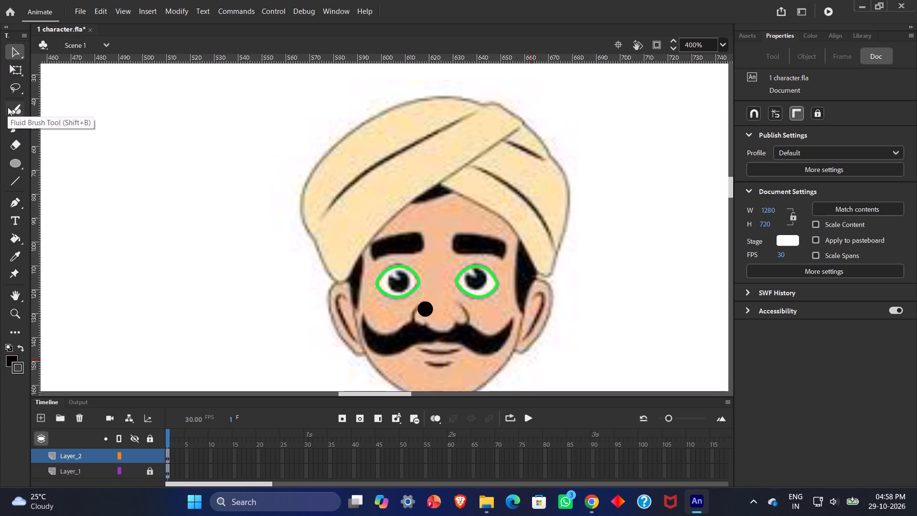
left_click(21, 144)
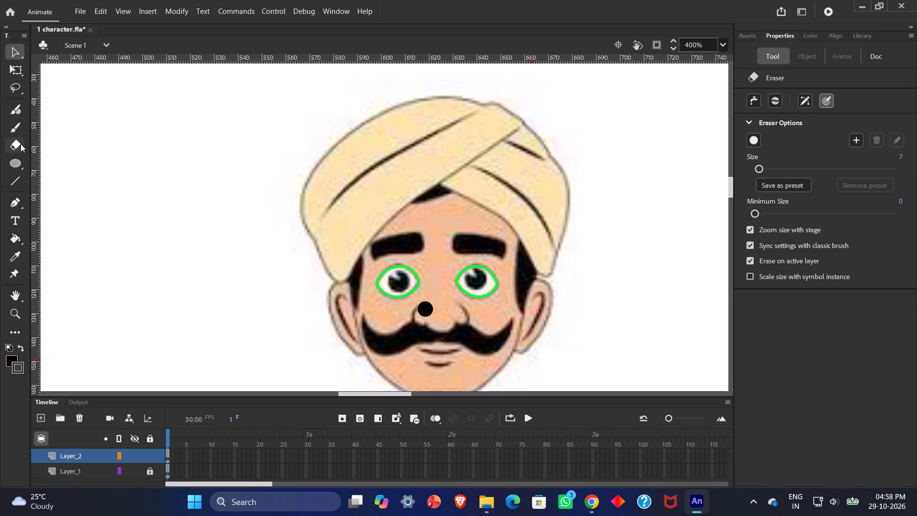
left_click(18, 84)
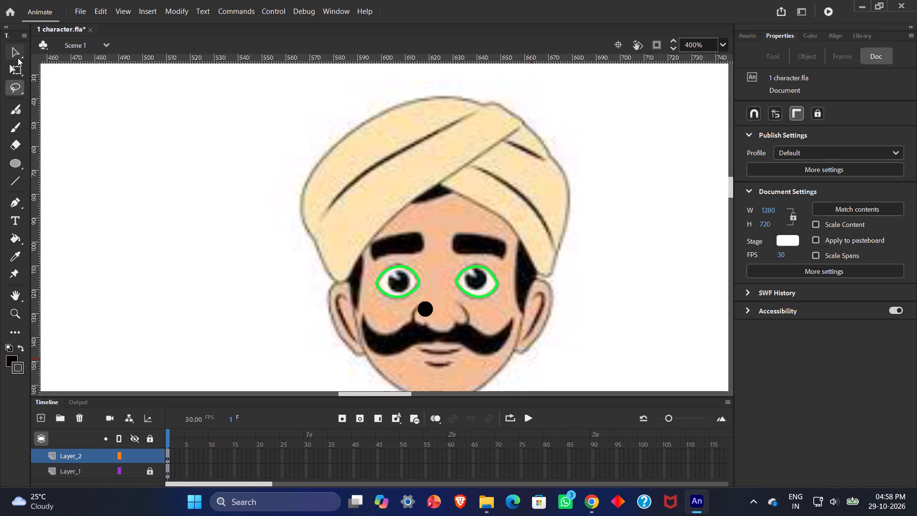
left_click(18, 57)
Undo repeatedly, past the black circle and both green eye outlines, until the traced eyebrows are back over the reference face.
key("ctrl+z")
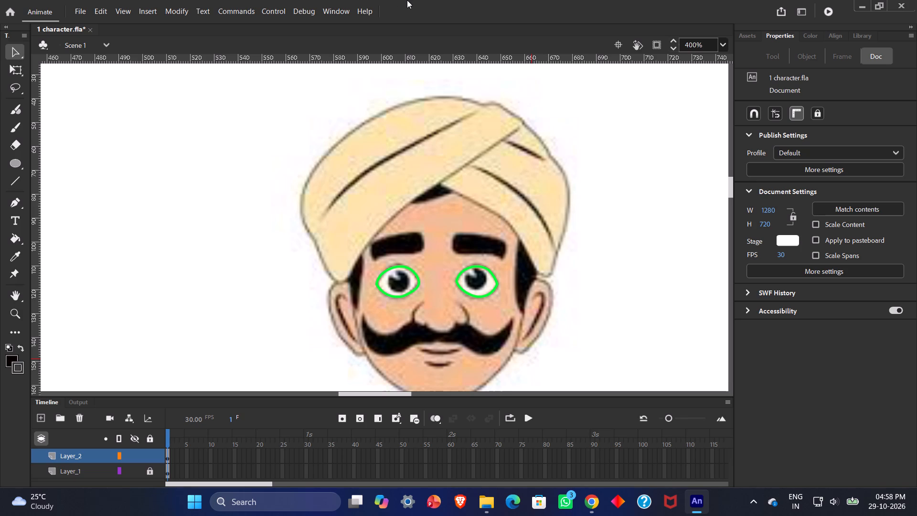
key("ctrl+z")
key("ctrl+z")
key("ctrl+z")
key("ctrl+z")
key("ctrl+z")
key("ctrl+z")
key("ctrl+z")
key("ctrl+z")
key("ctrl+z")
key("ctrl+z")
key("ctrl+z")
key("ctrl+z")
key("ctrl+z")
key("ctrl+z")
key("ctrl+z")
key("ctrl+z")
key("ctrl+z")
key("ctrl+z")
key("ctrl+z")
key("ctrl+z")
key("ctrl+z")
key("ctrl+z")
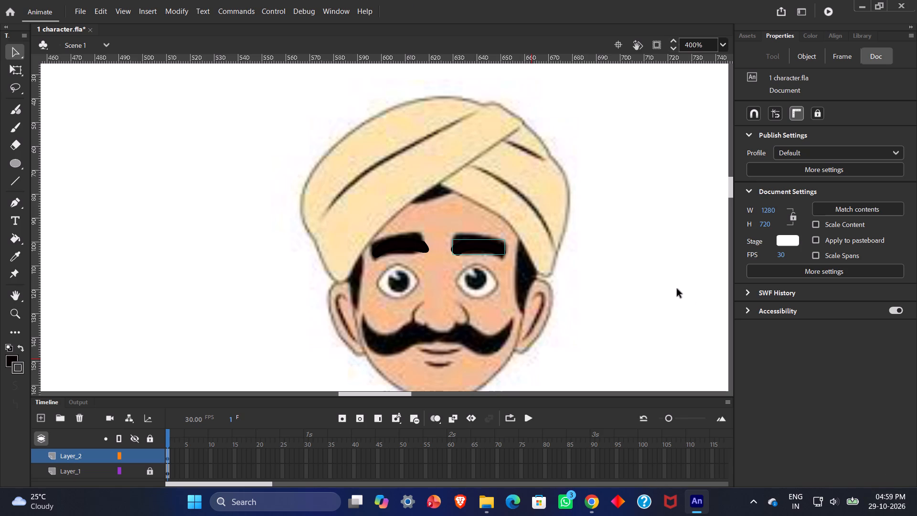
Select both traced black eyebrows over the reference face and group them together.
scroll(675, 288, "up", 3)
scroll(664, 281, "down", 3)
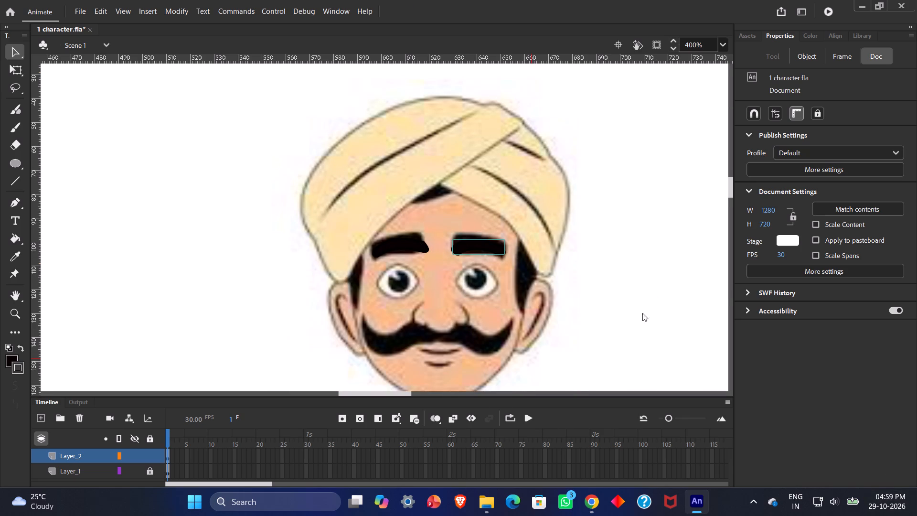
left_click(497, 394)
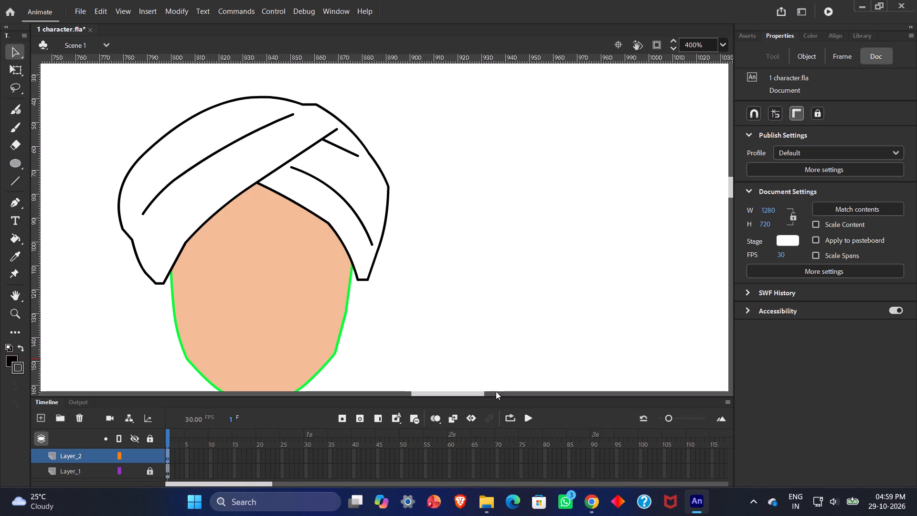
left_click(384, 392)
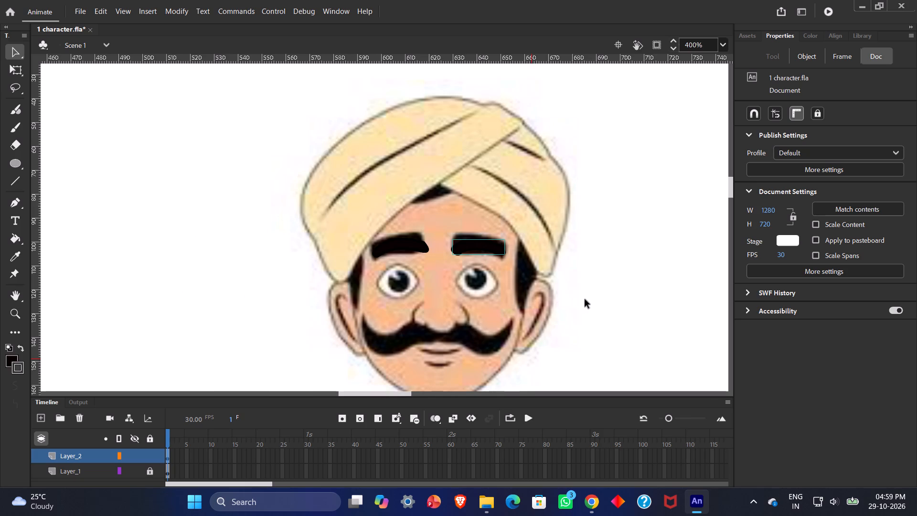
left_click(618, 306)
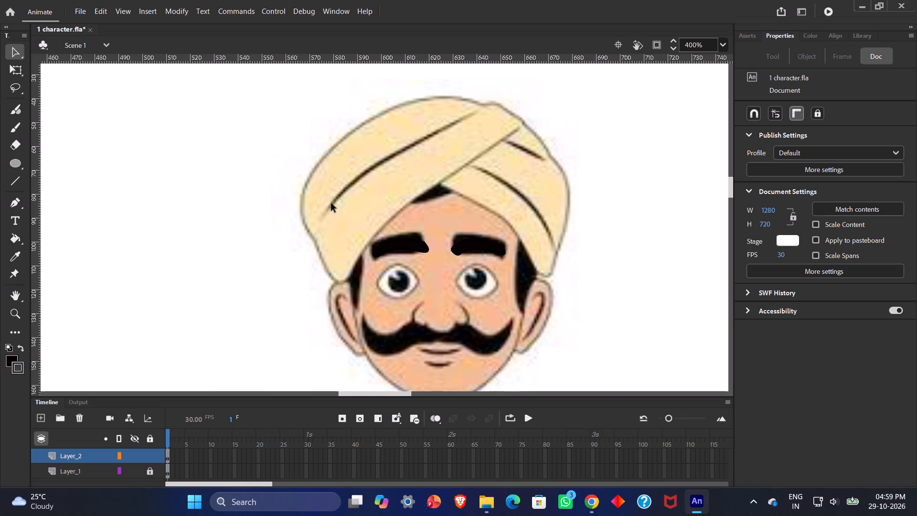
left_click_drag(328, 183, 620, 367)
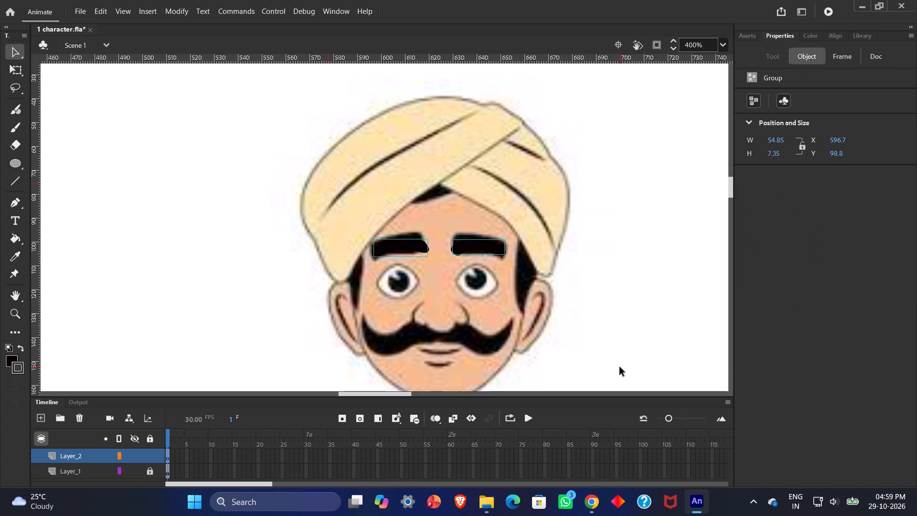
key("ctrl+g")
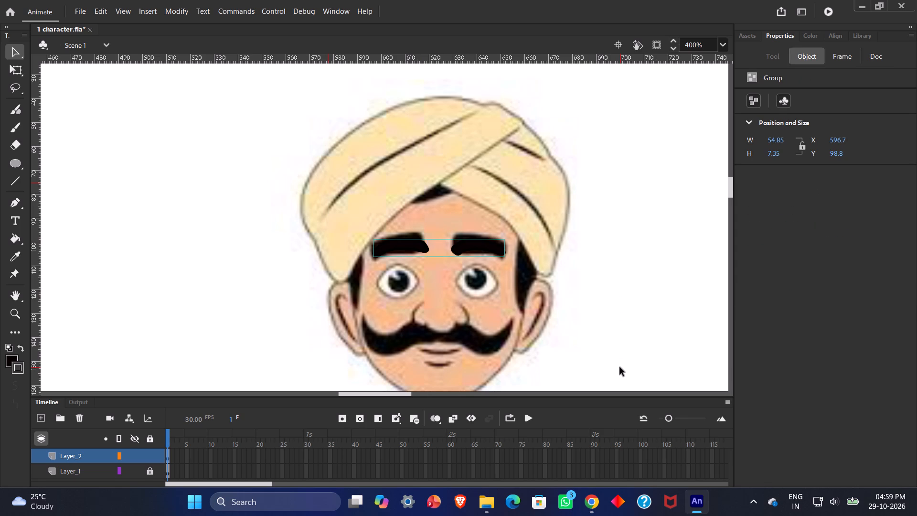
Move the grouped eyebrows horizontally off the reference face towards the traced head, to about X 705.
key("Right")
key("Right")
key("Right")
key("Right")
key("Right")
key("Right")
key("Right")
key("Right")
key("Right")
key("Right")
key("Right")
key("Right")
key("Right")
key("Right")
key("Right")
key("Right")
key("Right")
key("Right")
key("Right")
key("Right")
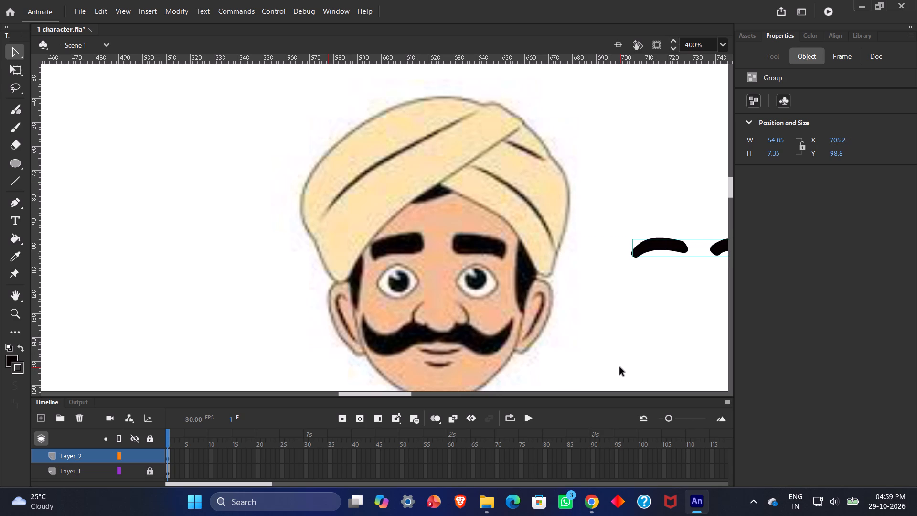
left_click(424, 390)
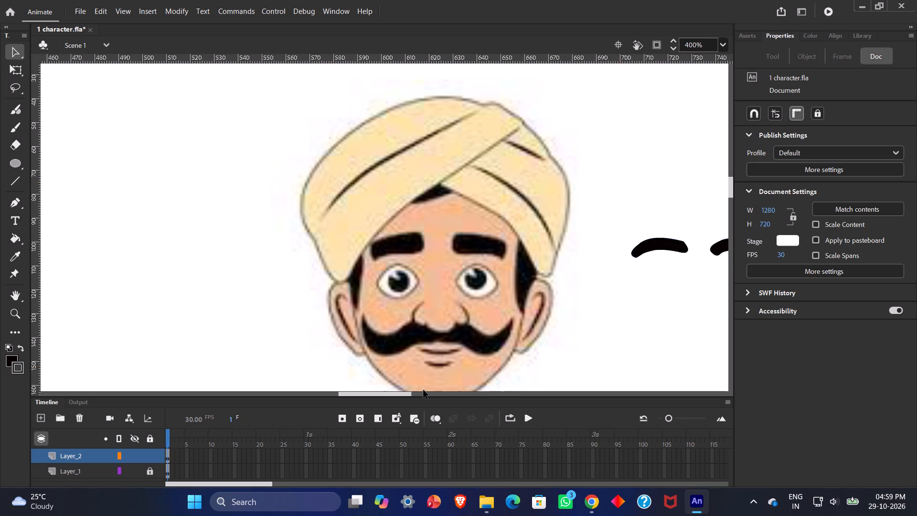
left_click(425, 393)
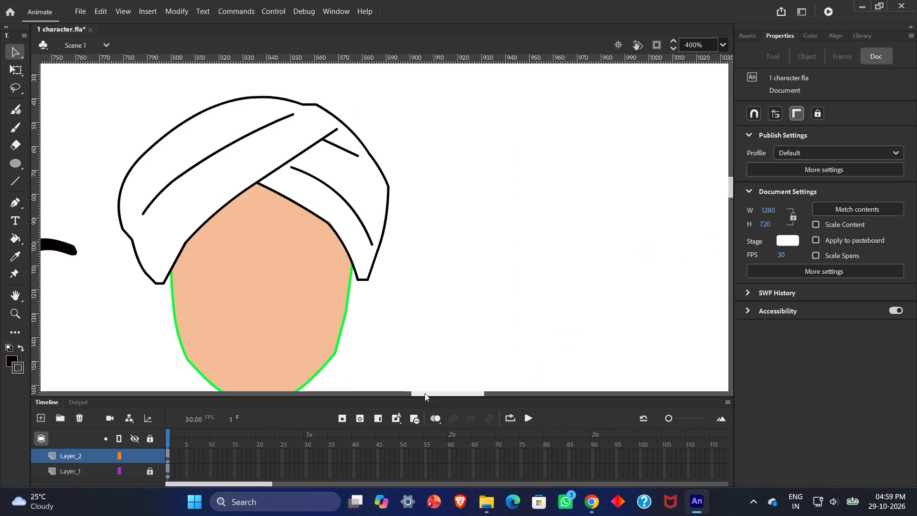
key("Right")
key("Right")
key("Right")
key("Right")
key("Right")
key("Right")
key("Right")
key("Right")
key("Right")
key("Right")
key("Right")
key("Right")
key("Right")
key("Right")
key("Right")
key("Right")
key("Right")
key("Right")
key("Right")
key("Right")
Move the eyebrow group horizontally onto the traced face's forehead, to about X 811, and deselect it.
left_click_drag(448, 396, 430, 397)
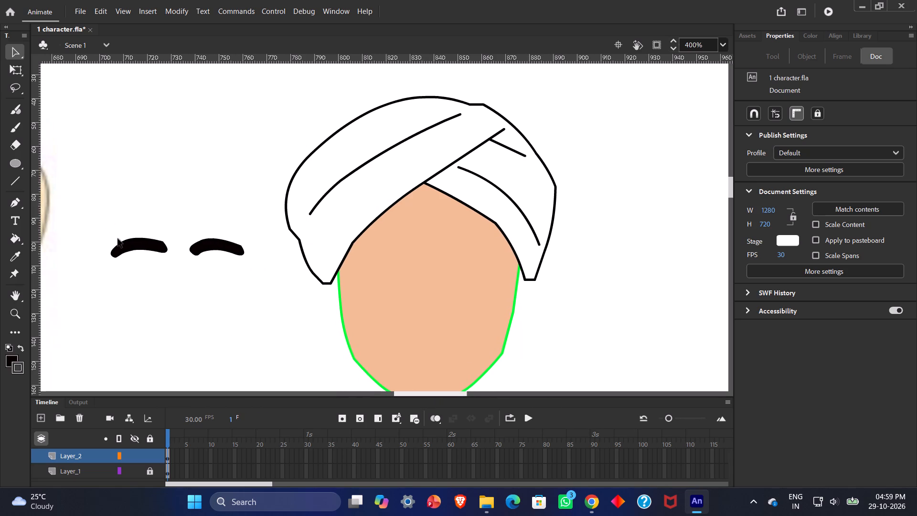
left_click(160, 240)
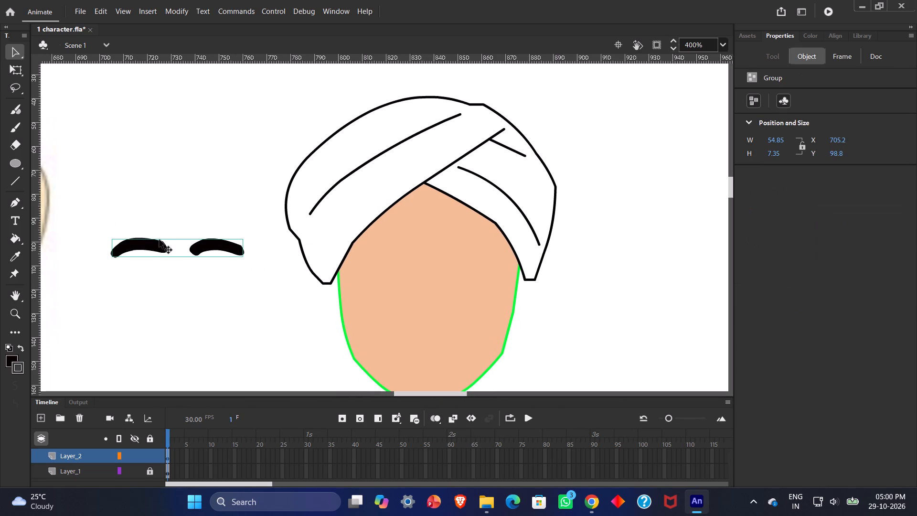
key("Right")
key("Right")
key("Right")
key("Right")
key("Right")
key("Right")
key("Right")
key("Right")
key("Right")
key("Right")
key("Right")
key("Right")
key("Right")
key("Right")
key("Right")
key("Right")
key("Right")
key("Right")
key("Right")
key("Right")
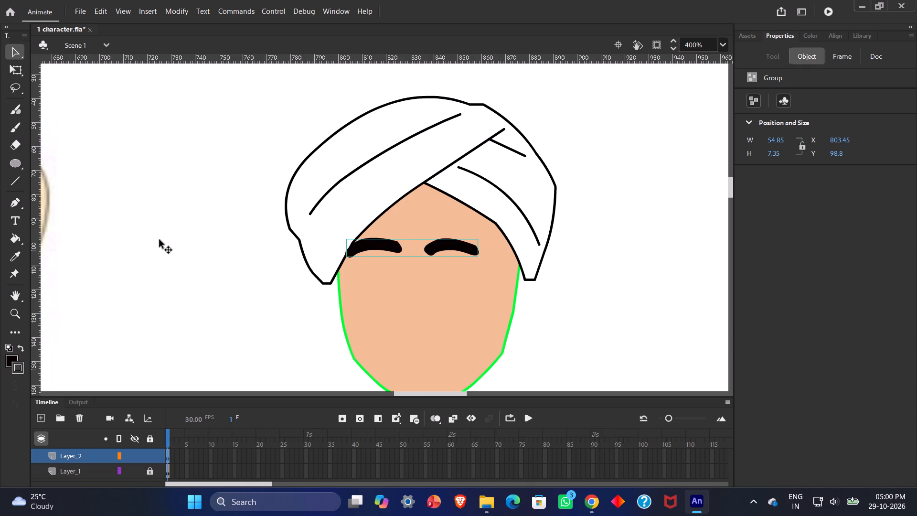
key("Right")
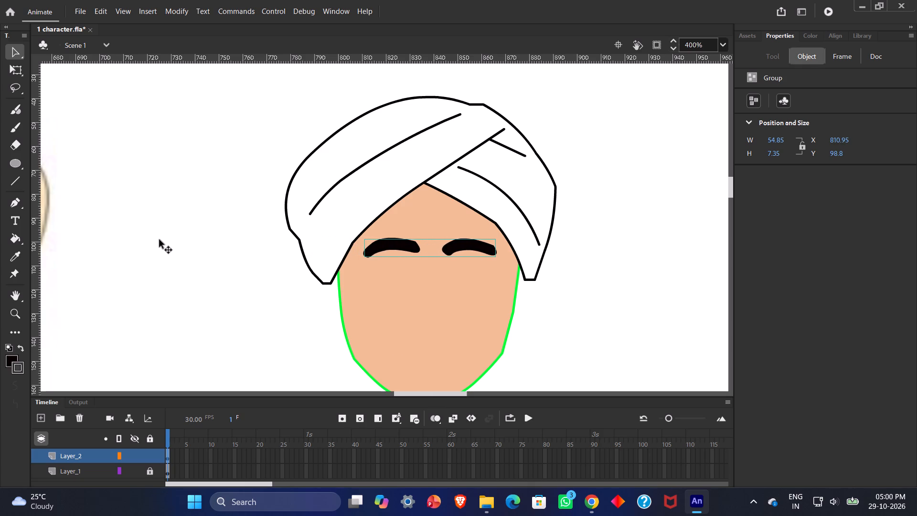
left_click(431, 328)
left_click(687, 336)
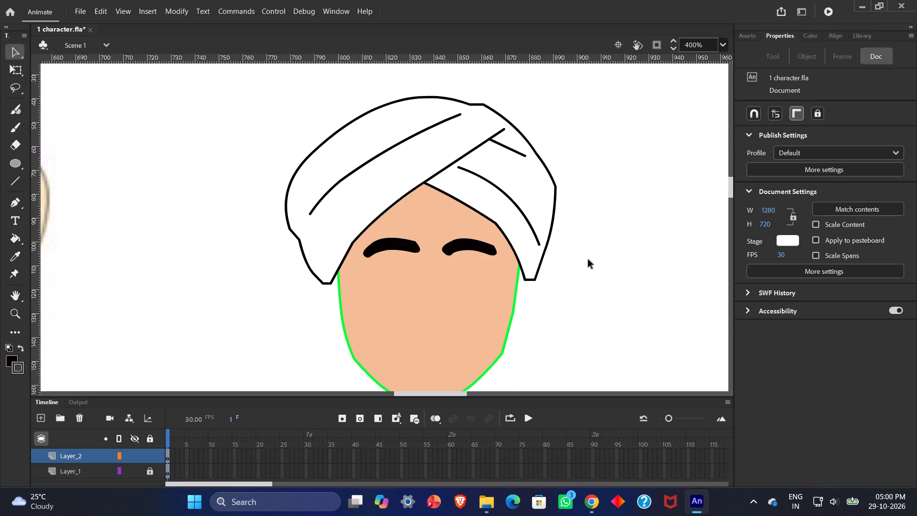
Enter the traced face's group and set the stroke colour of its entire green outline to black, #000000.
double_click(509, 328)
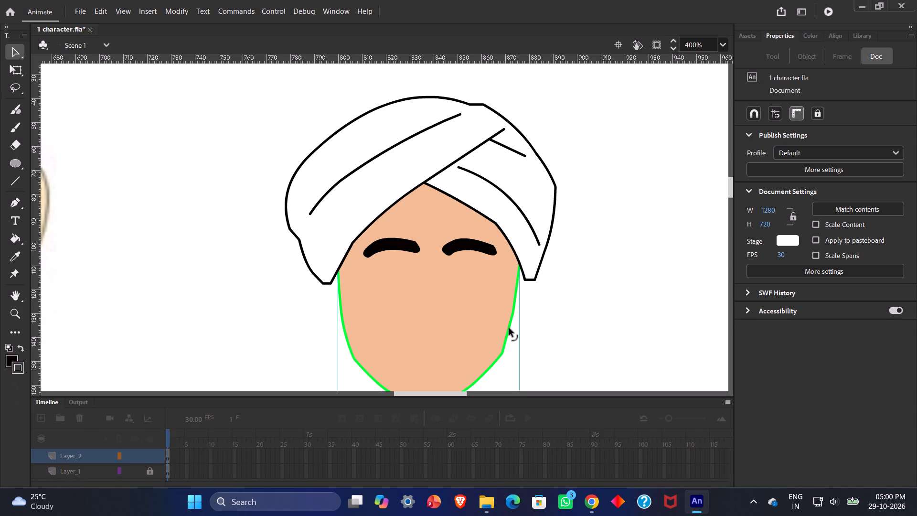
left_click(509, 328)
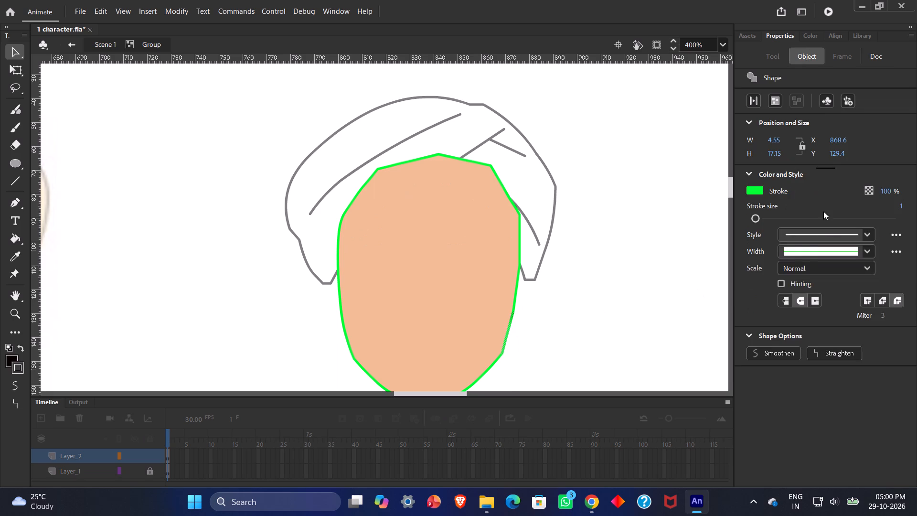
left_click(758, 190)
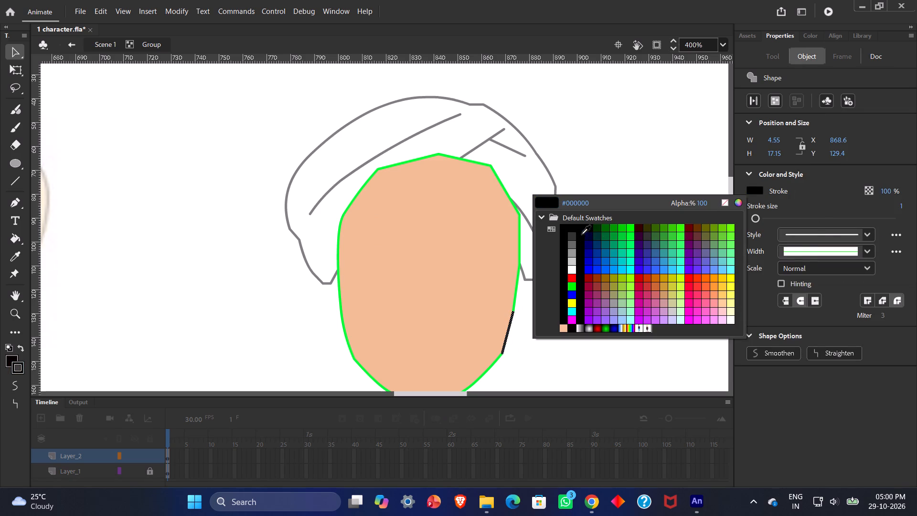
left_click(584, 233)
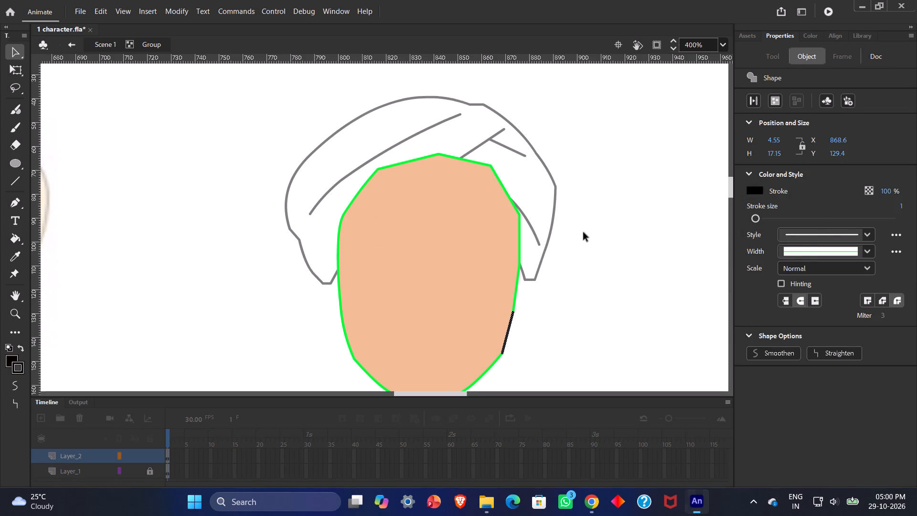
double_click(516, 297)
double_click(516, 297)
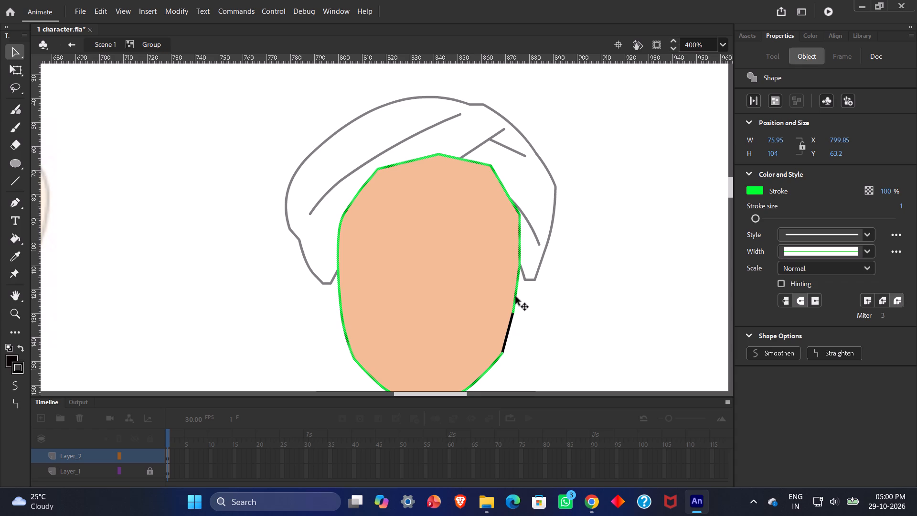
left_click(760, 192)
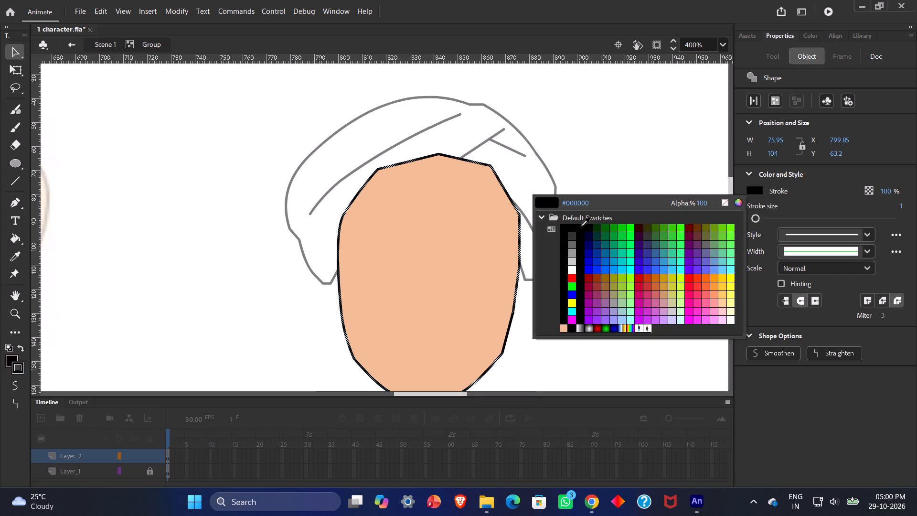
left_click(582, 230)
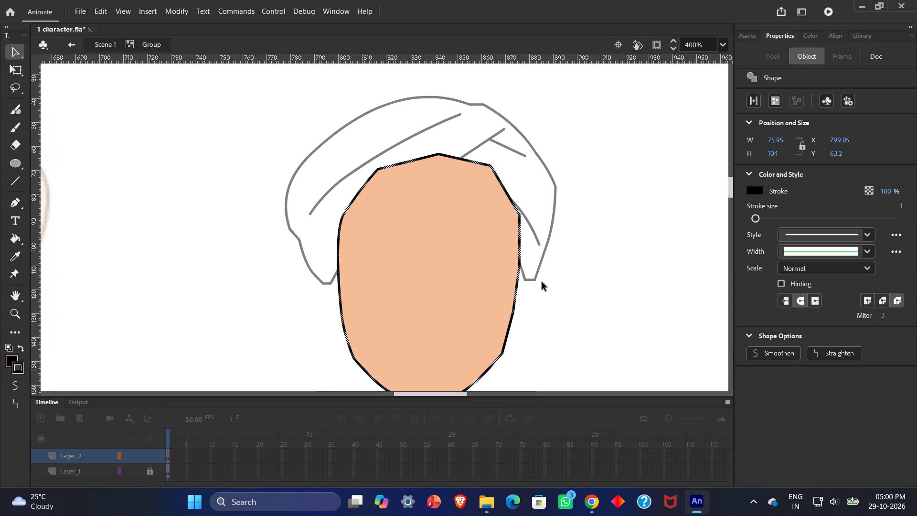
Set the traced face outline's stroke colour to dark navy #000033, leave the group and deselect everything.
double_click(517, 284)
double_click(518, 283)
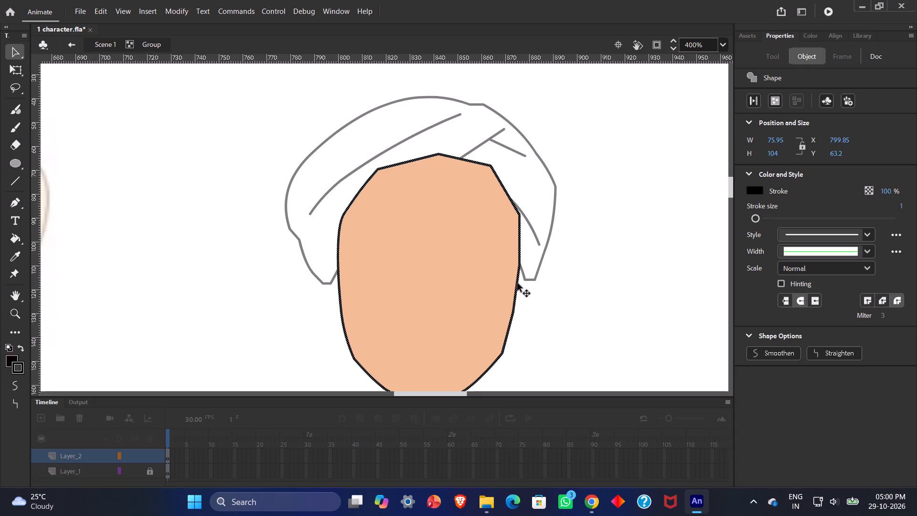
left_click(517, 283)
double_click(517, 282)
left_click(759, 191)
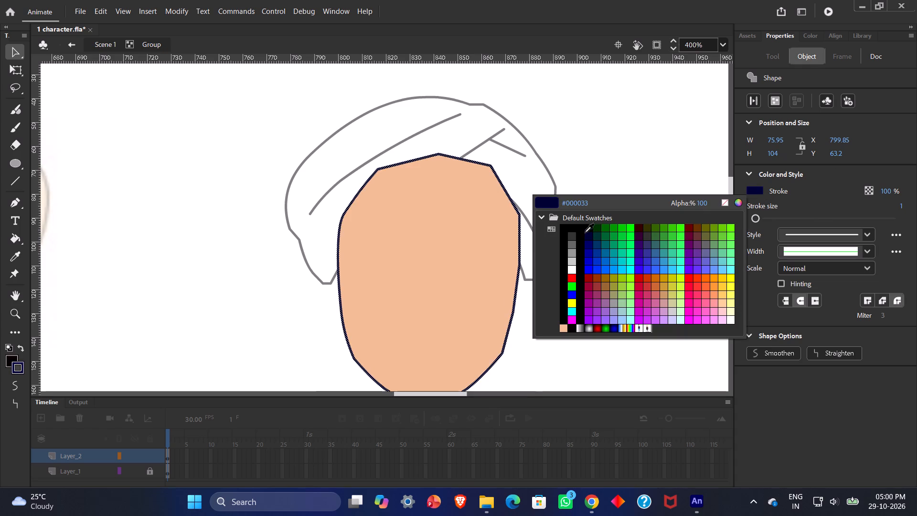
left_click(585, 233)
left_click(513, 318)
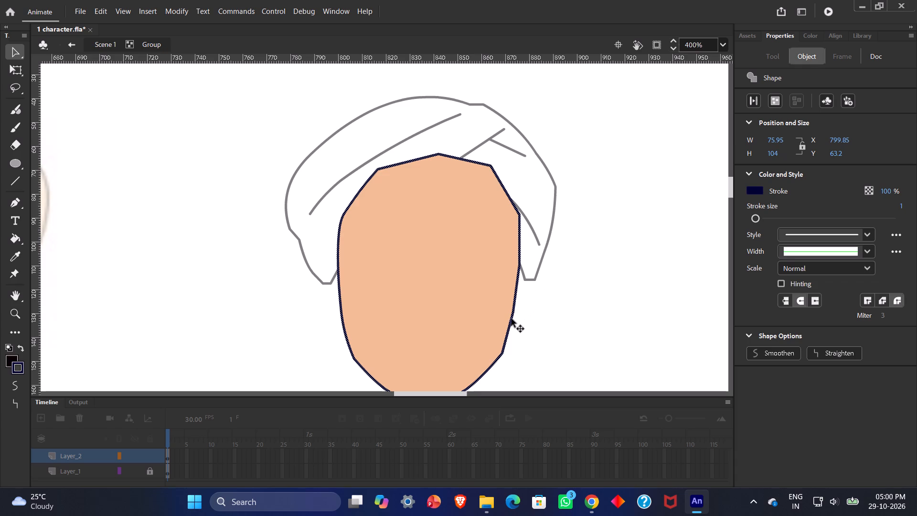
left_click(575, 314)
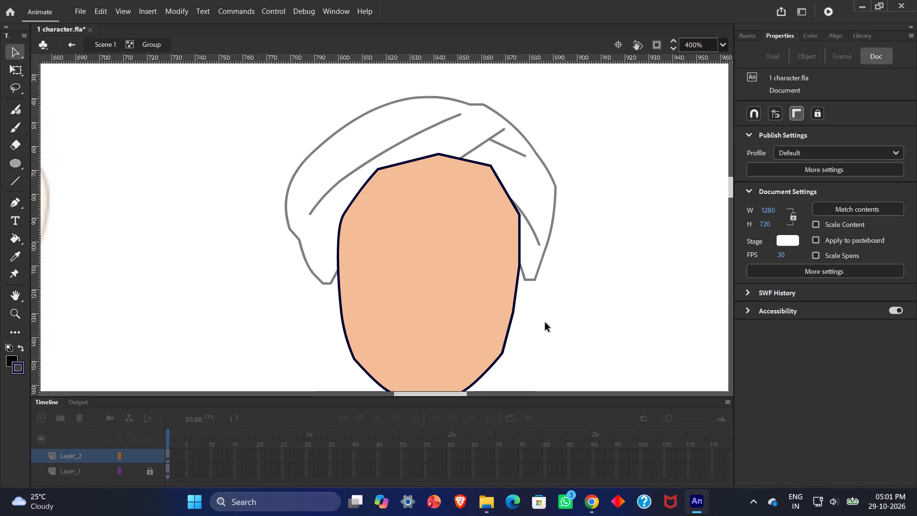
key("ctrl+Down")
key("ctrl+Down")
key("shift+Down")
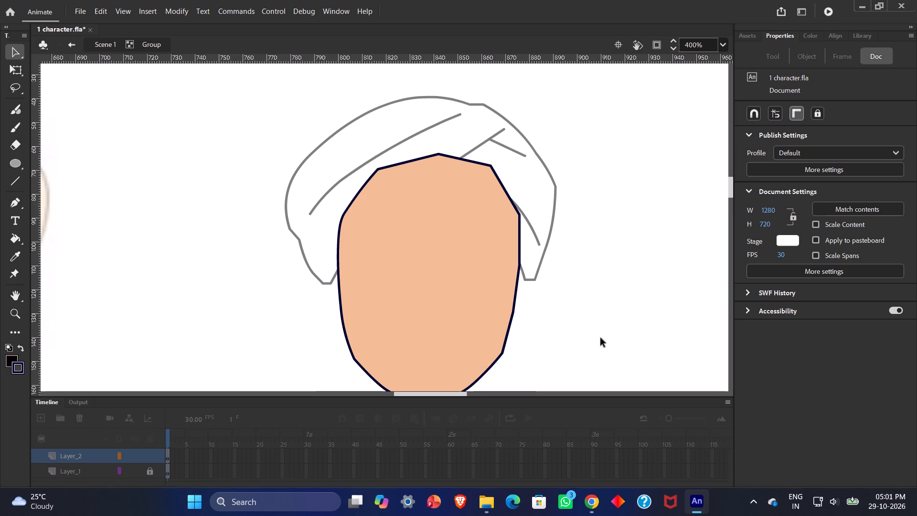
double_click(604, 340)
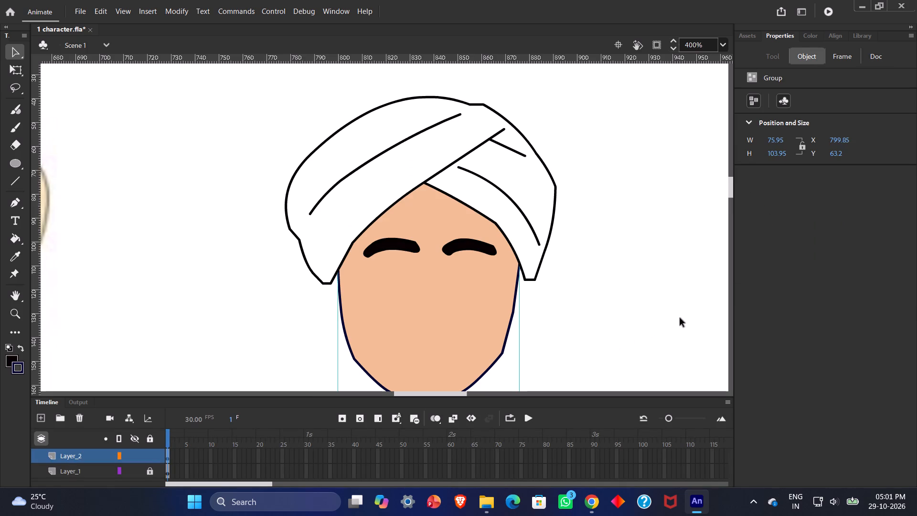
left_click(680, 318)
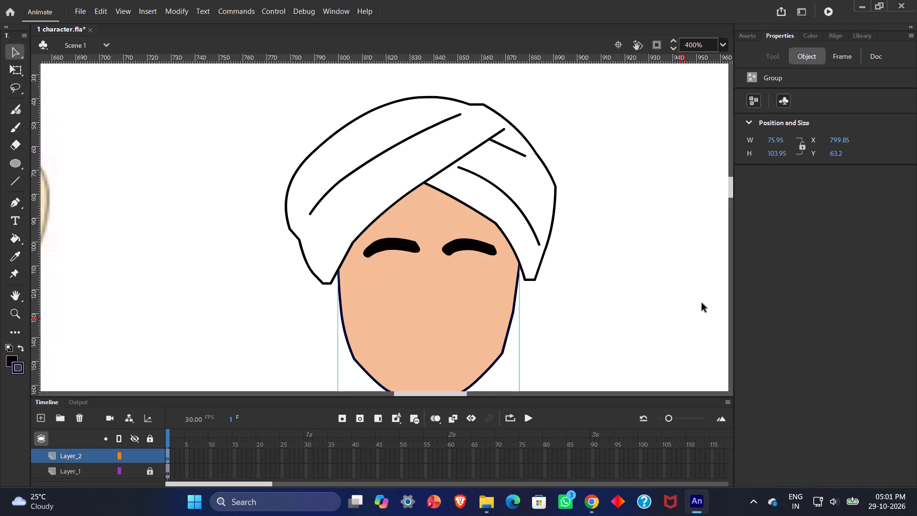
left_click(623, 272)
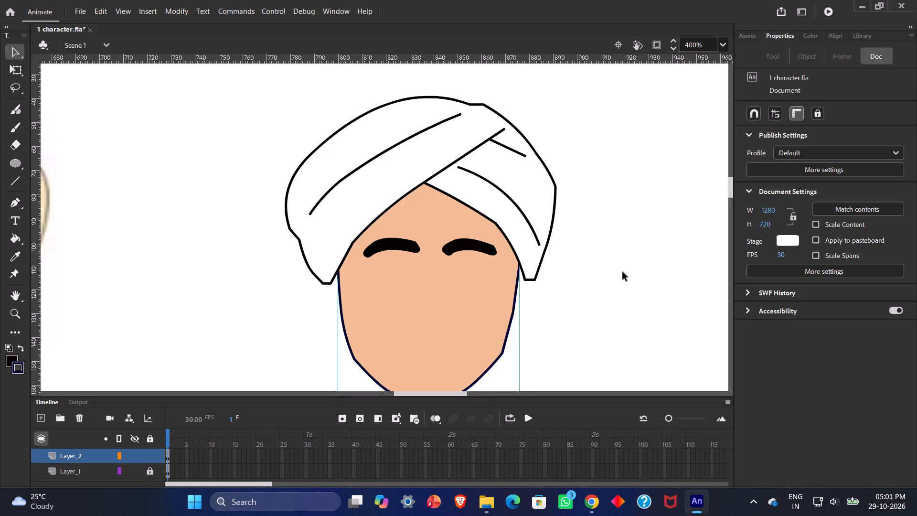
double_click(623, 272)
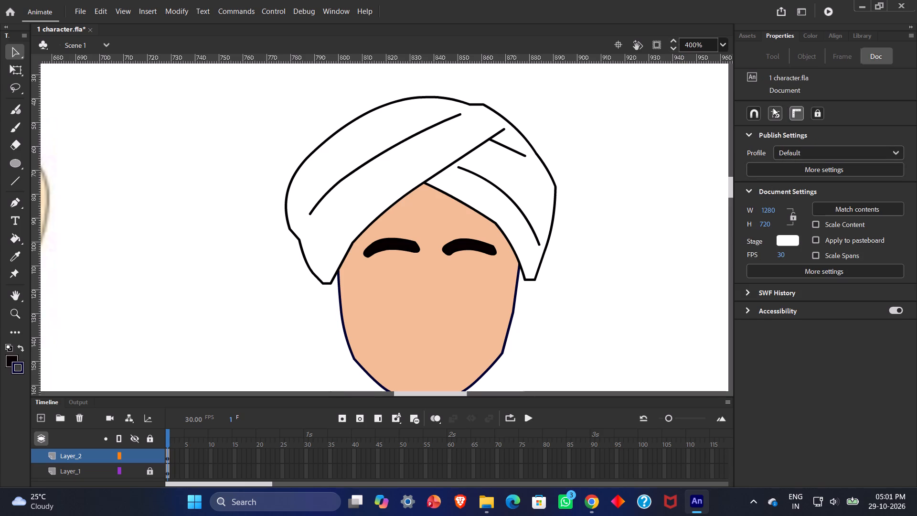
Toggle the document's snapping options and hide the rulers around the stage.
left_click(776, 109)
left_click(758, 112)
double_click(758, 112)
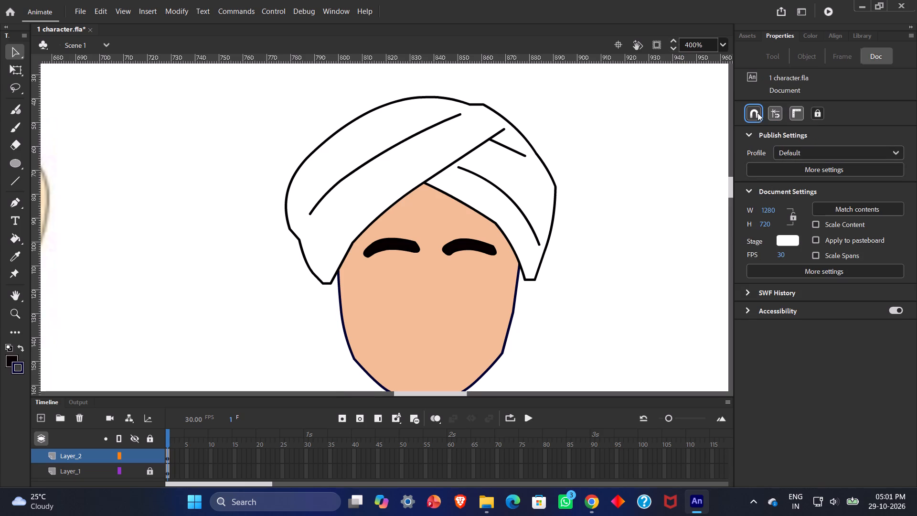
left_click(793, 113)
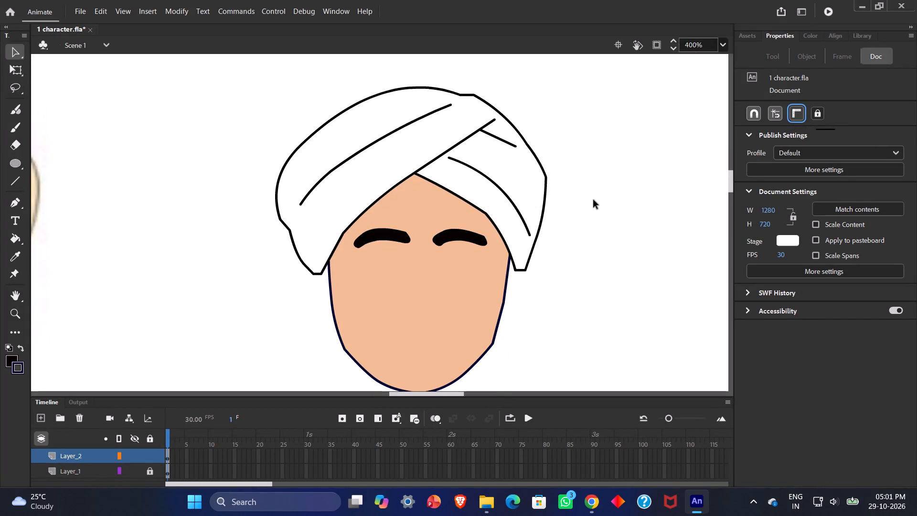
Save the document under the name "1 character" as an Animate Document (*.fla), replacing the existing file.
scroll(594, 200, "down", 2)
scroll(594, 200, "up", 2)
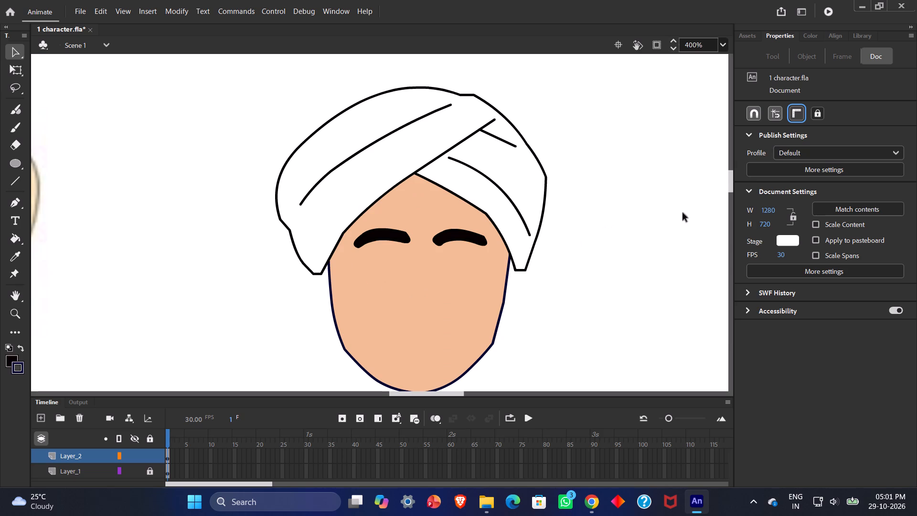
left_click(83, 12)
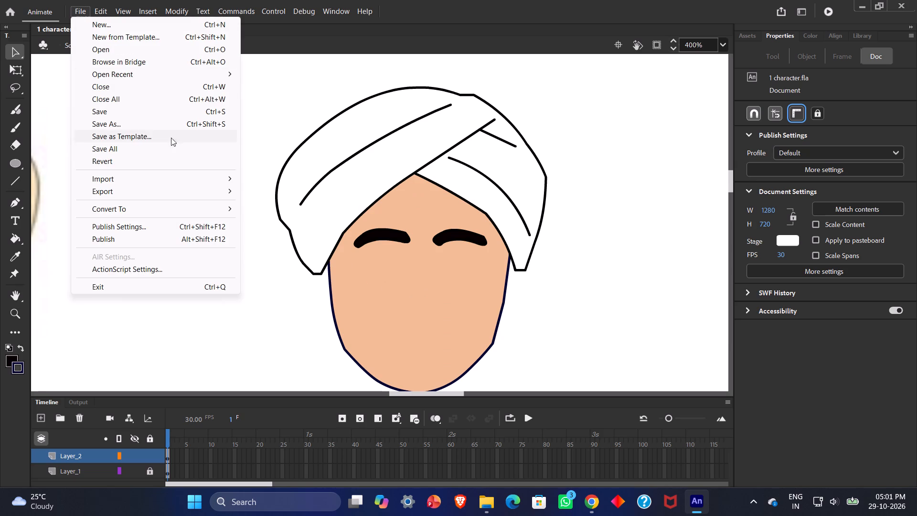
left_click(144, 121)
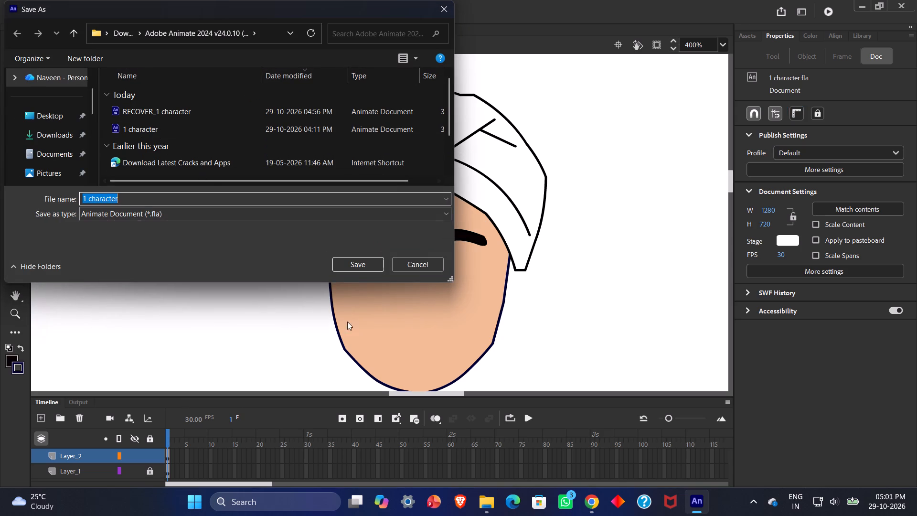
left_click(366, 266)
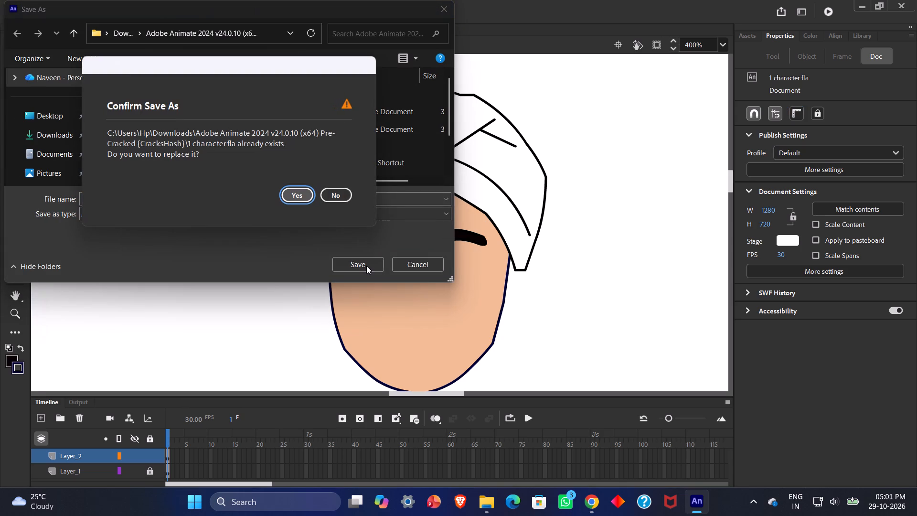
left_click(301, 196)
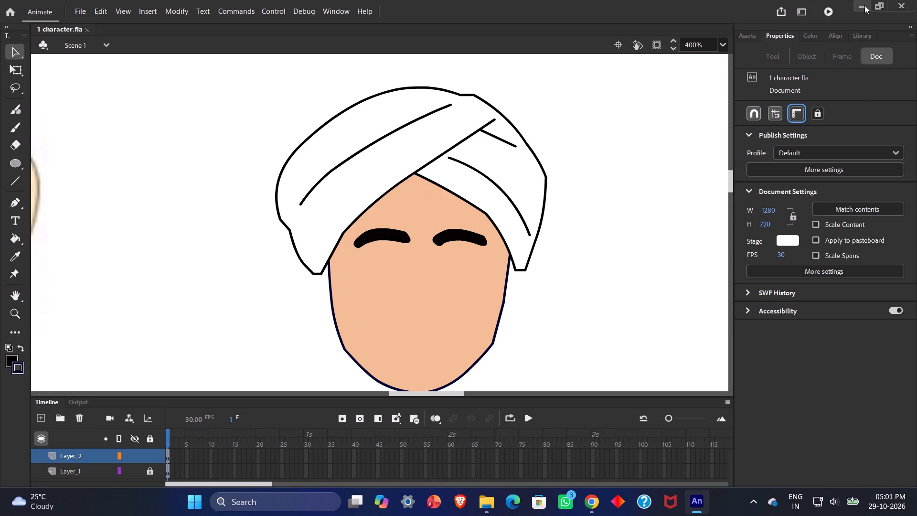
Close Animate.
left_click(910, 0)
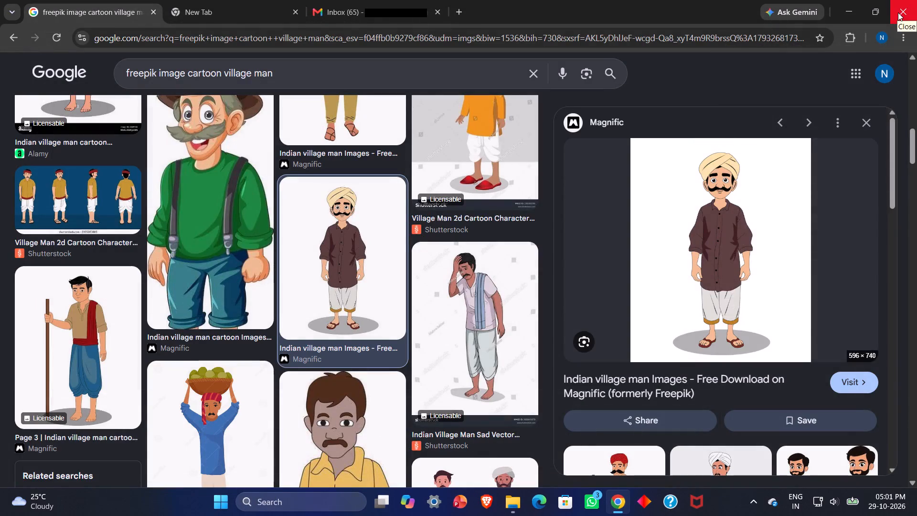
Close the Chrome window with the village man image search and clear the screen down to the desktop.
left_click(898, 12)
left_click(898, 13)
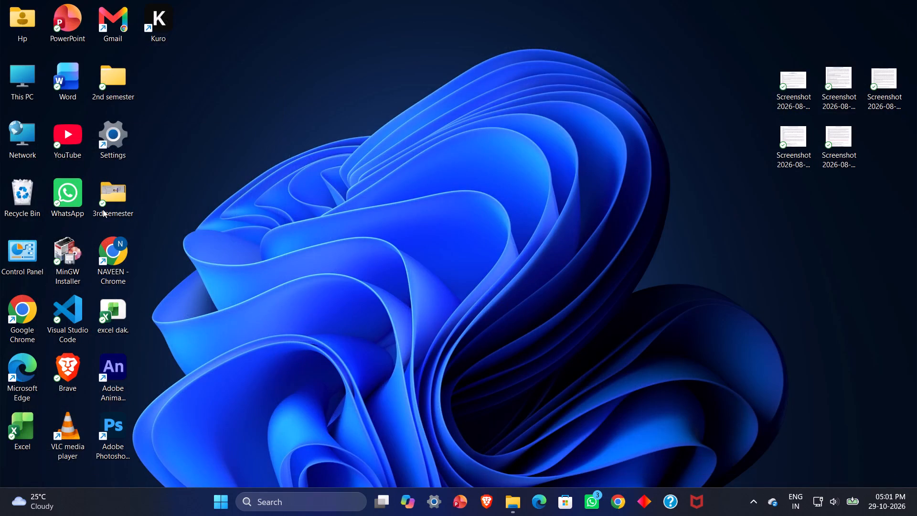
Reopen the saved "1 character" Animate document from the Adobe Animate 2024 folder in Downloads to check it.
double_click(116, 88)
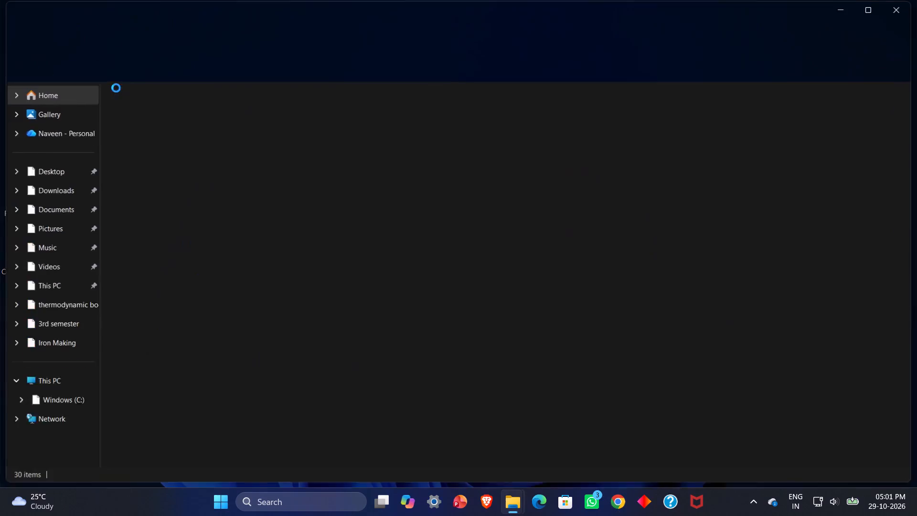
double_click(72, 186)
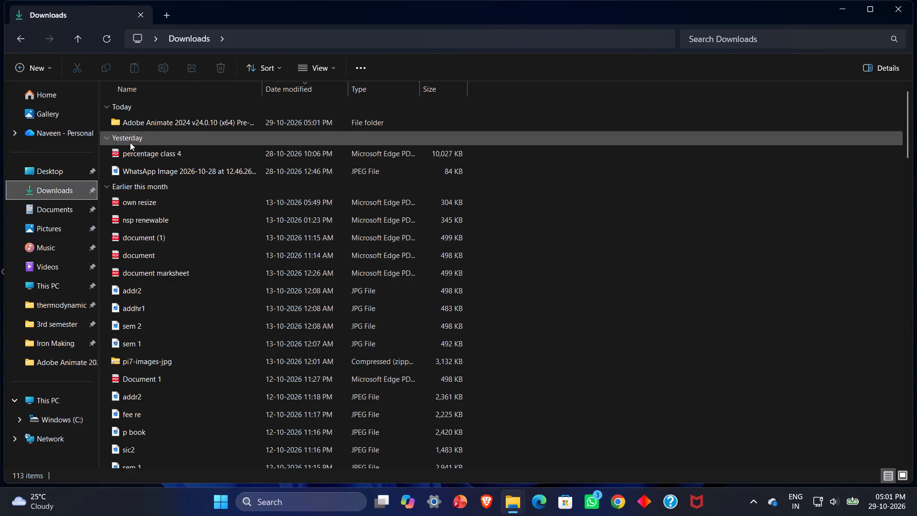
double_click(154, 125)
double_click(154, 125)
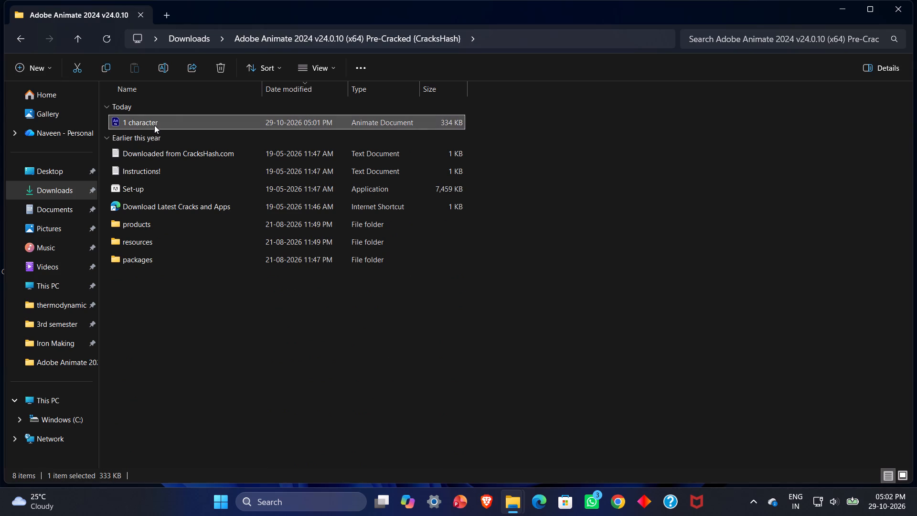
left_click(199, 124)
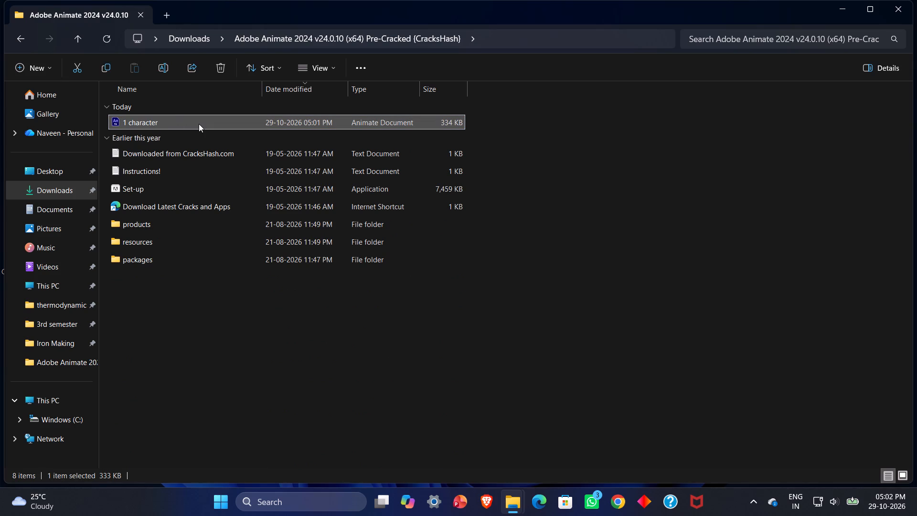
double_click(199, 124)
left_click(231, 121)
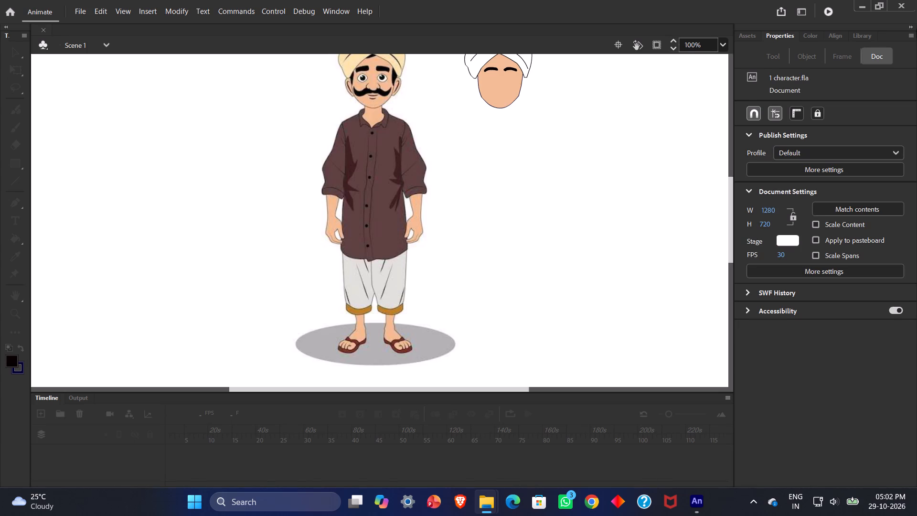
Close Animate and the File Explorer window, returning to the desktop.
left_click(903, 0)
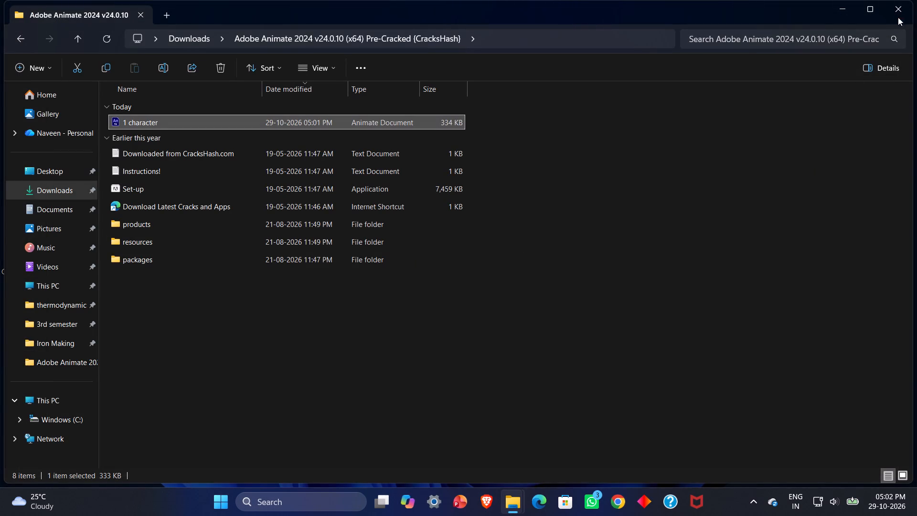
left_click(900, 13)
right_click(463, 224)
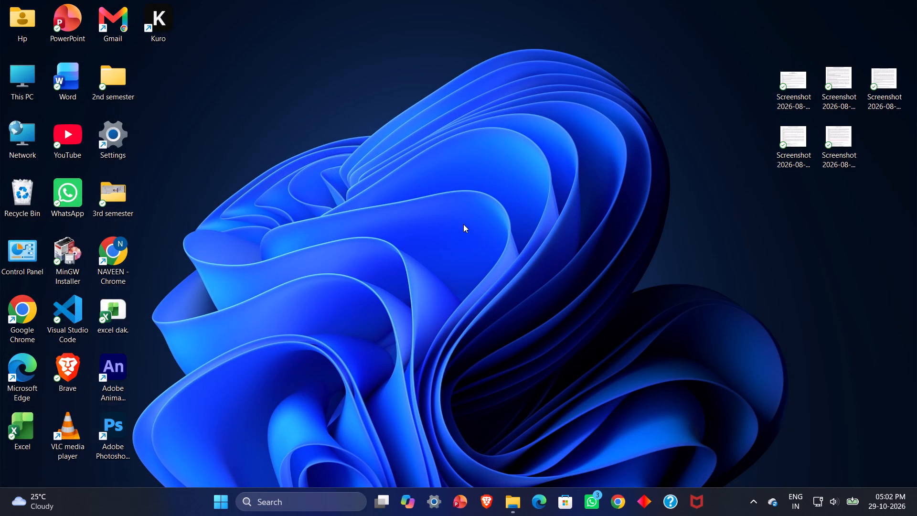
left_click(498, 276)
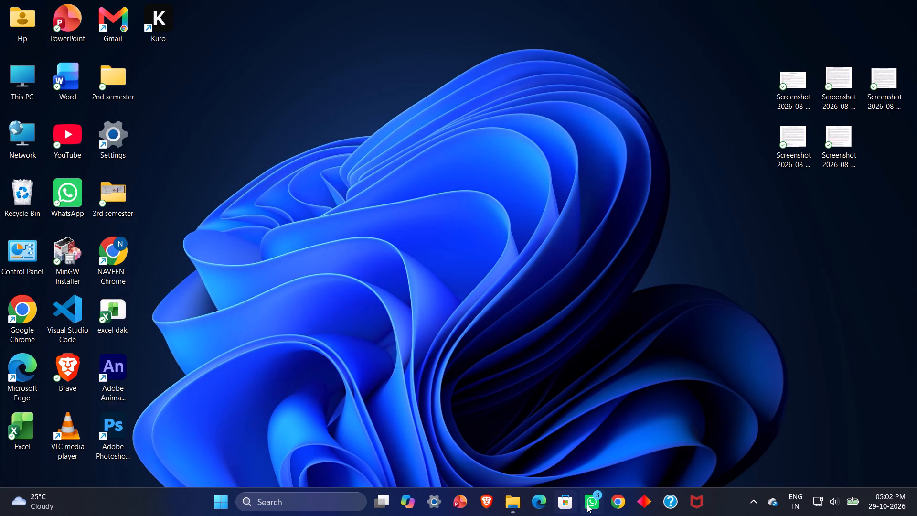
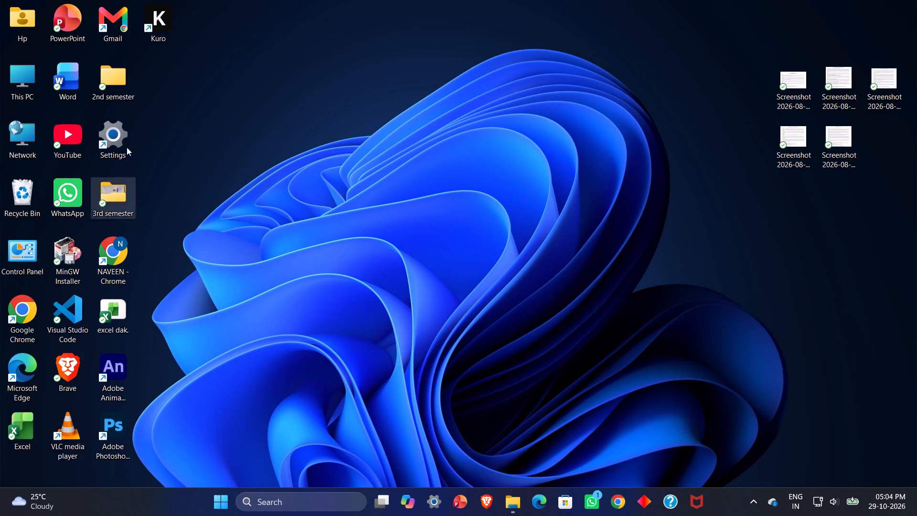
Launch the Kuro application from the desktop.
double_click(161, 9)
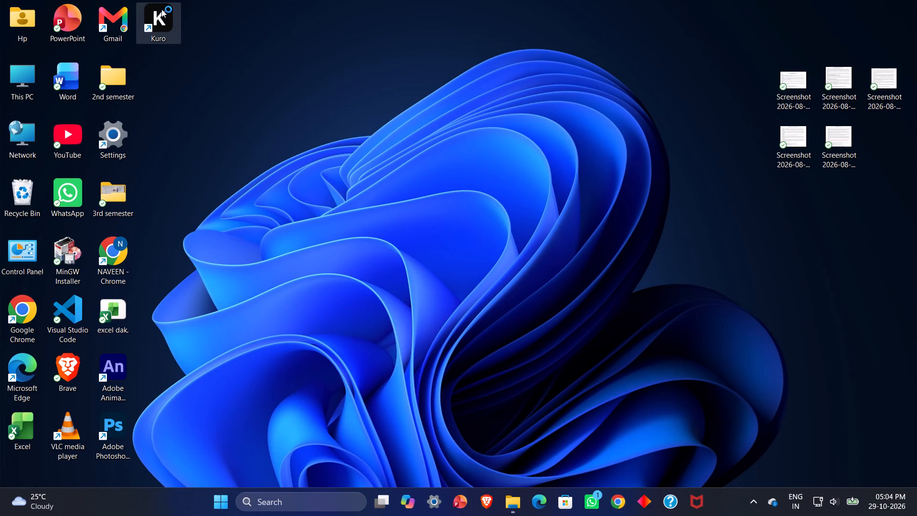